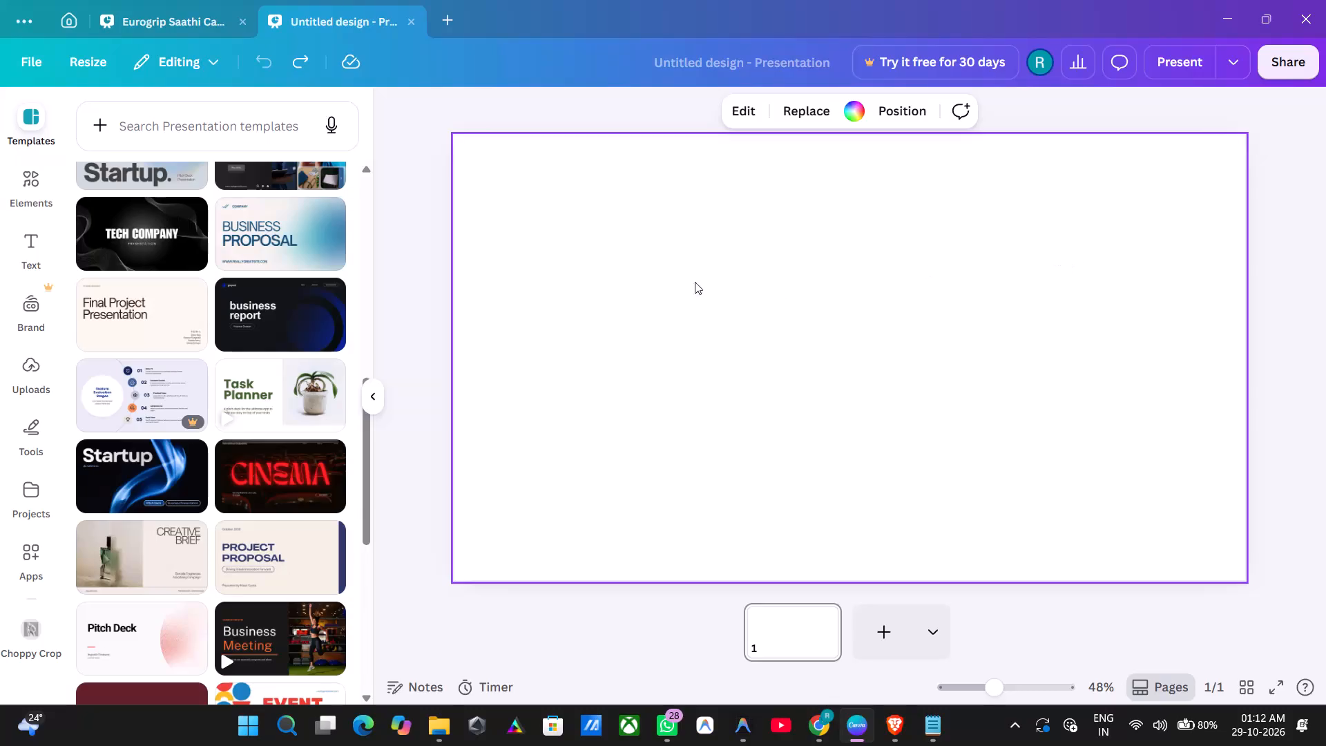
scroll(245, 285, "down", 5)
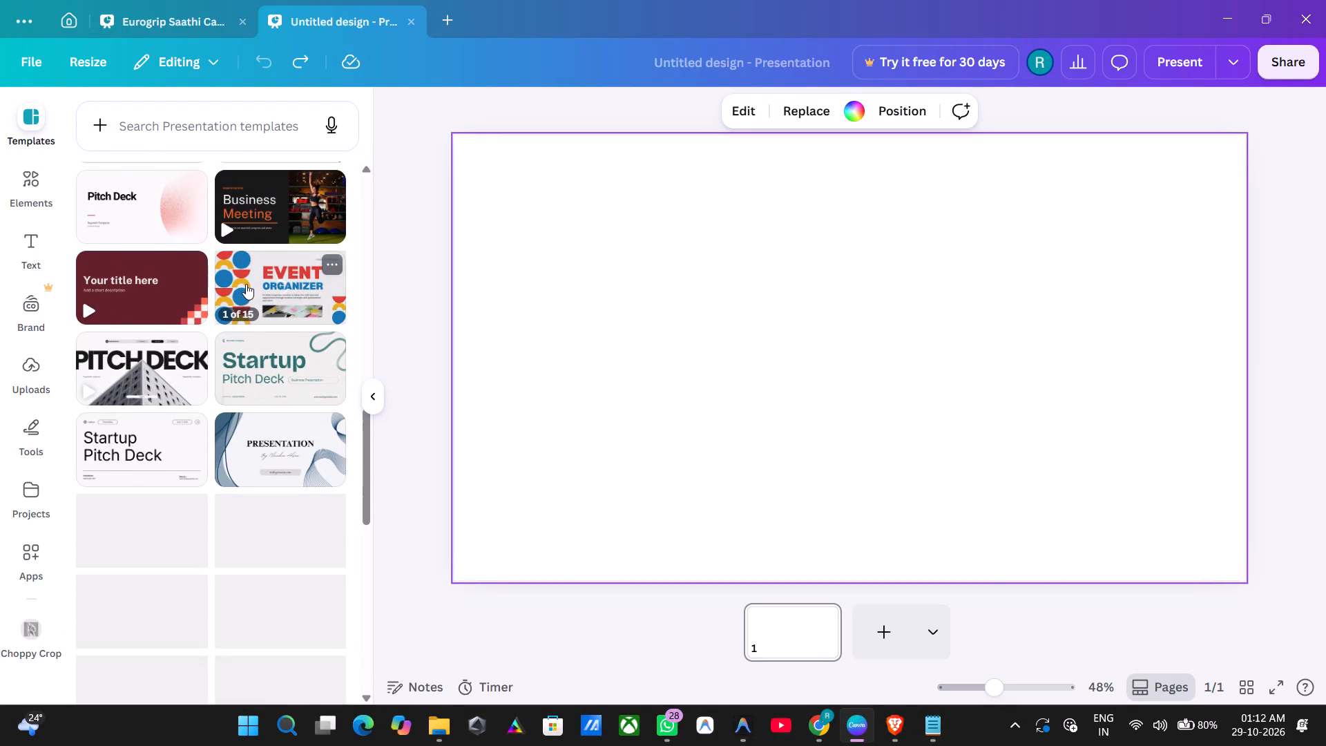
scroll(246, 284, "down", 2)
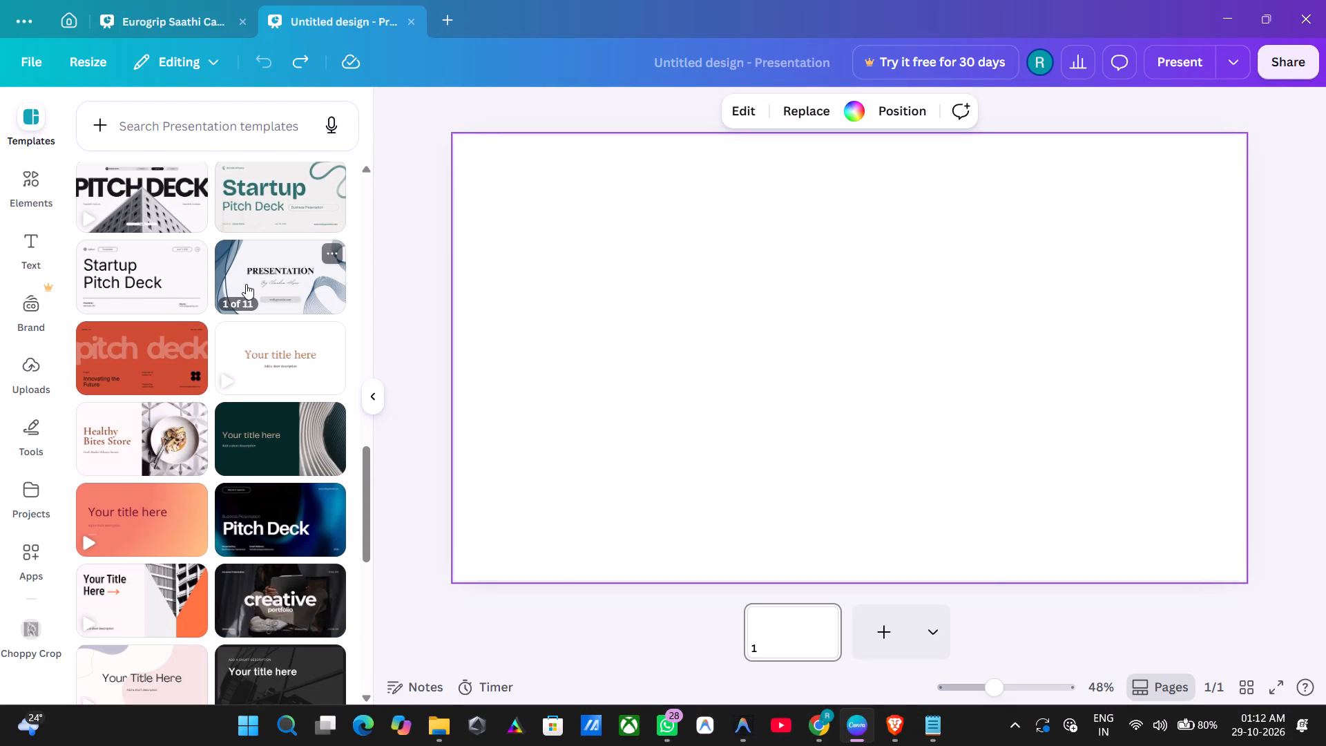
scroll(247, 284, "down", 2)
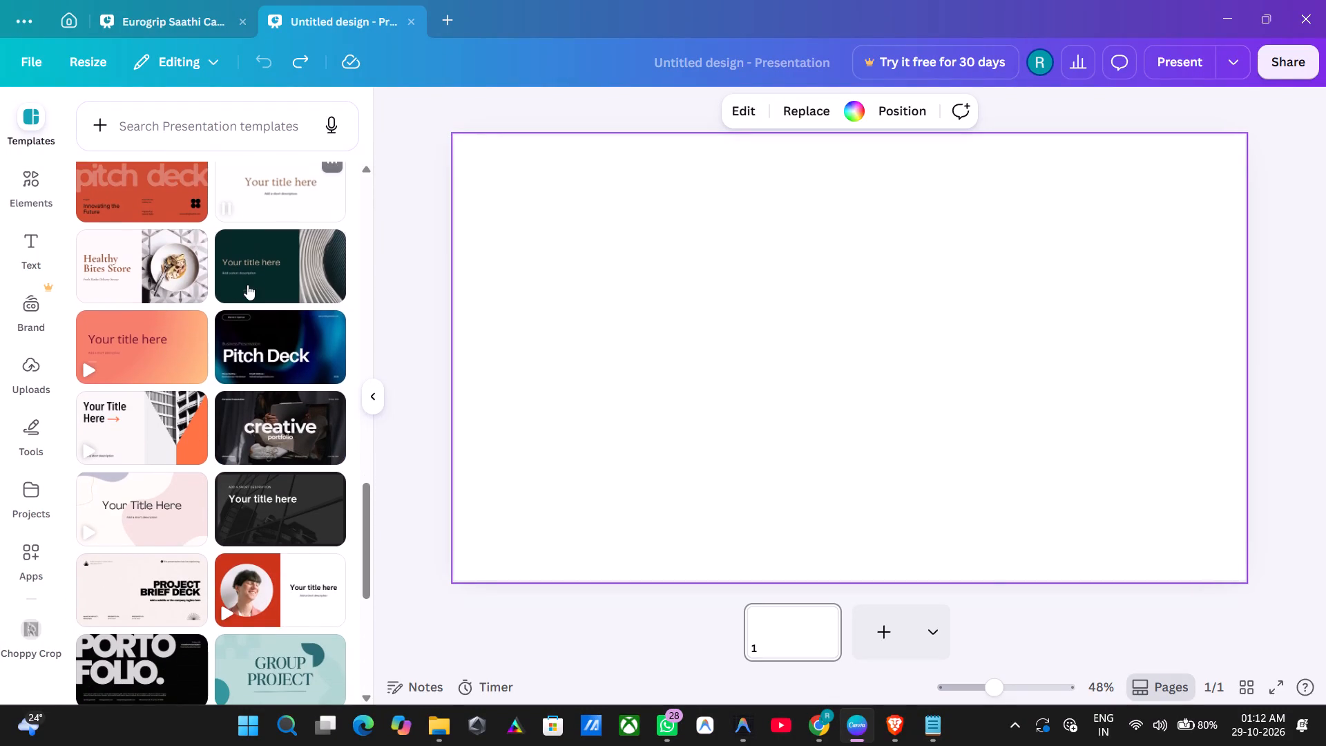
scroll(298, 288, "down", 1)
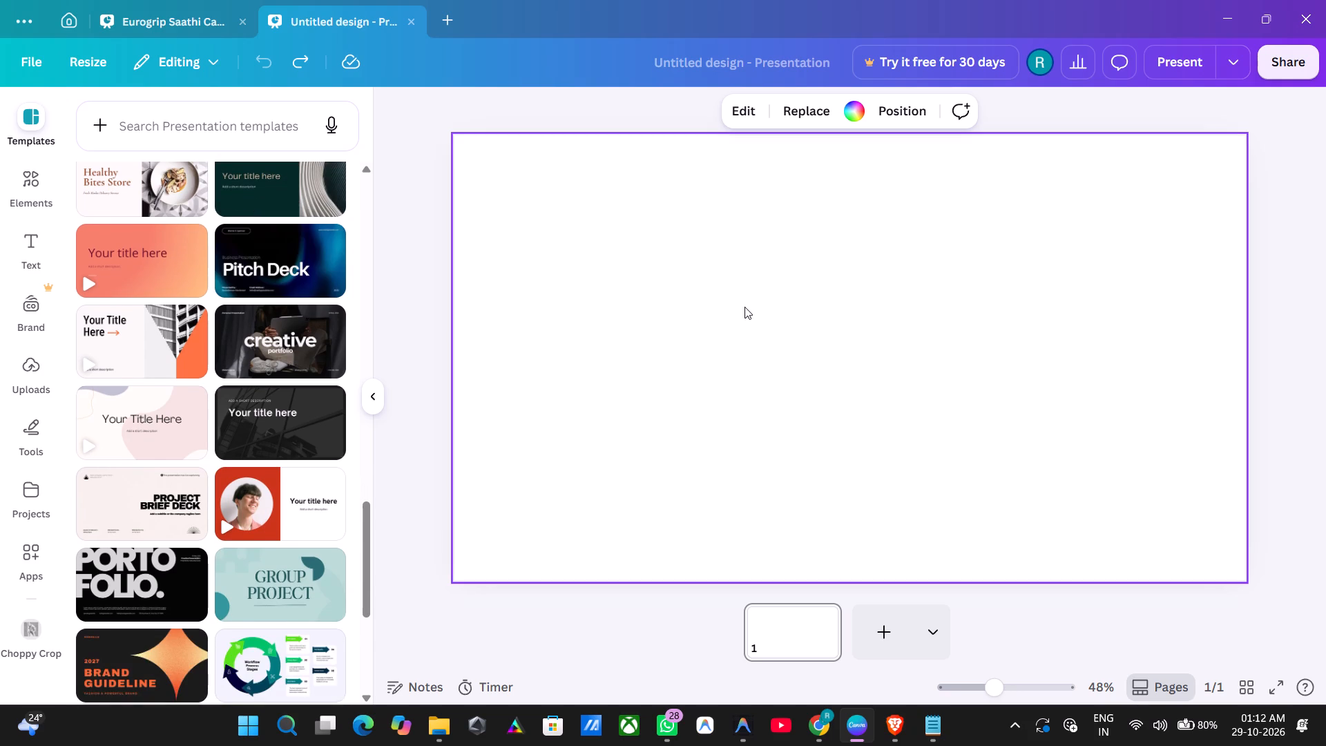
Add the recently used black rectangle to the slide and stretch it past all four edges to cover the whole page.
left_click(56, 171)
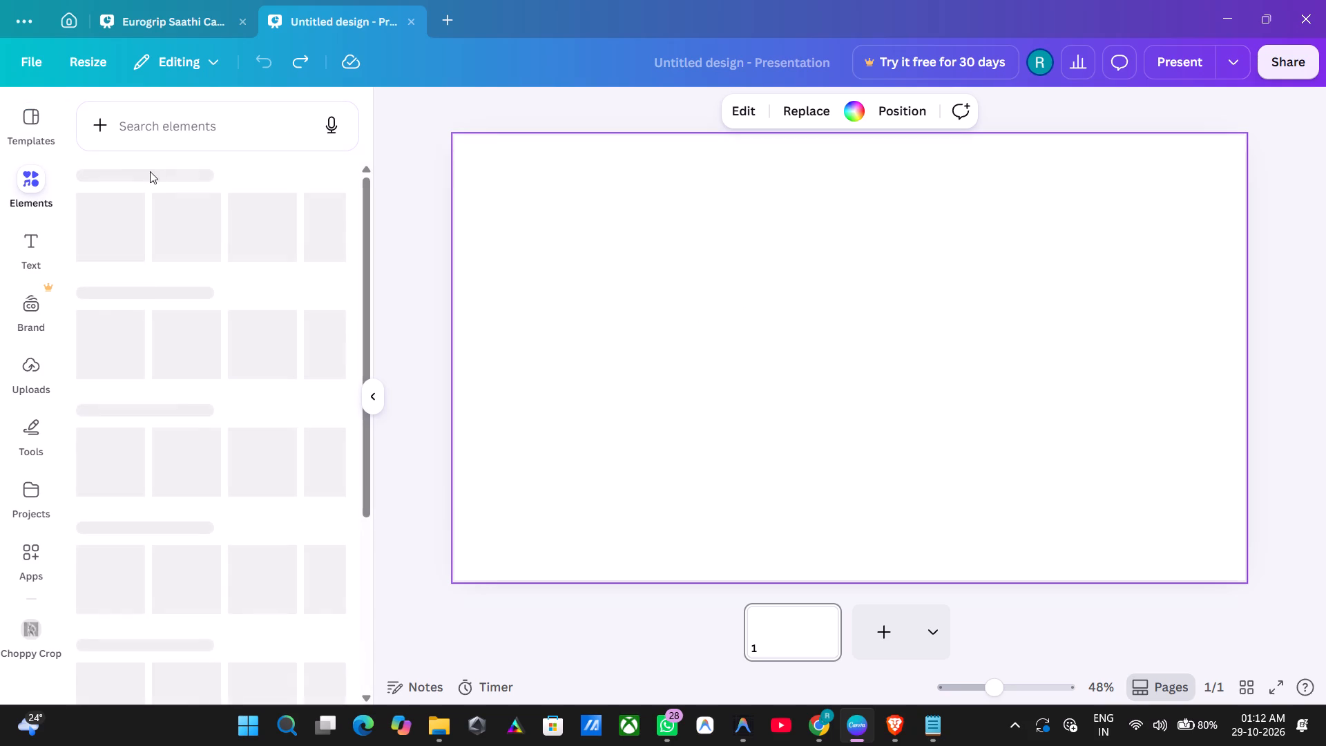
left_click(334, 225)
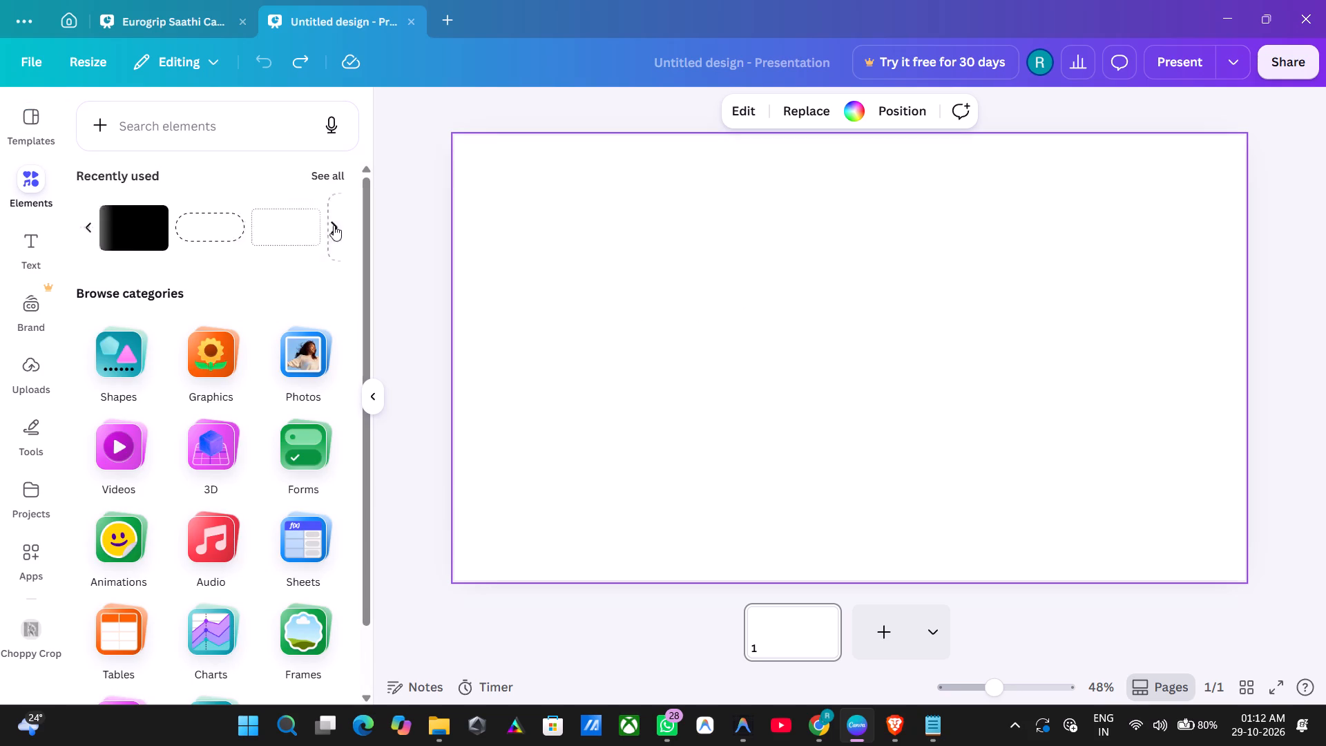
left_click(102, 239)
left_click(306, 239)
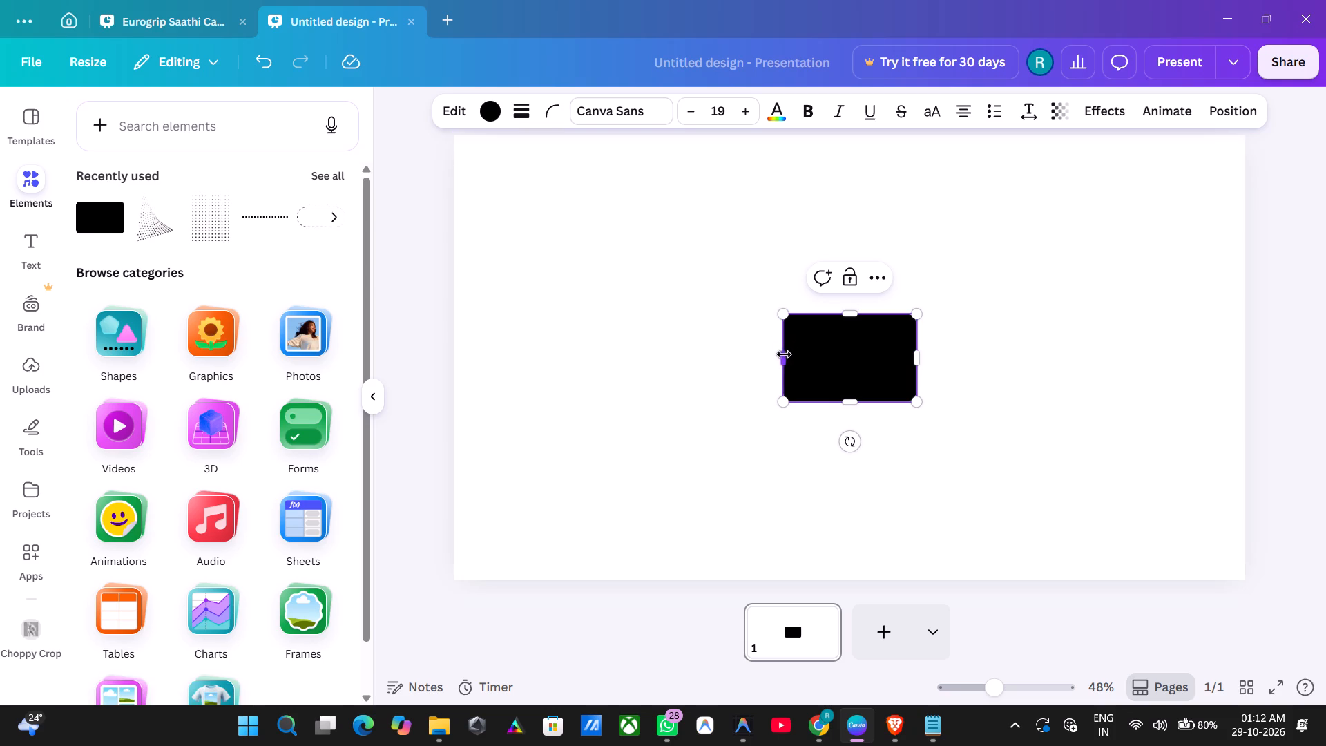
left_click_drag(783, 356, 425, 369)
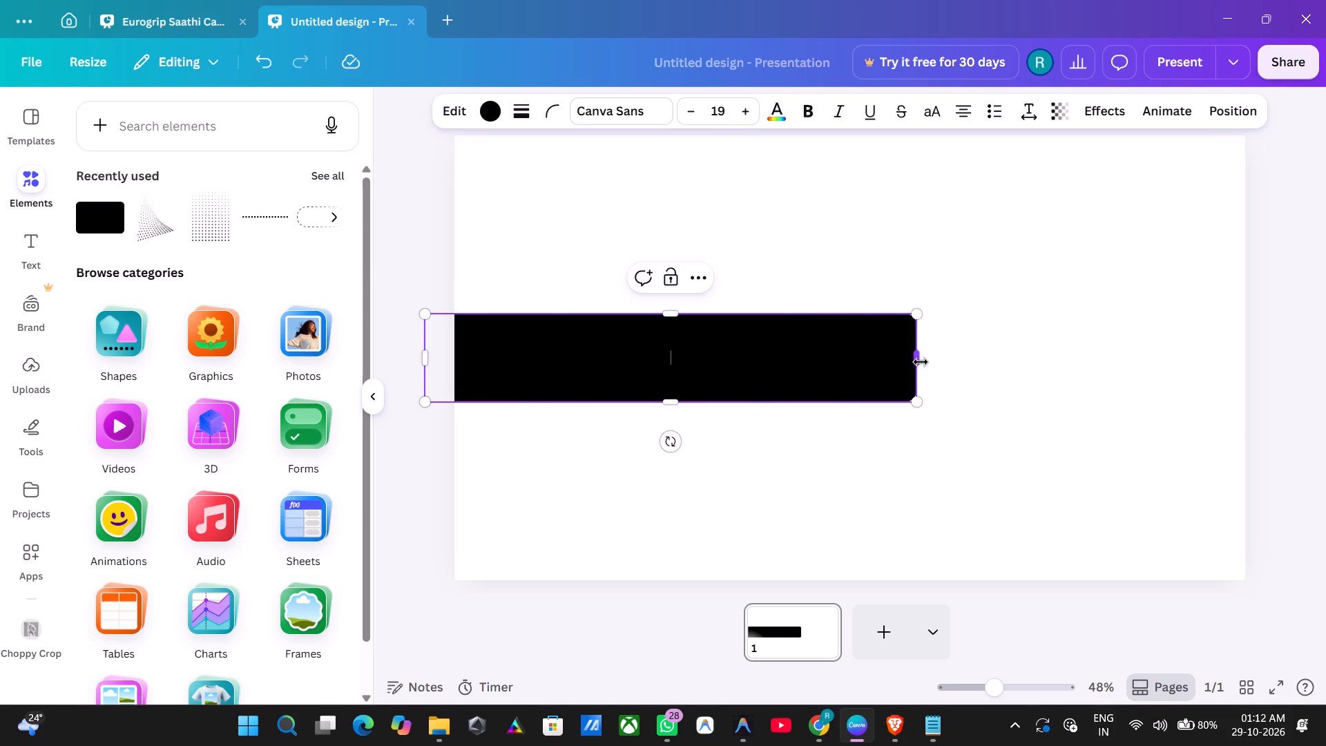
left_click_drag(921, 362, 1280, 372)
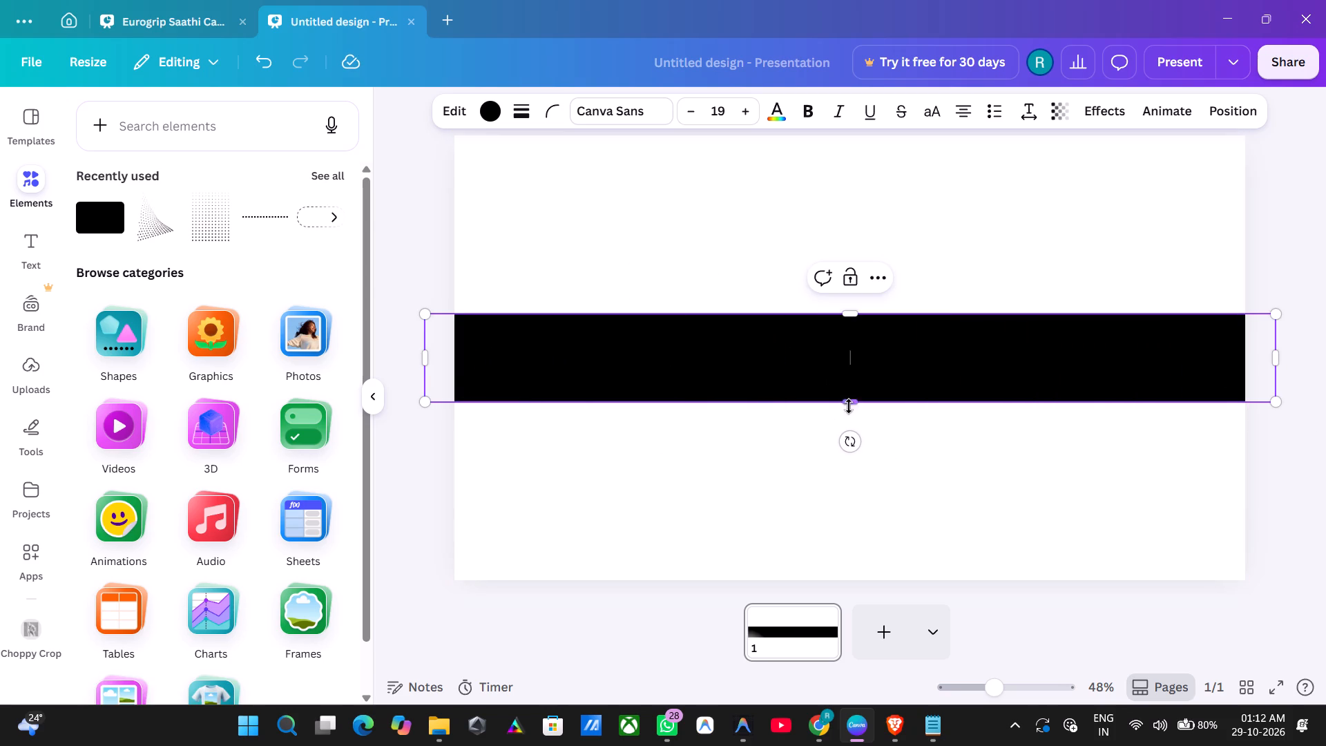
left_click_drag(849, 399, 877, 595)
left_click_drag(852, 314, 845, 220)
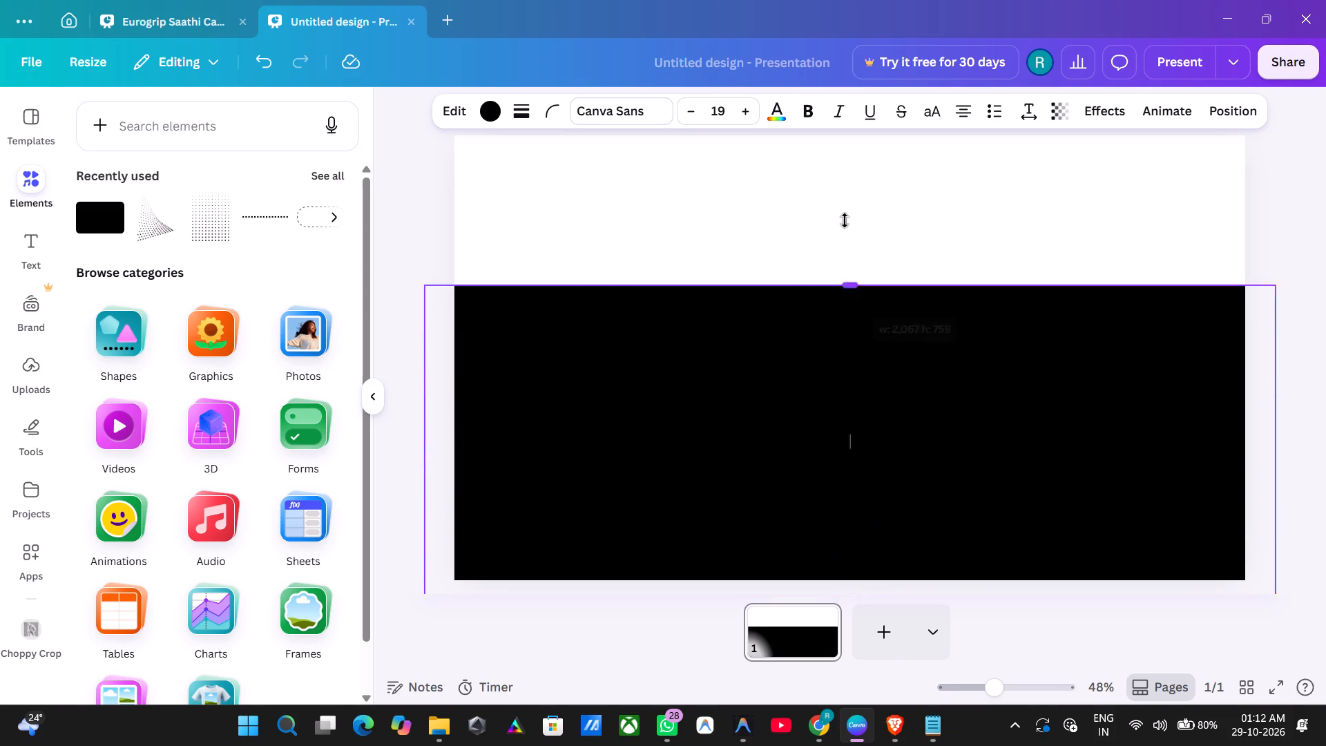
left_click_drag(845, 220, 846, 124)
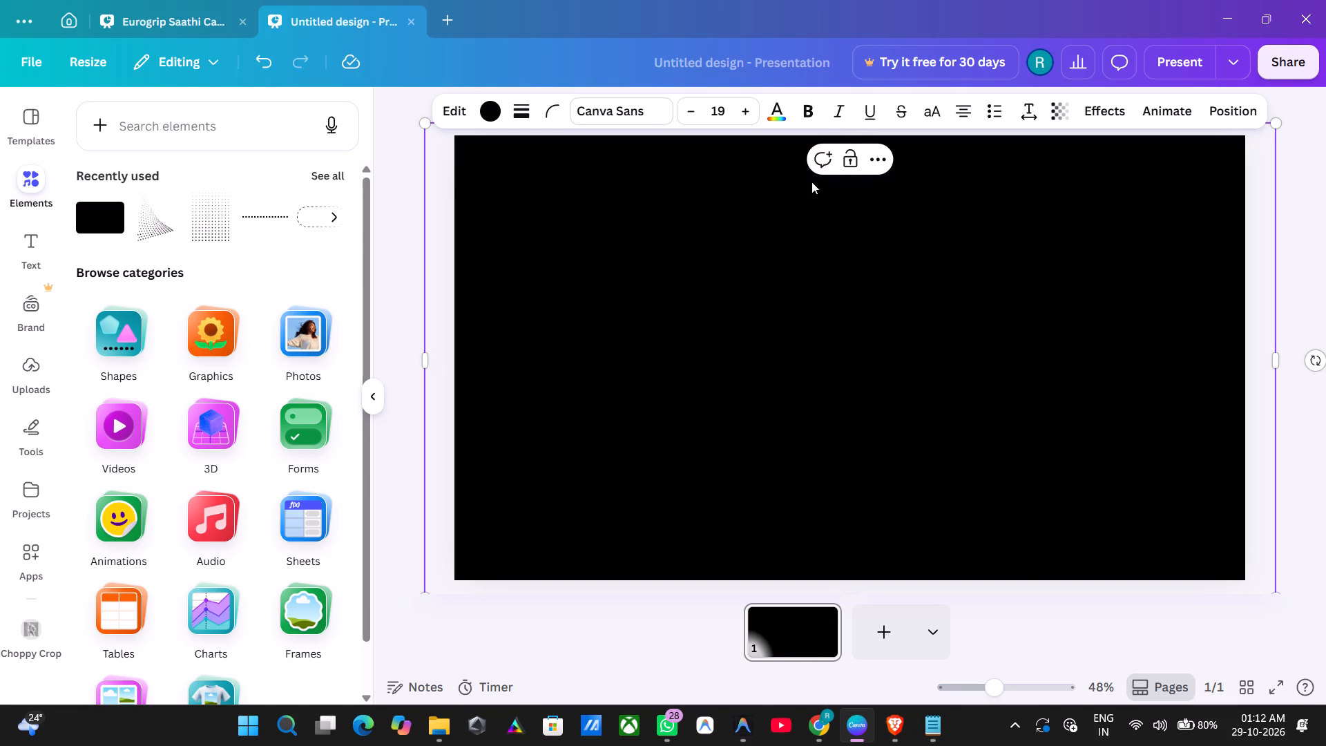
Recolour the full-page rectangle with the darker green from the default solid colours.
left_click(499, 112)
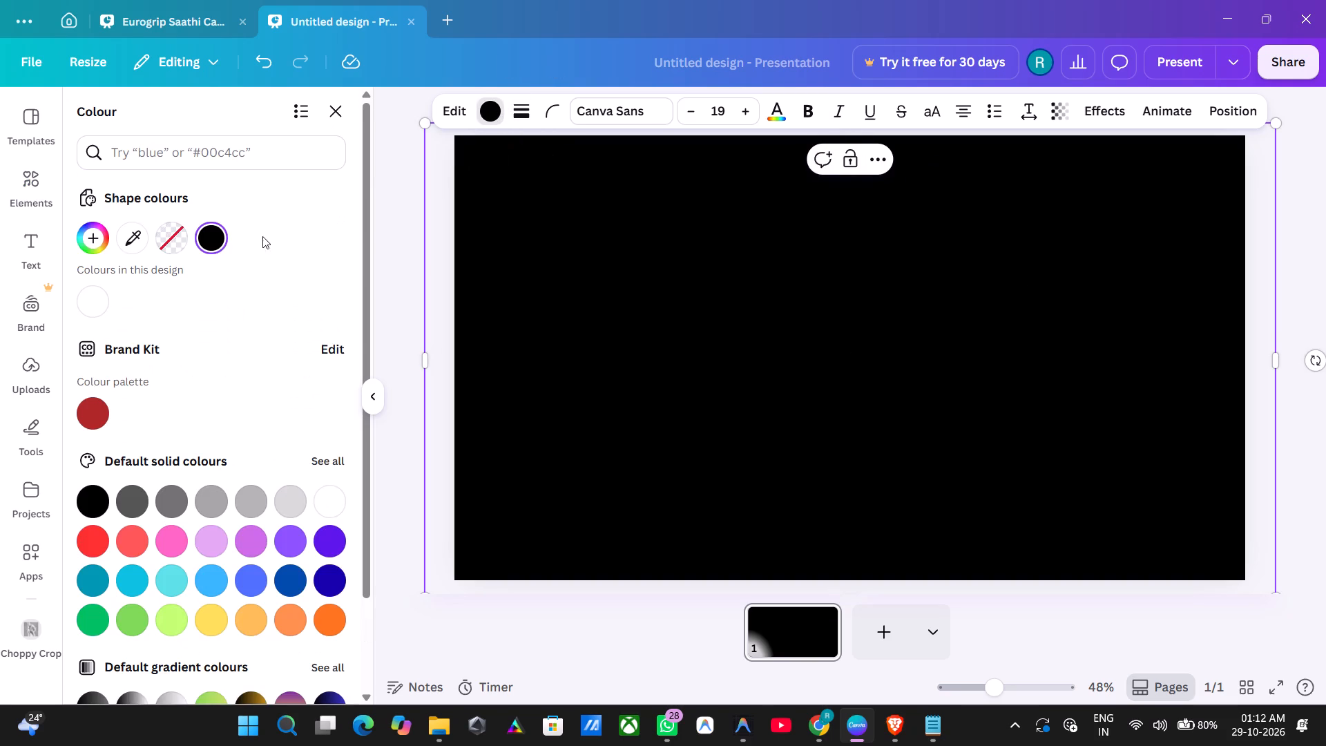
left_click(140, 624)
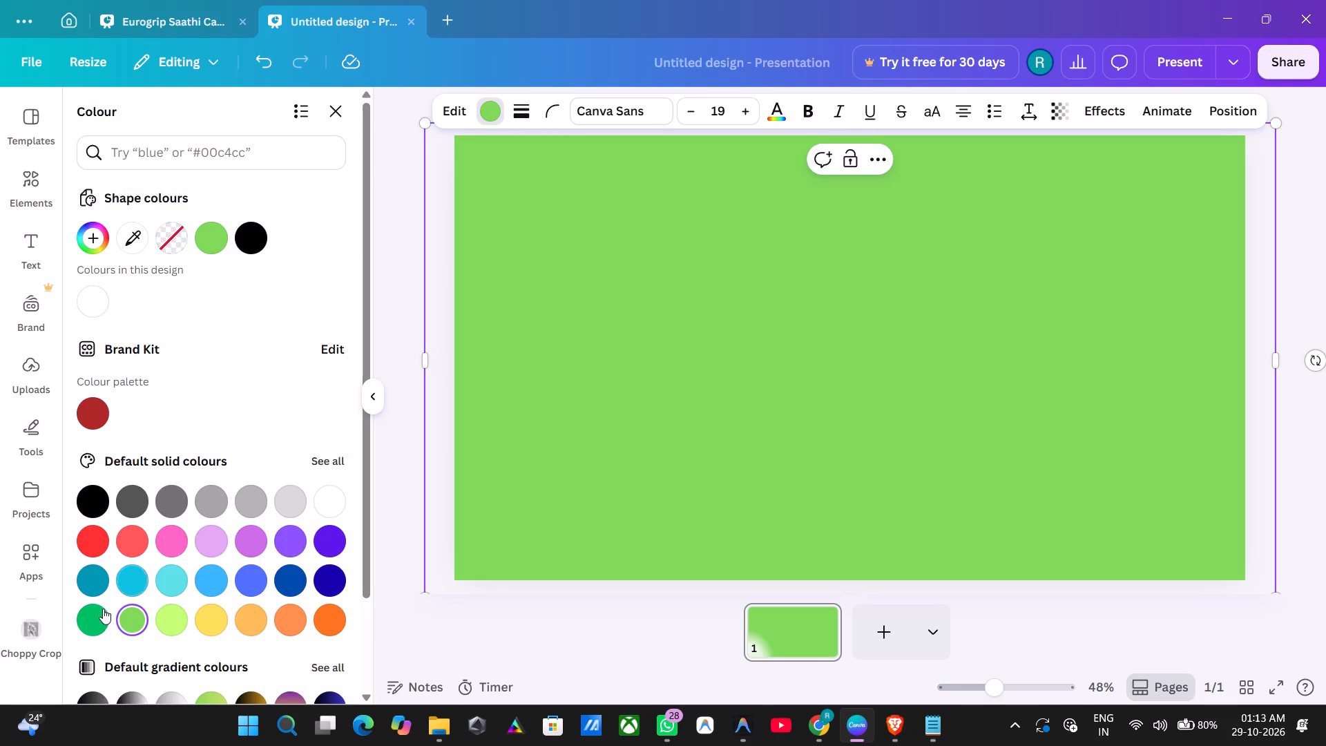
left_click(102, 611)
left_click(126, 621)
left_click(90, 611)
Set the green rectangle's transparency to 89.
left_click(1068, 101)
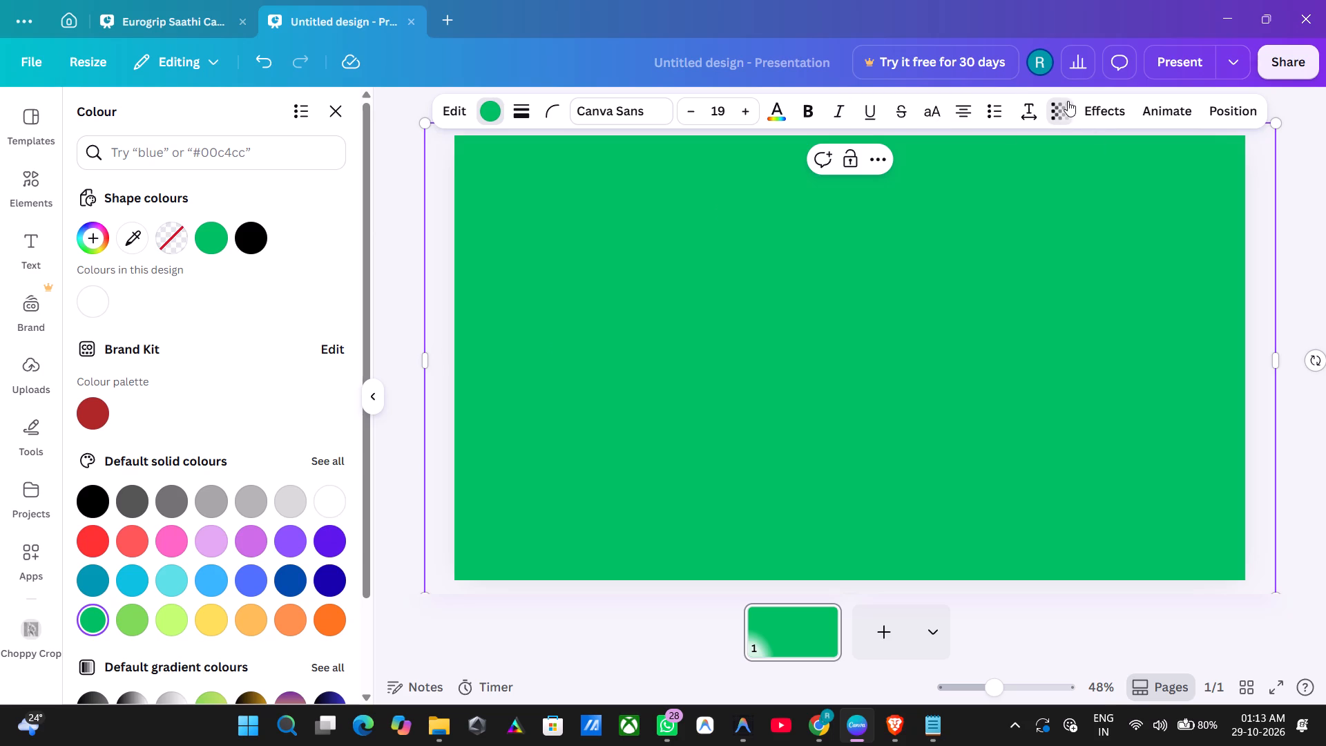
left_click_drag(1096, 192, 1088, 194)
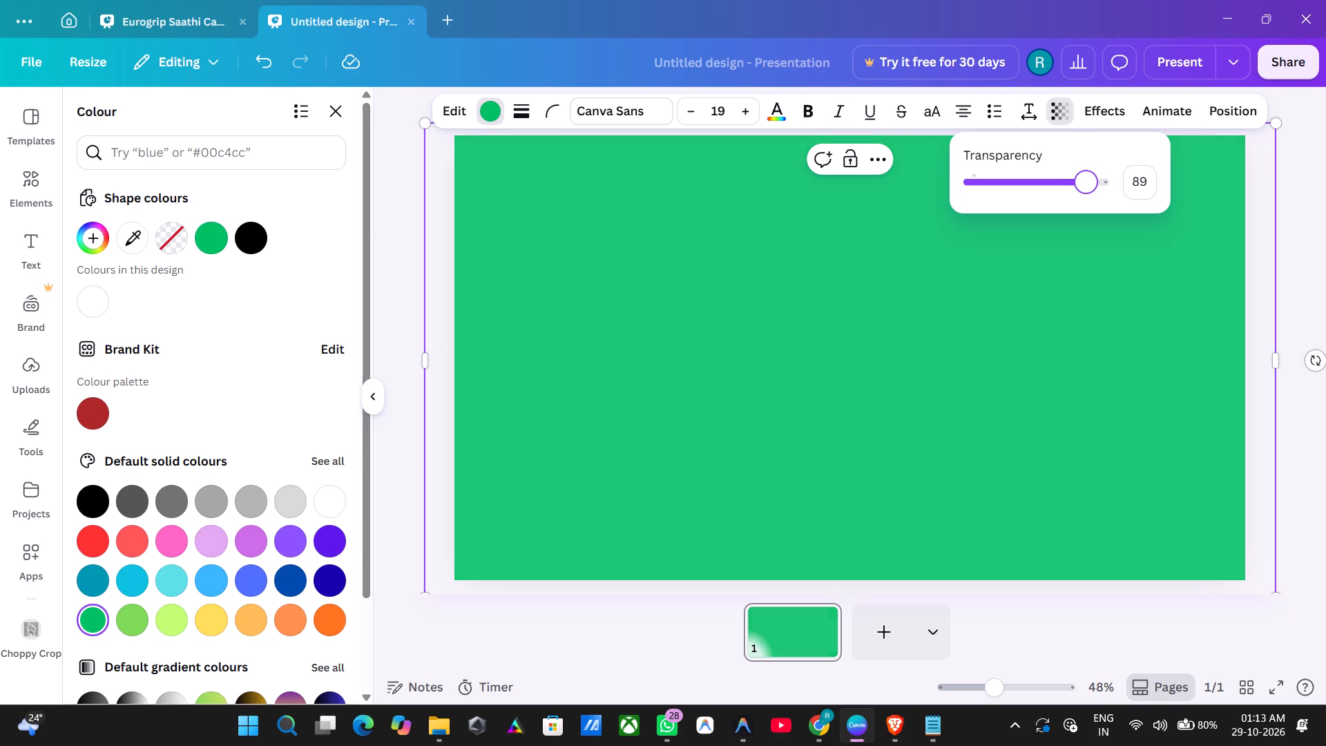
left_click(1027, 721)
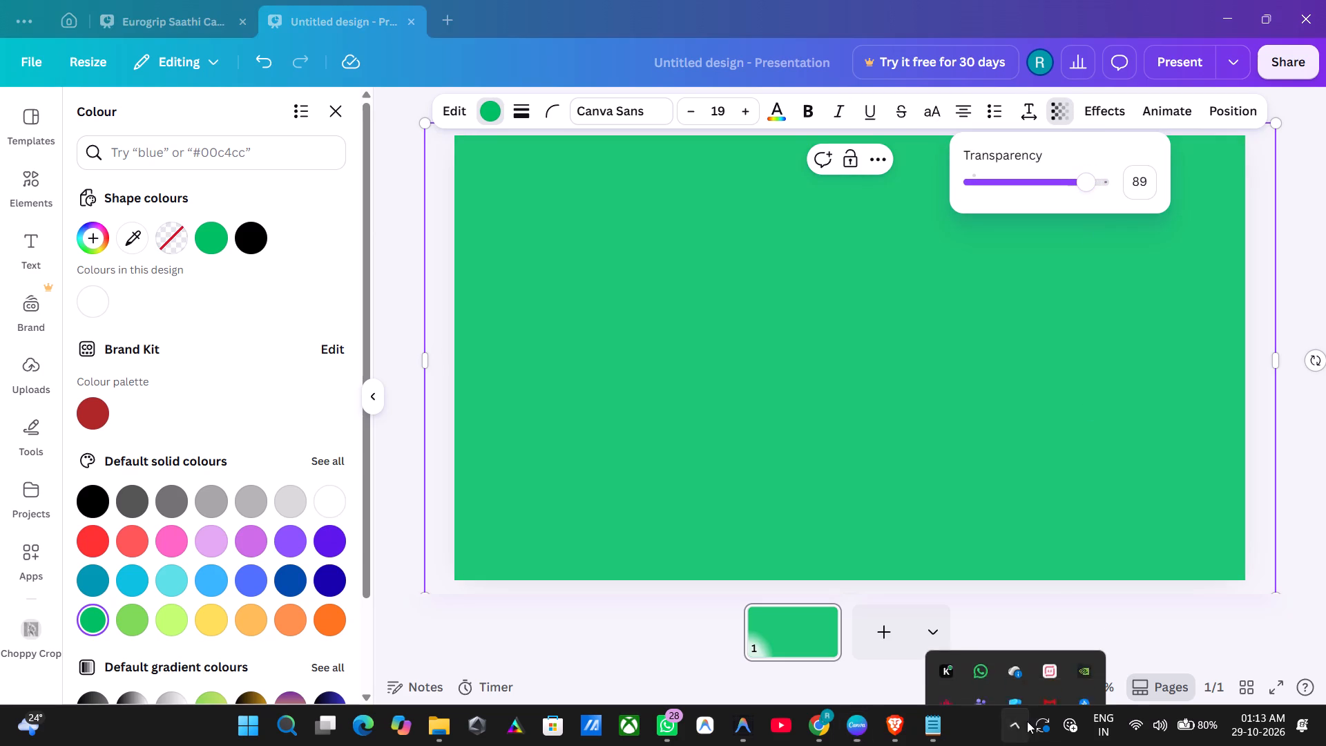
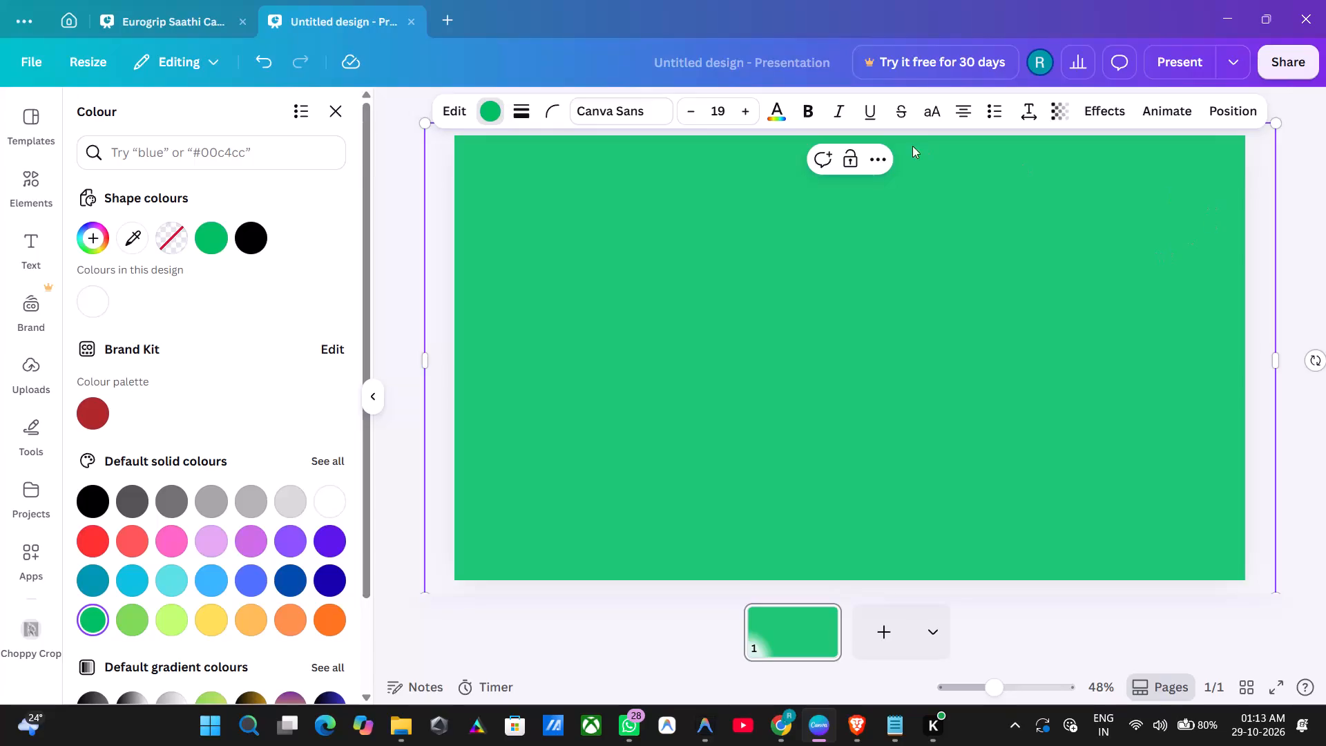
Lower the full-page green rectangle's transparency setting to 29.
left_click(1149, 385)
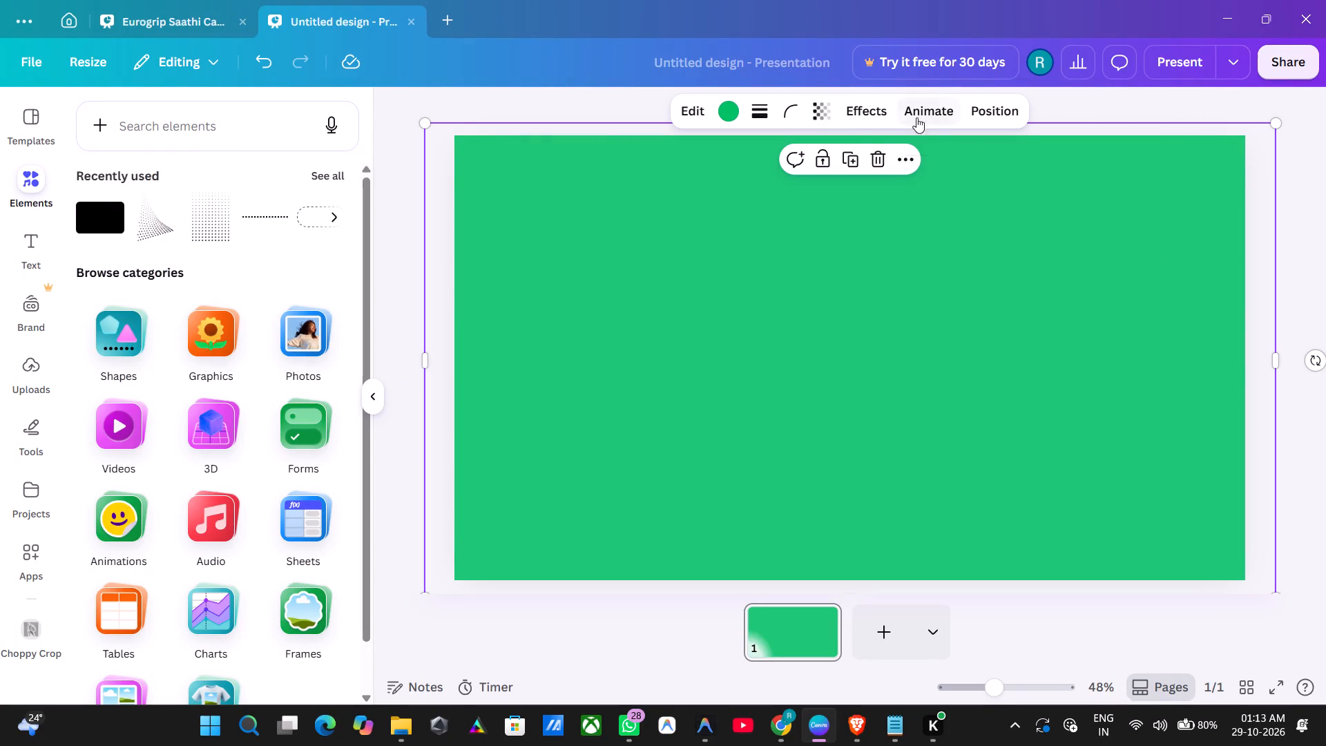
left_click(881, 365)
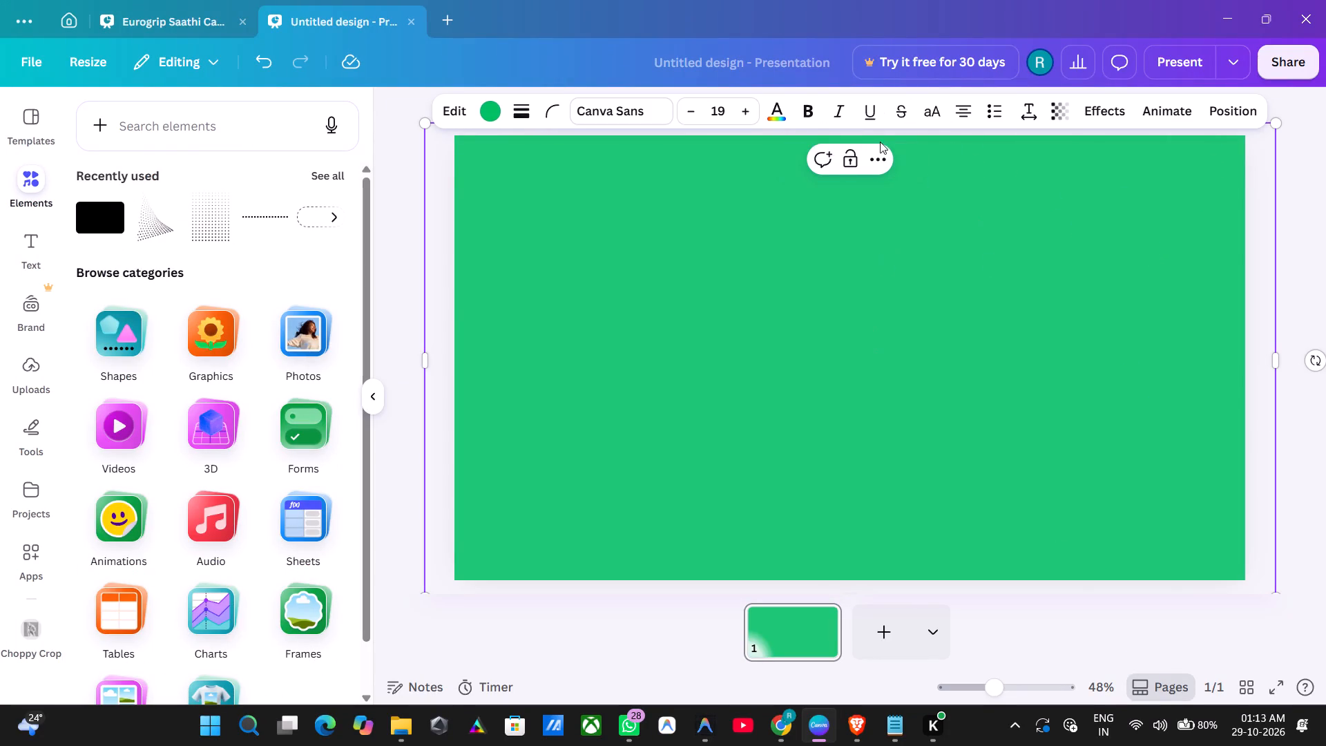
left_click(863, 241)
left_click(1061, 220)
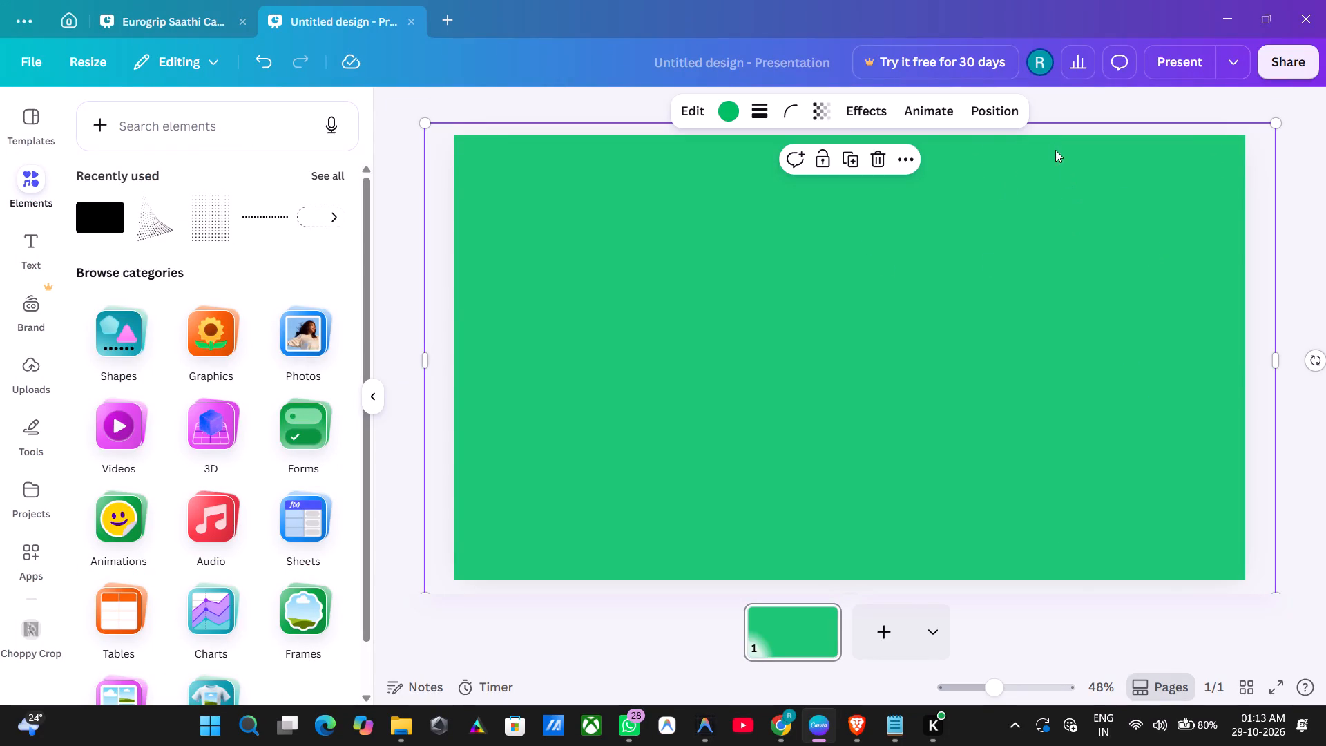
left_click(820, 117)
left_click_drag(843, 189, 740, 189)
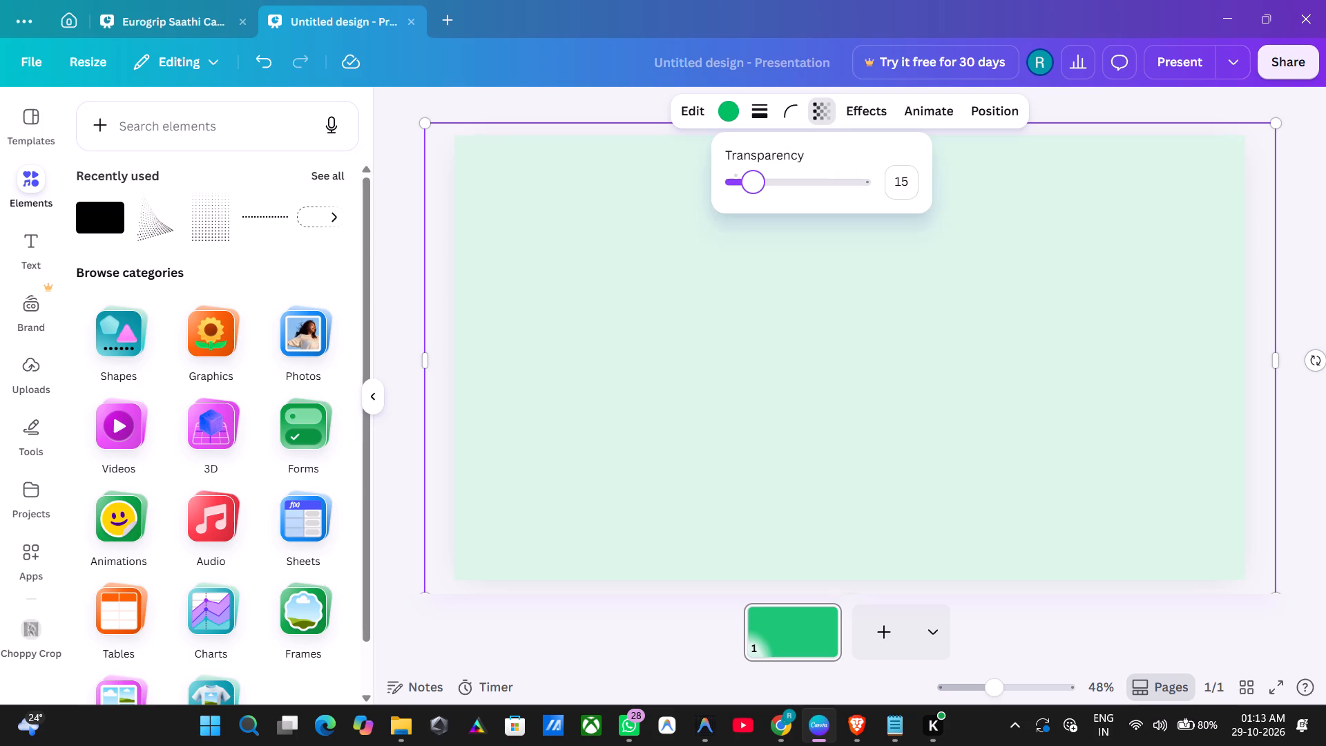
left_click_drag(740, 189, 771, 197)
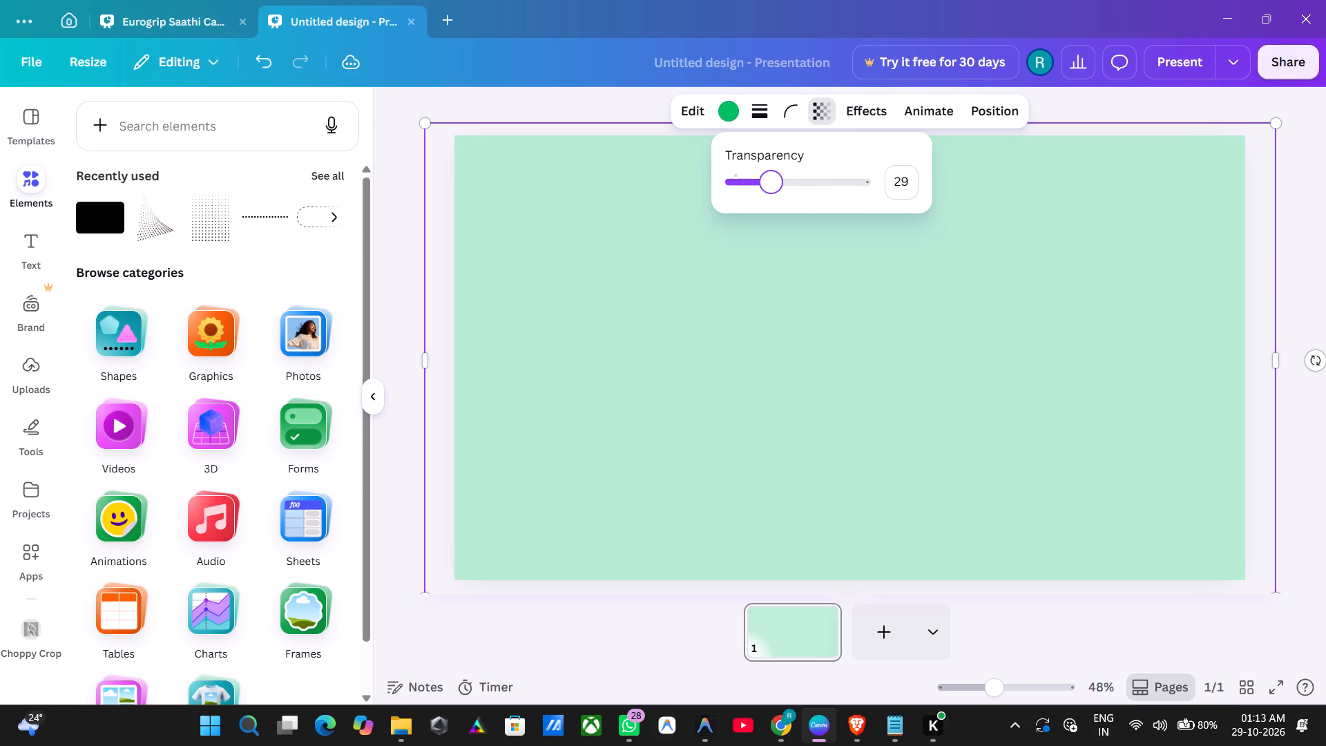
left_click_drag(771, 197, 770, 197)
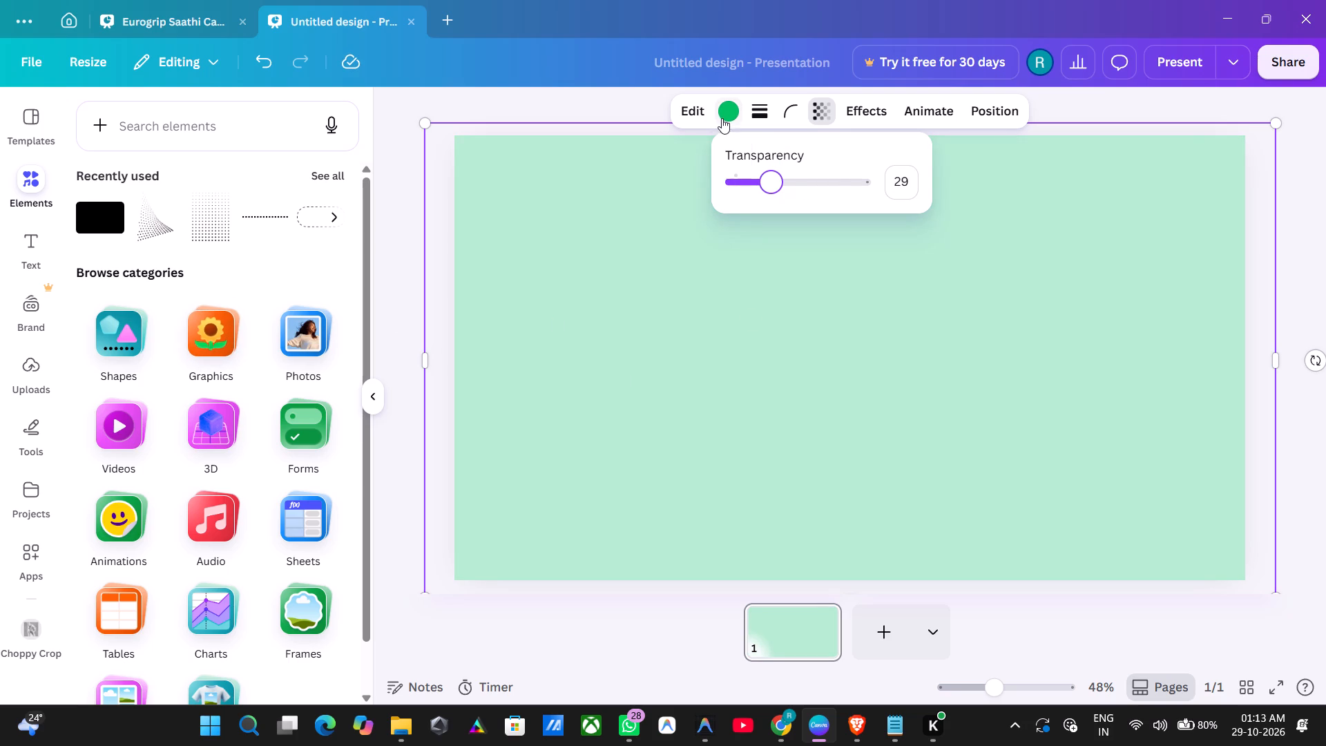
Recolour the full-page rectangle with the light green vertical gradient from the monochromatic default gradients.
left_click(722, 117)
scroll(235, 402, "down", 8)
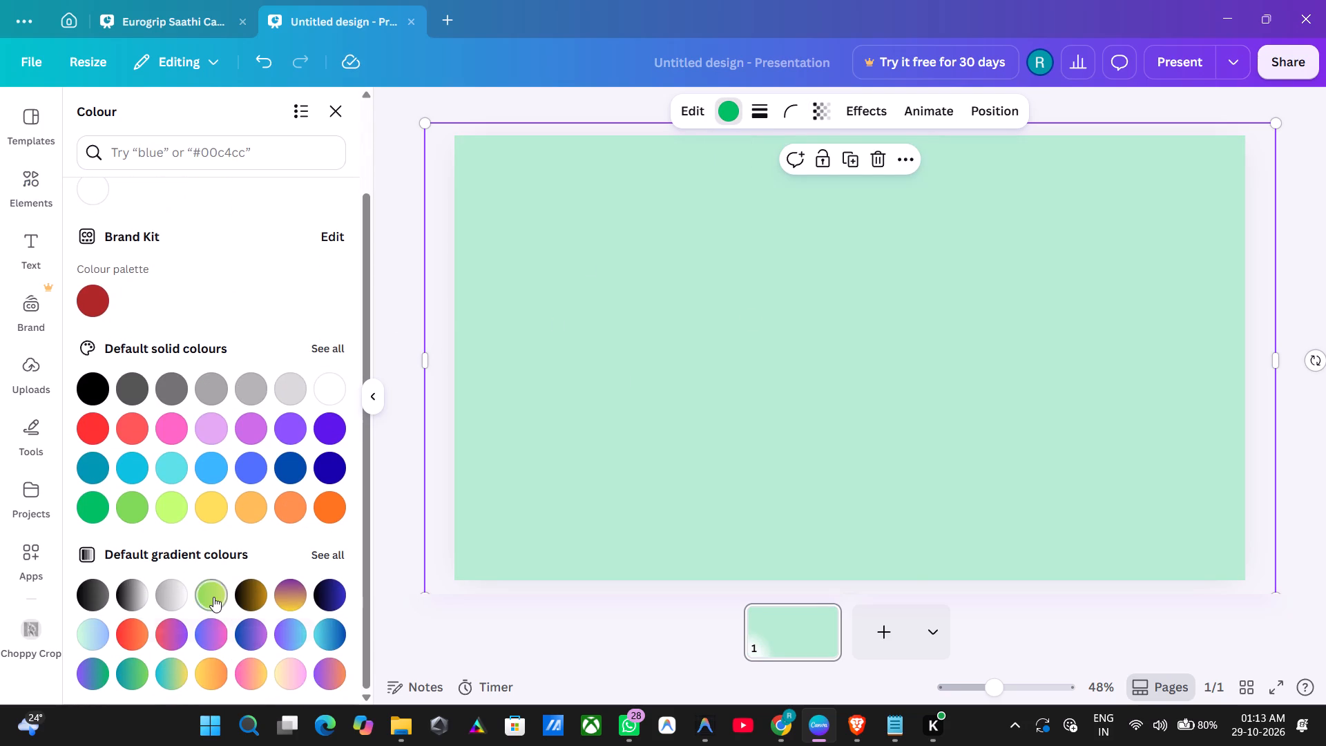
left_click(213, 597)
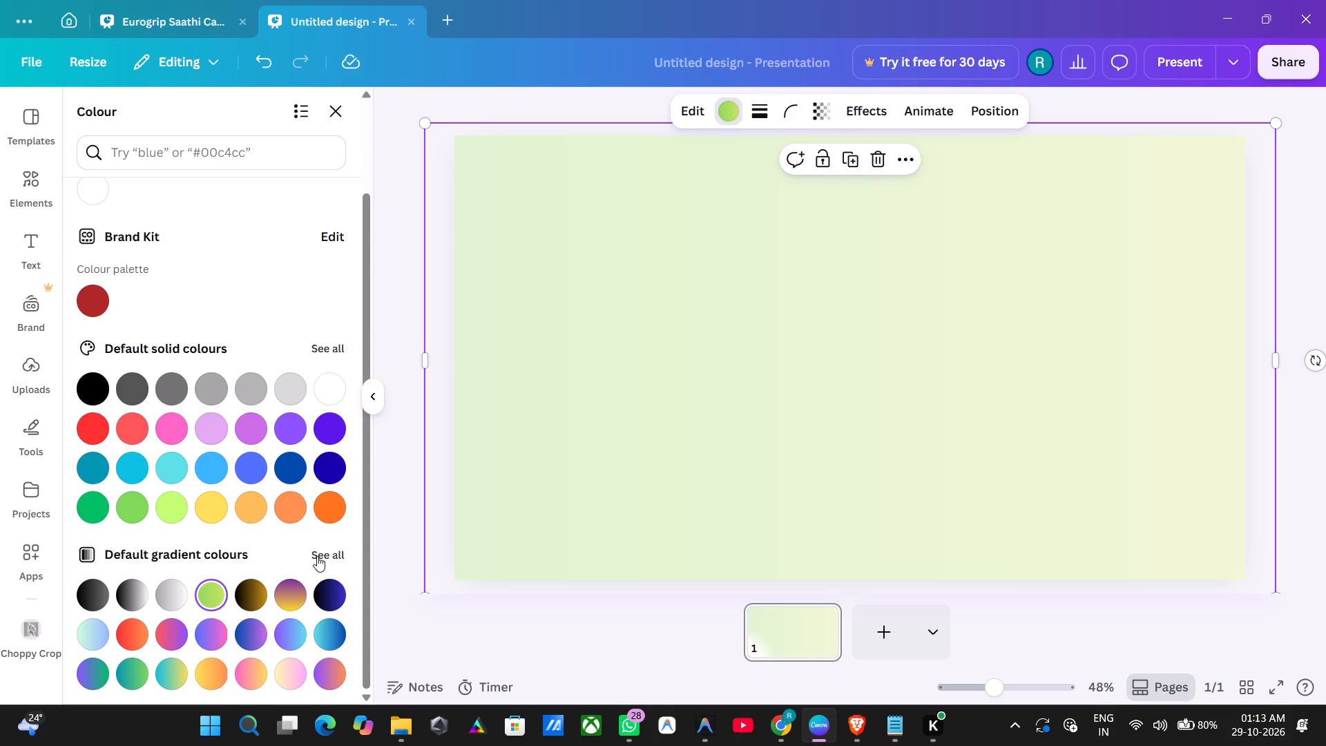
left_click(317, 556)
left_click(215, 408)
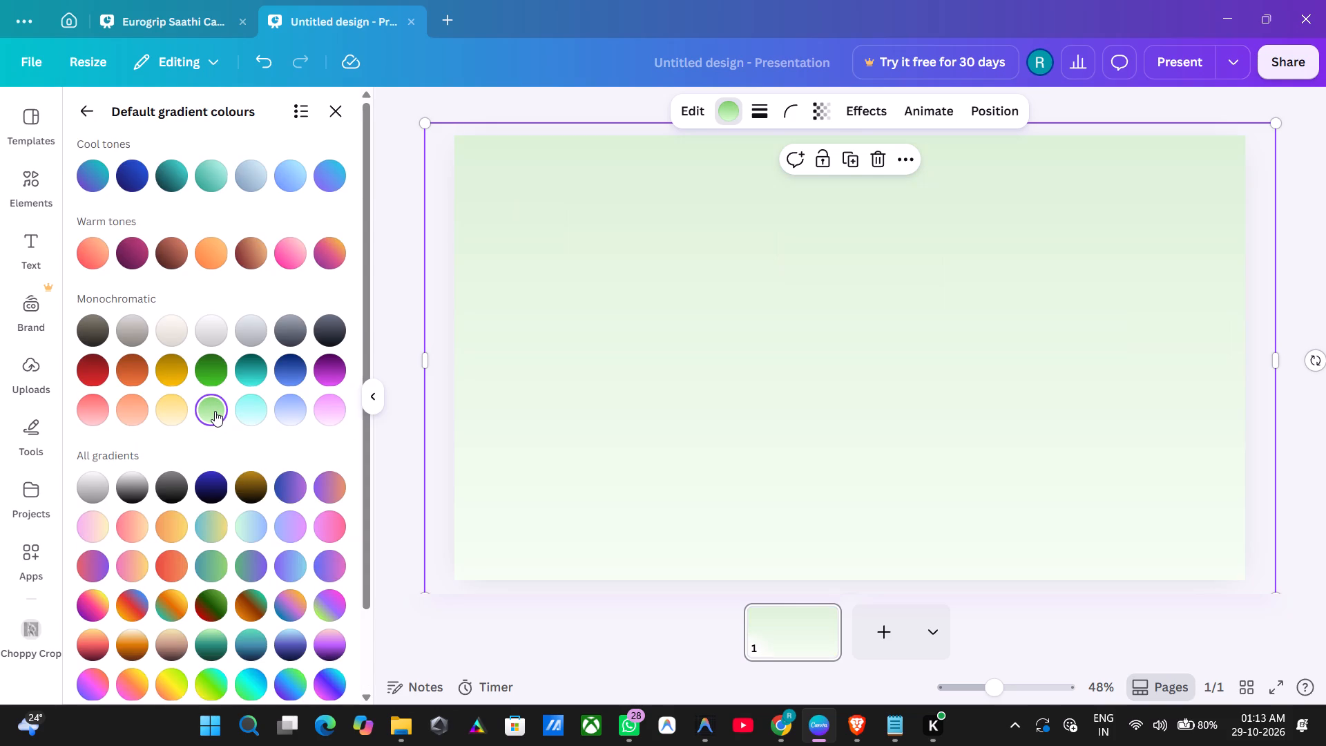
Set the gradient background rectangle's transparency to about 44.
left_click(810, 110)
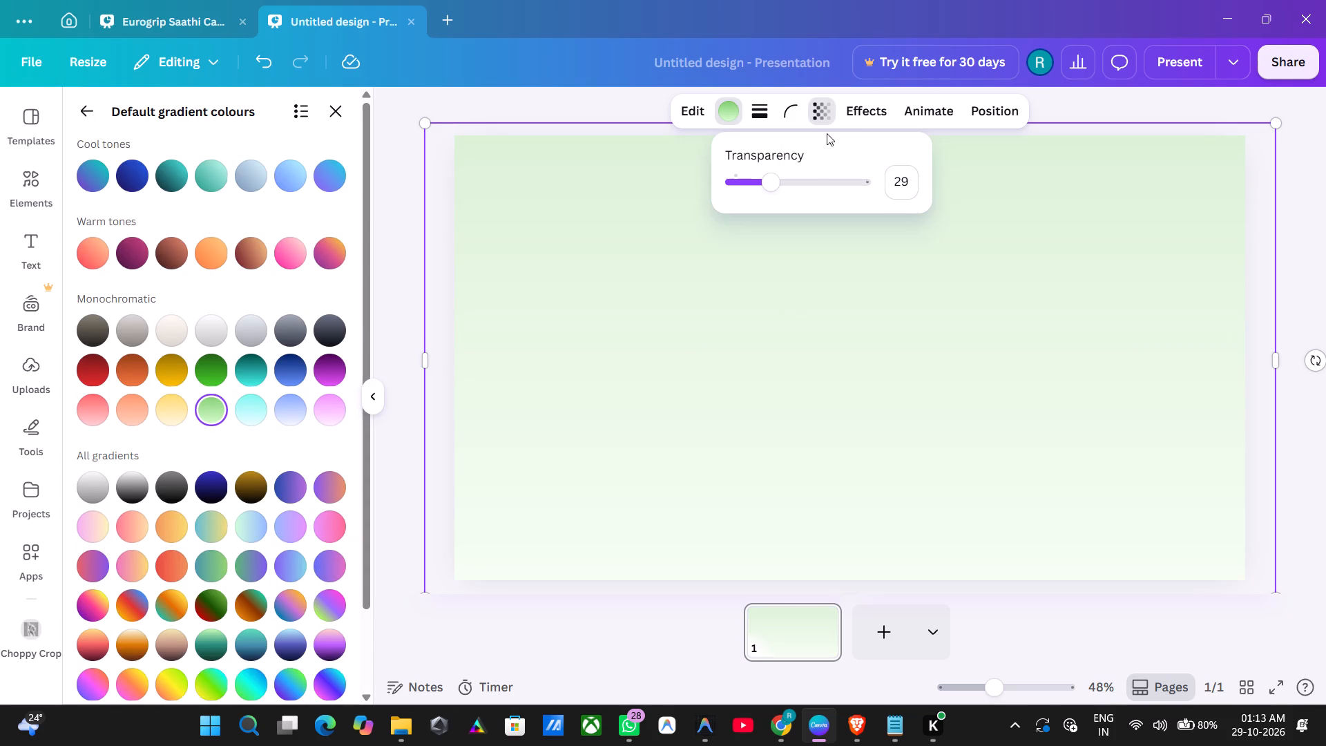
left_click_drag(769, 185, 790, 204)
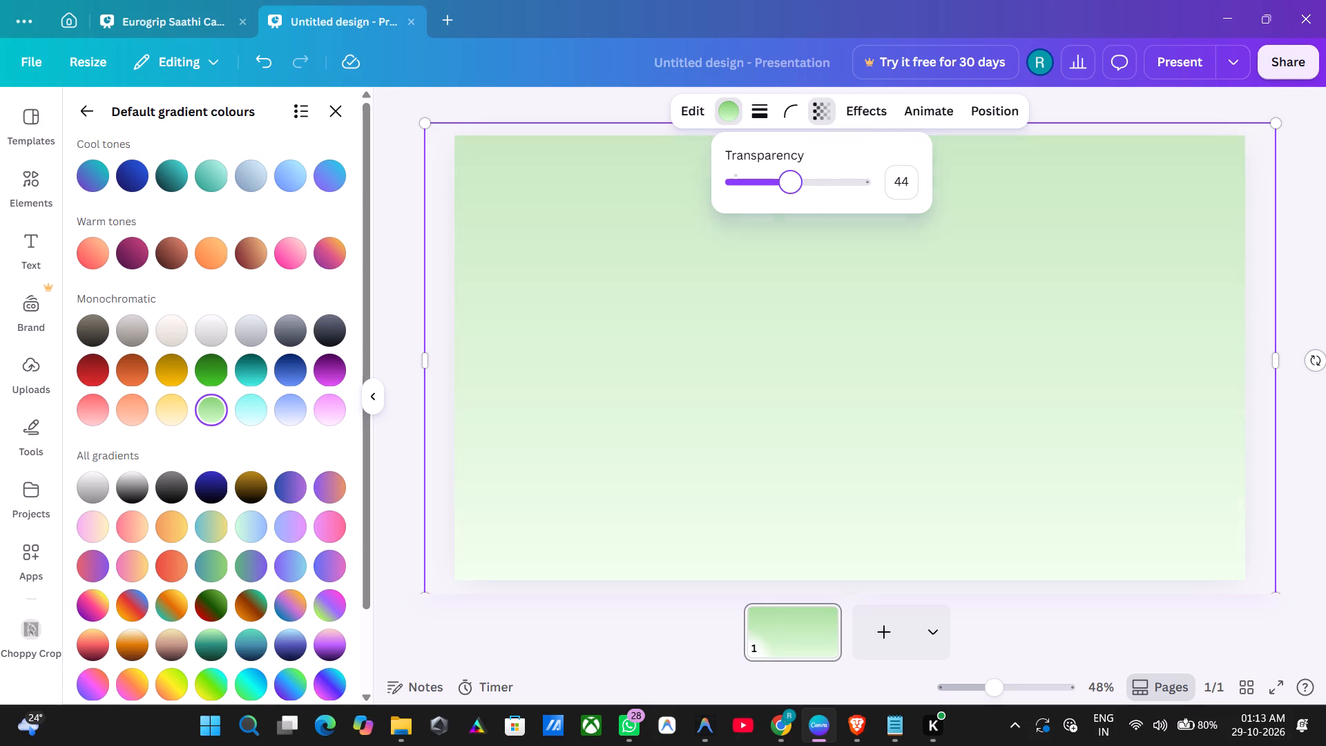
left_click_drag(790, 204, 793, 209)
left_click(1247, 285)
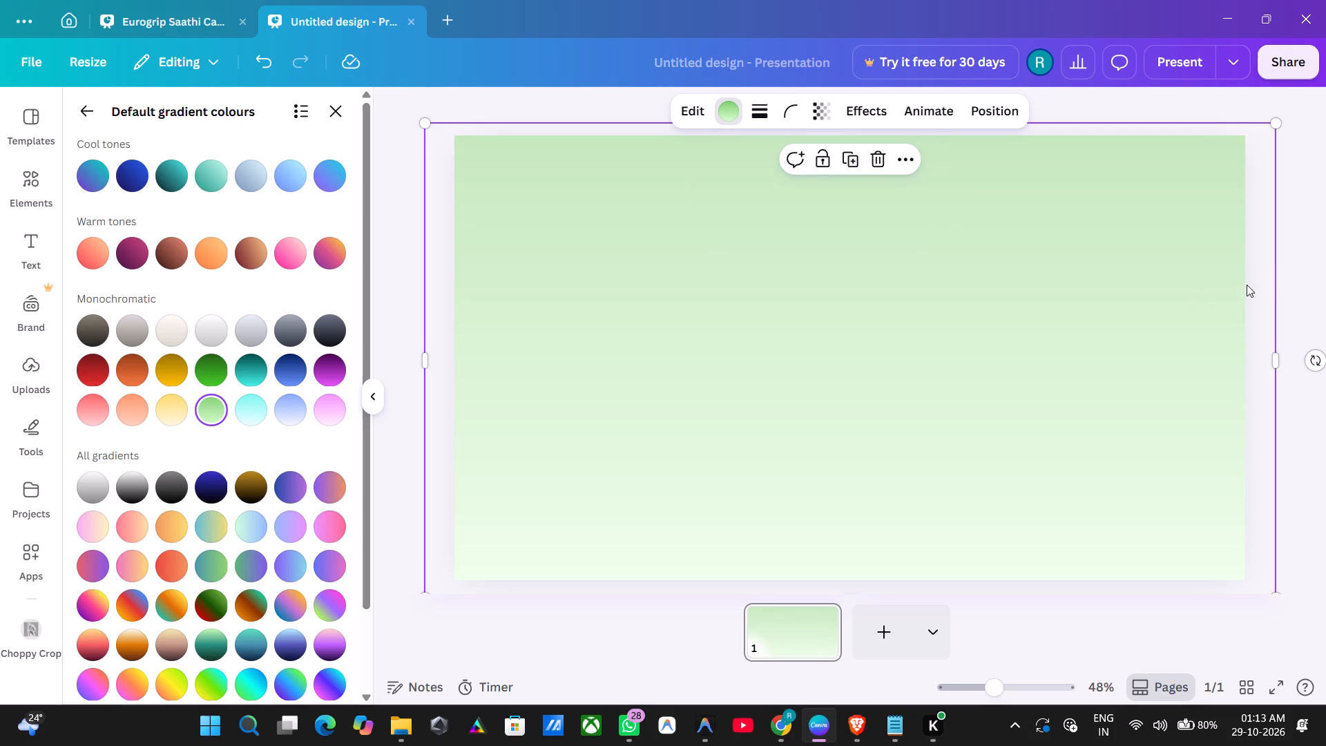
left_click(1289, 283)
left_click(1323, 220)
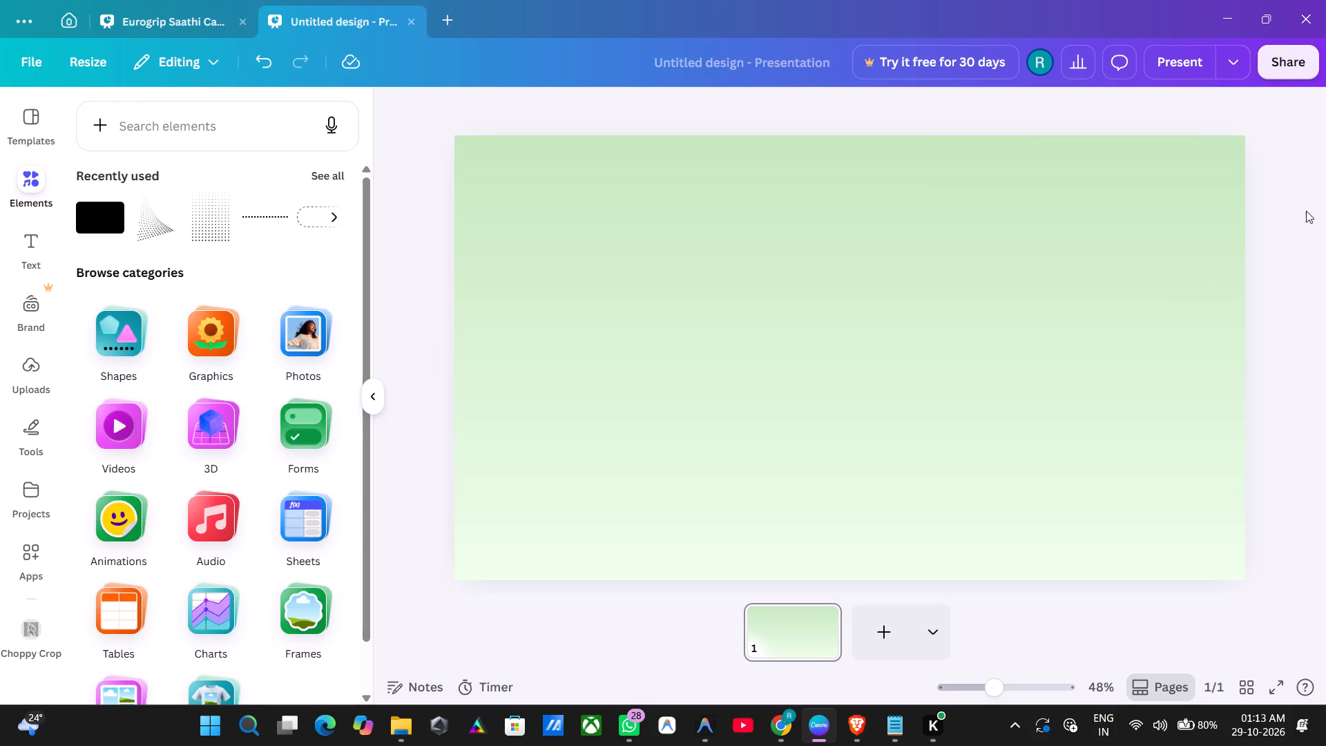
Lock the full-page gradient rectangle in place.
left_click(1189, 209)
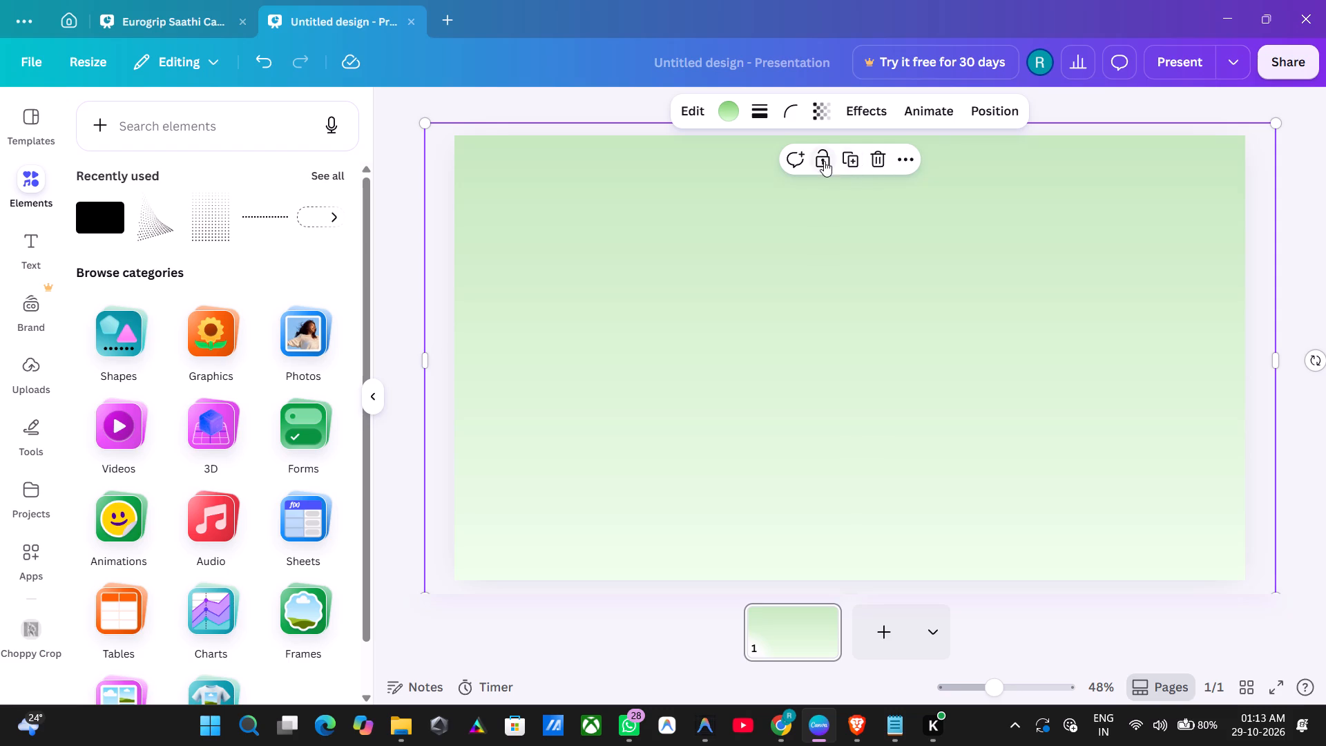
left_click(824, 161)
left_click(1314, 185)
left_click(1082, 224)
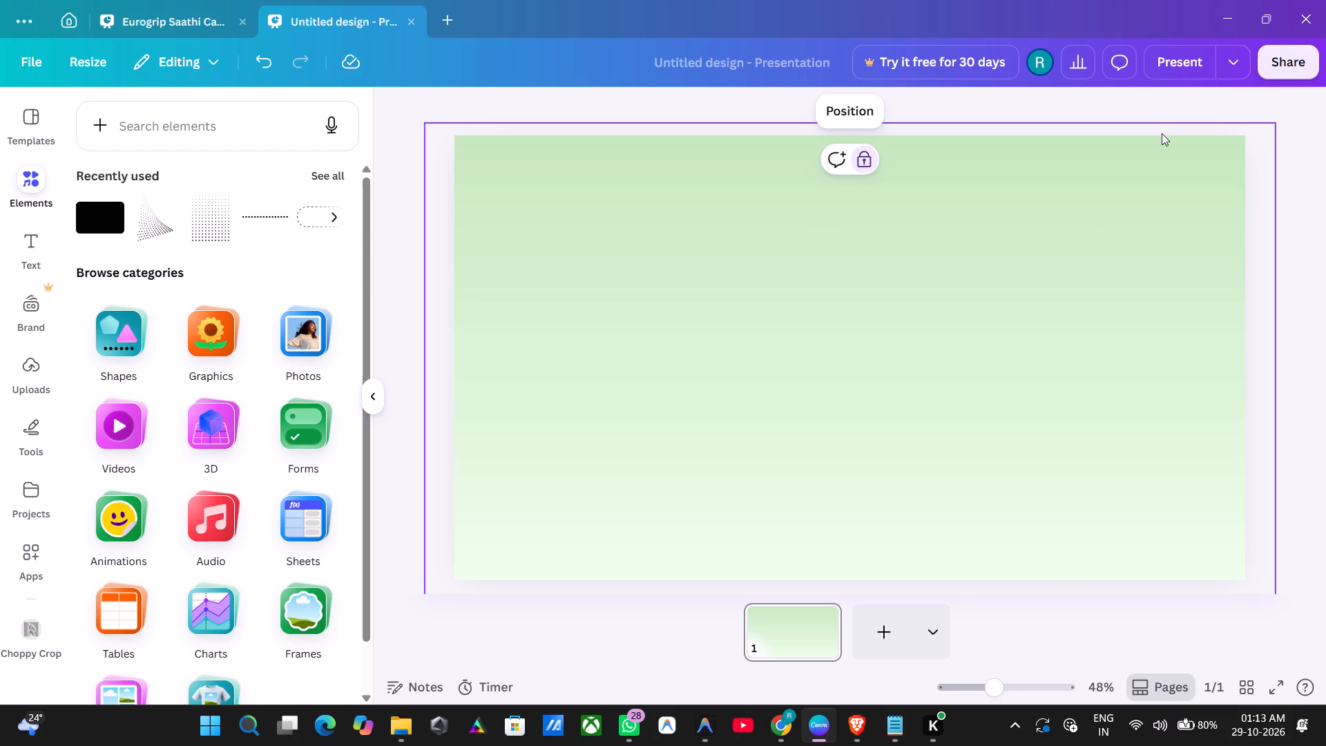
left_click(1140, 99)
Add the recently used black rectangle and resize it into a header band about 1,980 by 145, spanning the slide's top edge and overhanging both sides.
left_click(89, 204)
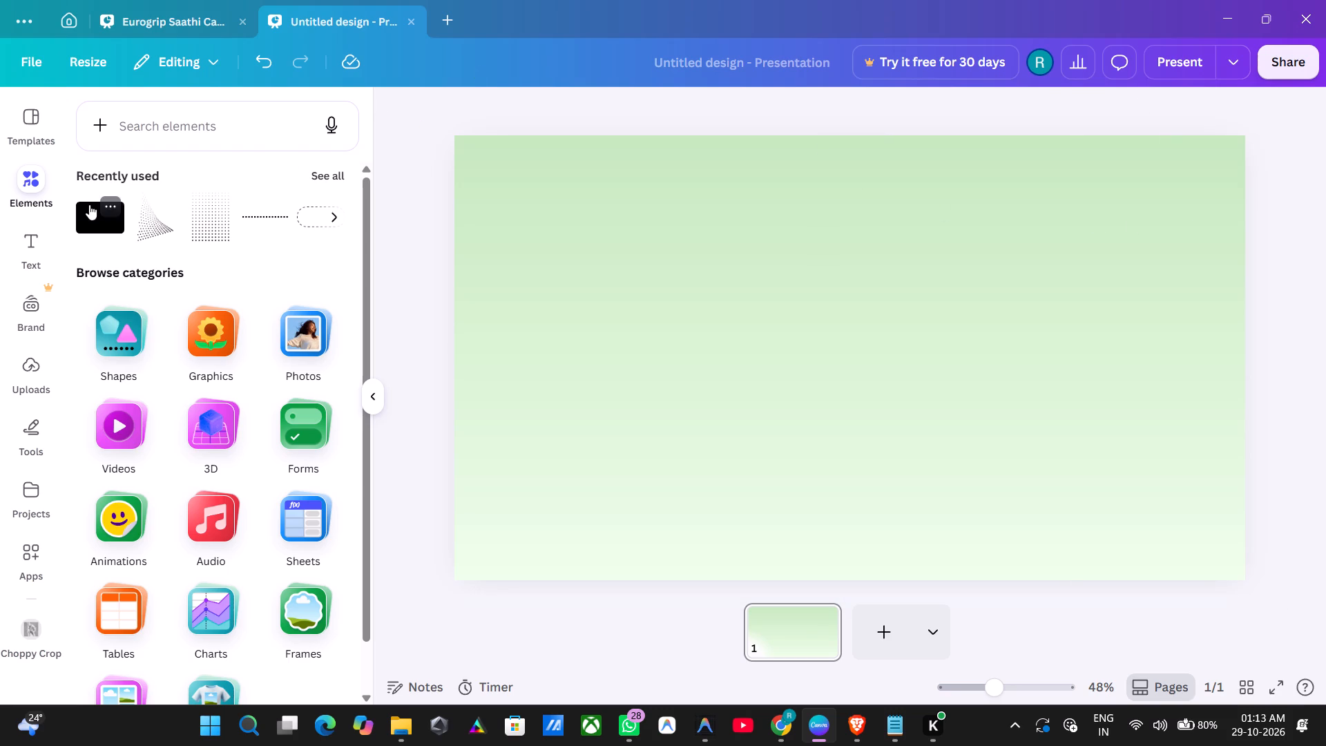
left_click_drag(782, 363, 432, 304)
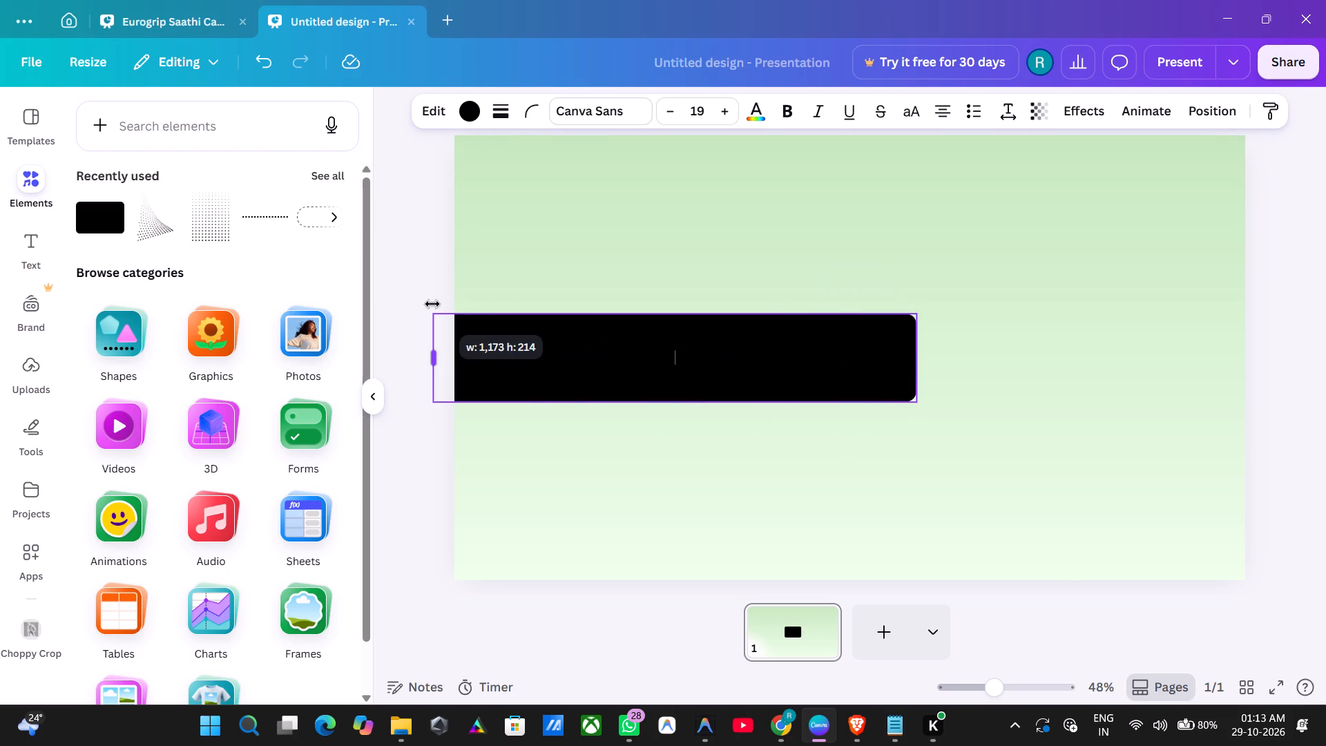
left_click_drag(432, 304, 441, 305)
left_click_drag(916, 364, 1213, 370)
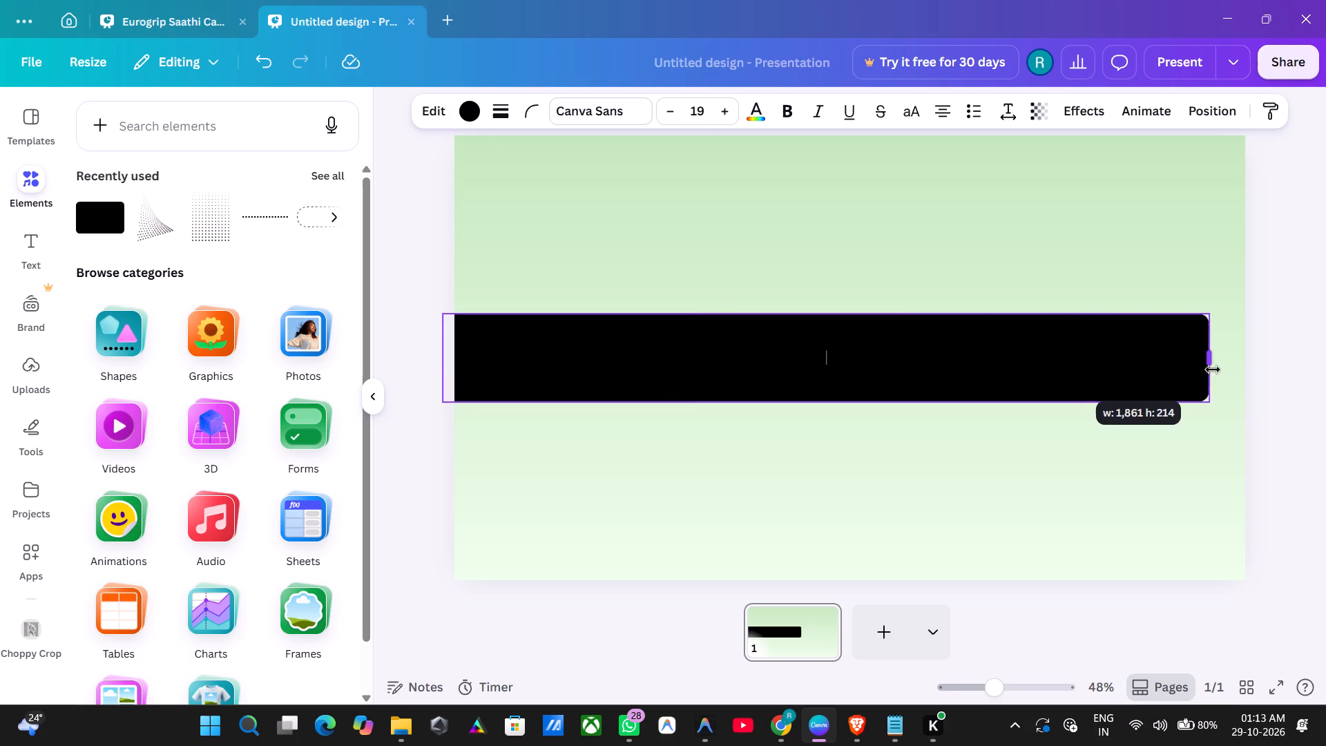
left_click_drag(1213, 370, 1280, 375)
left_click_drag(1285, 364, 1263, 363)
left_click_drag(858, 320, 851, 127)
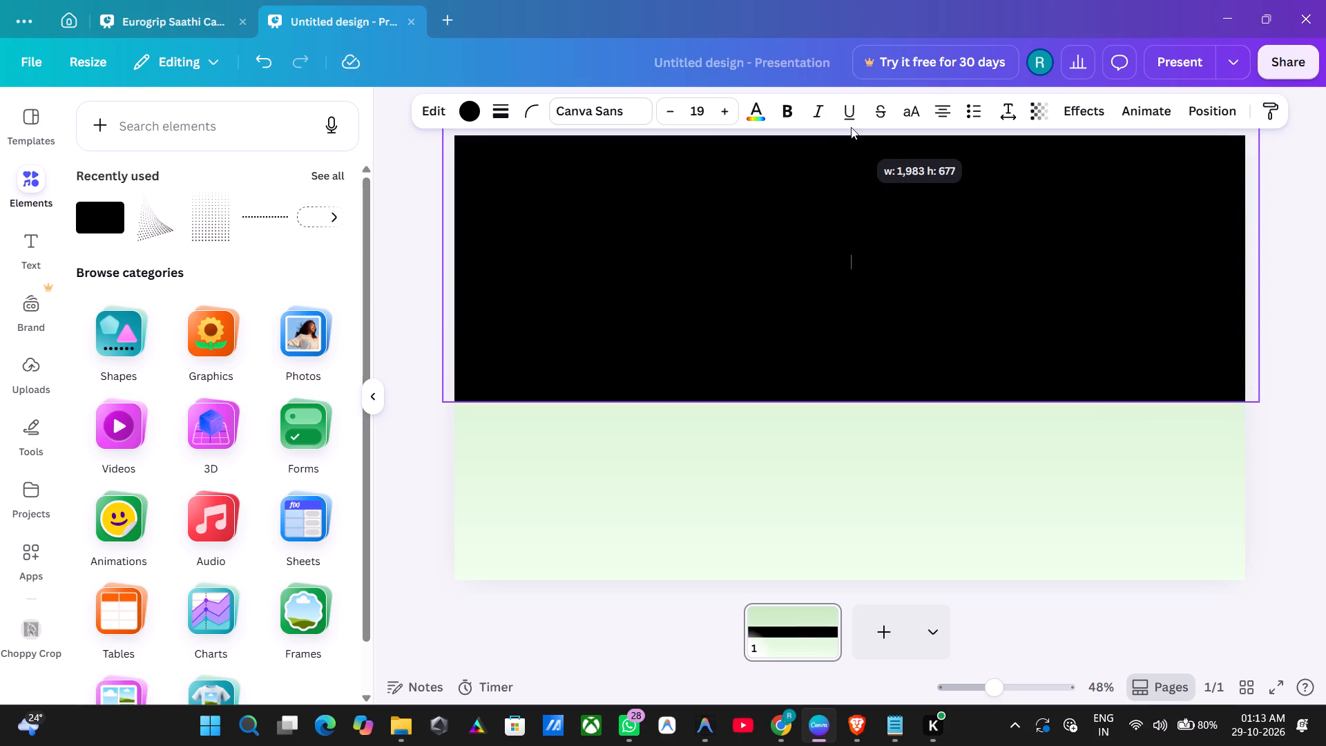
left_click_drag(851, 127, 859, 135)
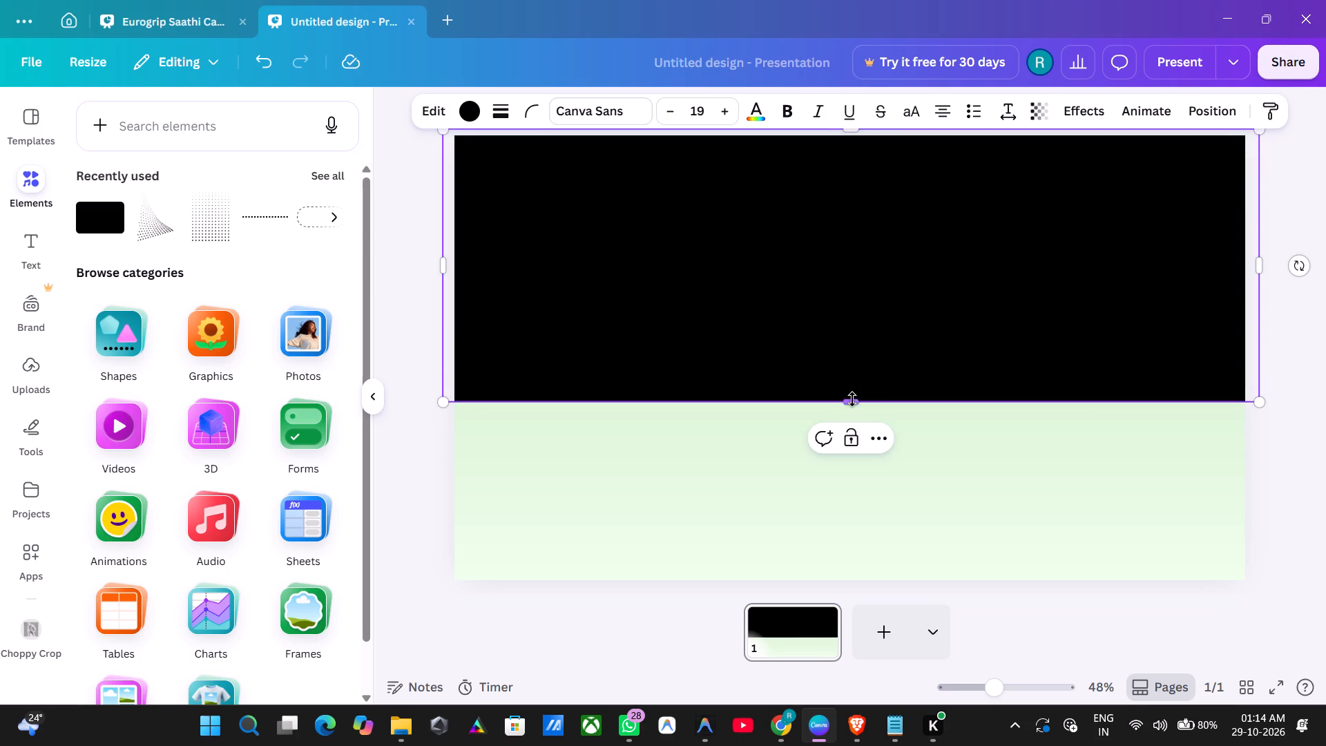
left_click_drag(852, 399, 925, 181)
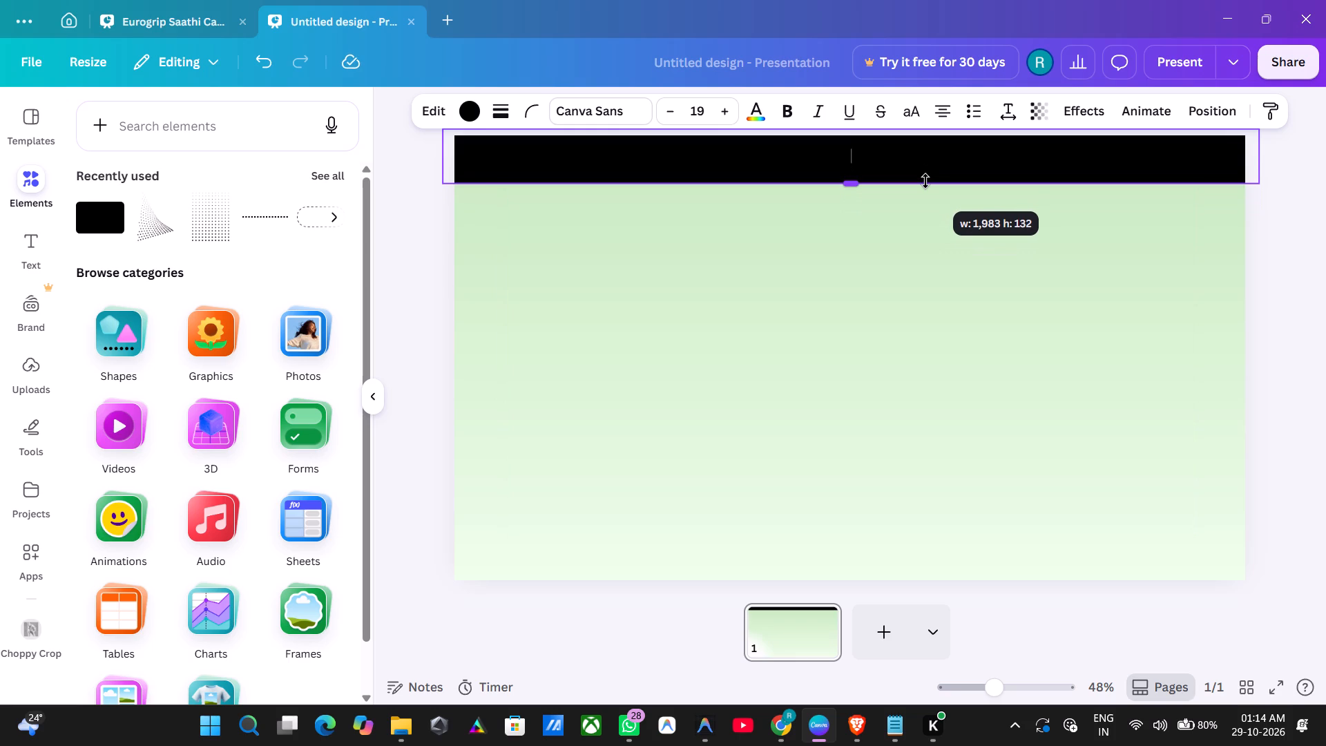
left_click_drag(925, 181, 926, 180)
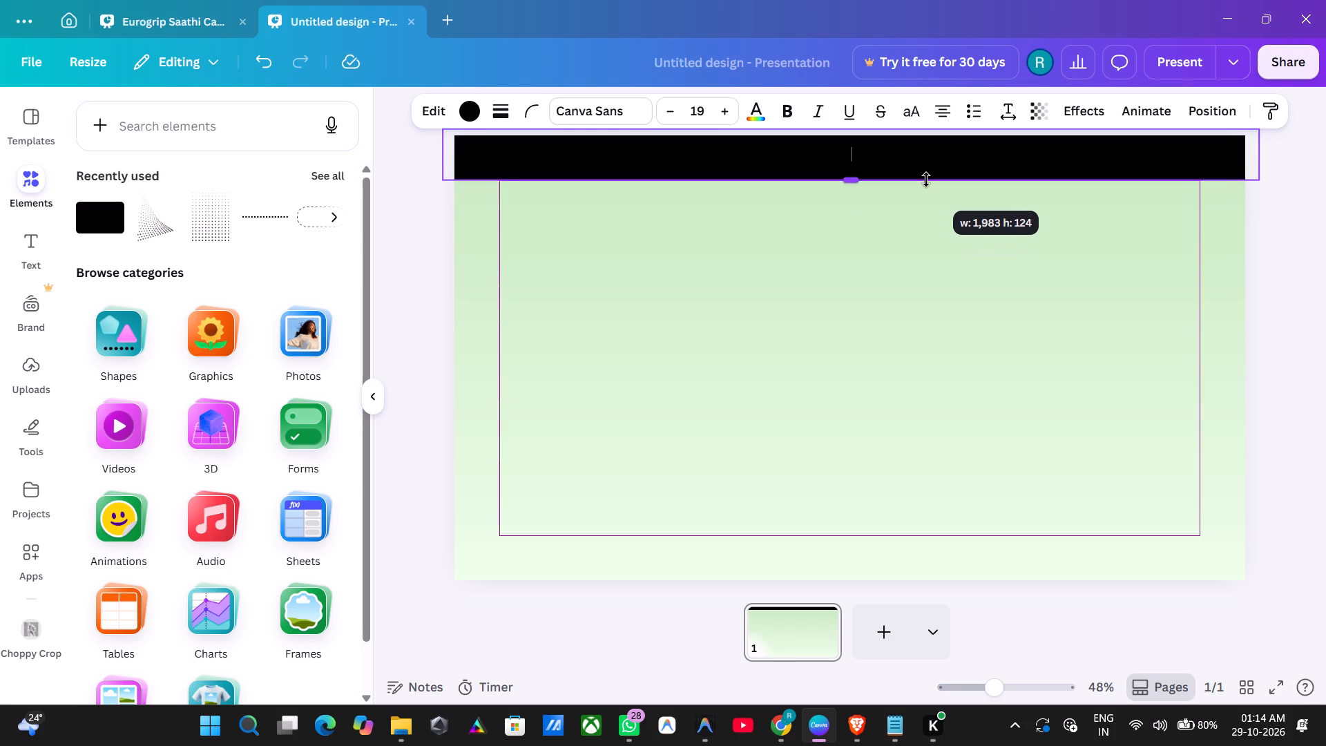
left_click_drag(926, 180, 926, 186)
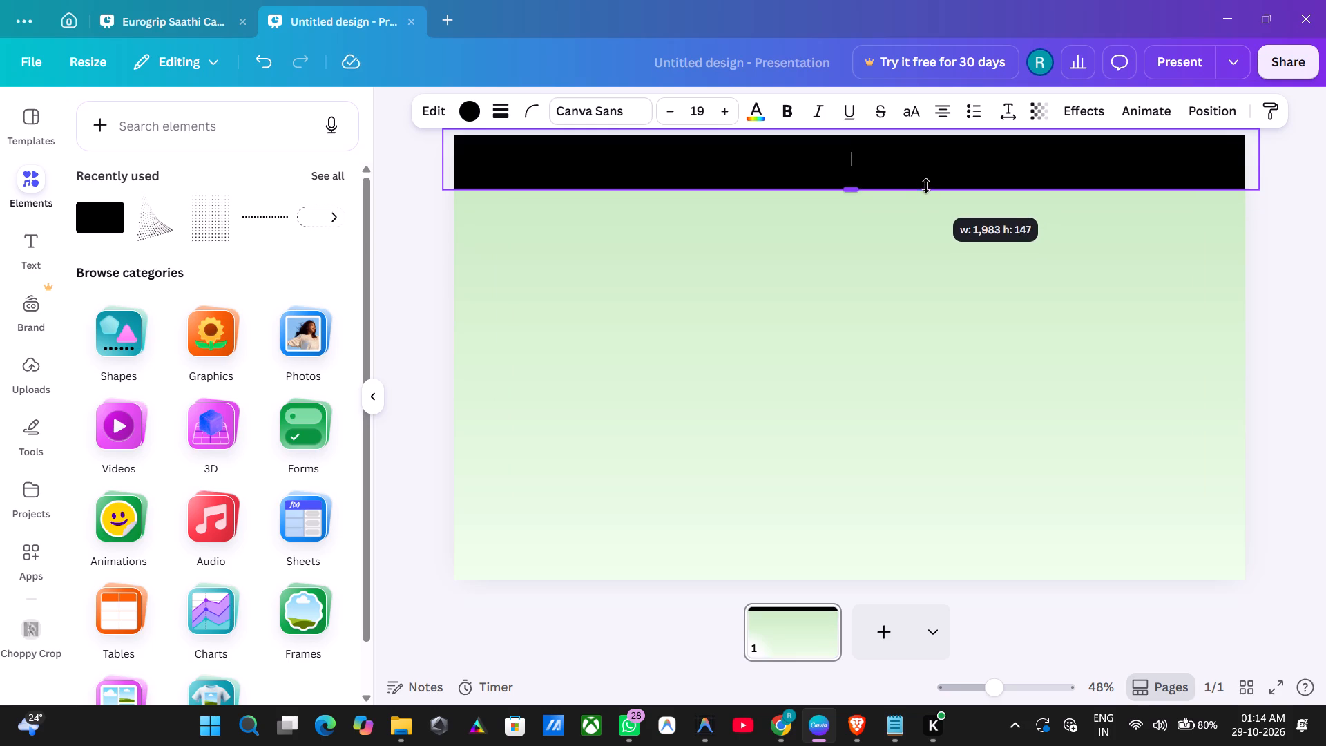
left_click_drag(926, 186, 926, 185)
Recolour the black header band with the solid green #00bf63.
left_click(467, 105)
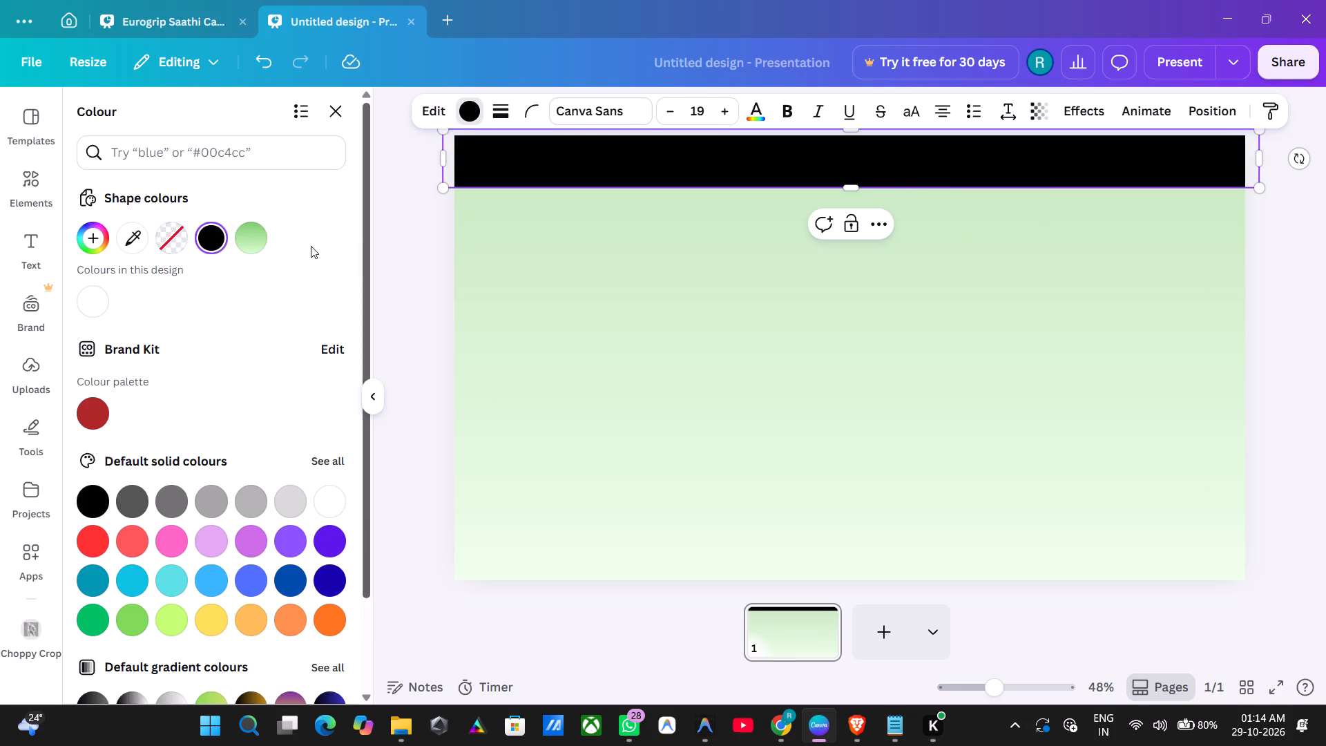
left_click(93, 623)
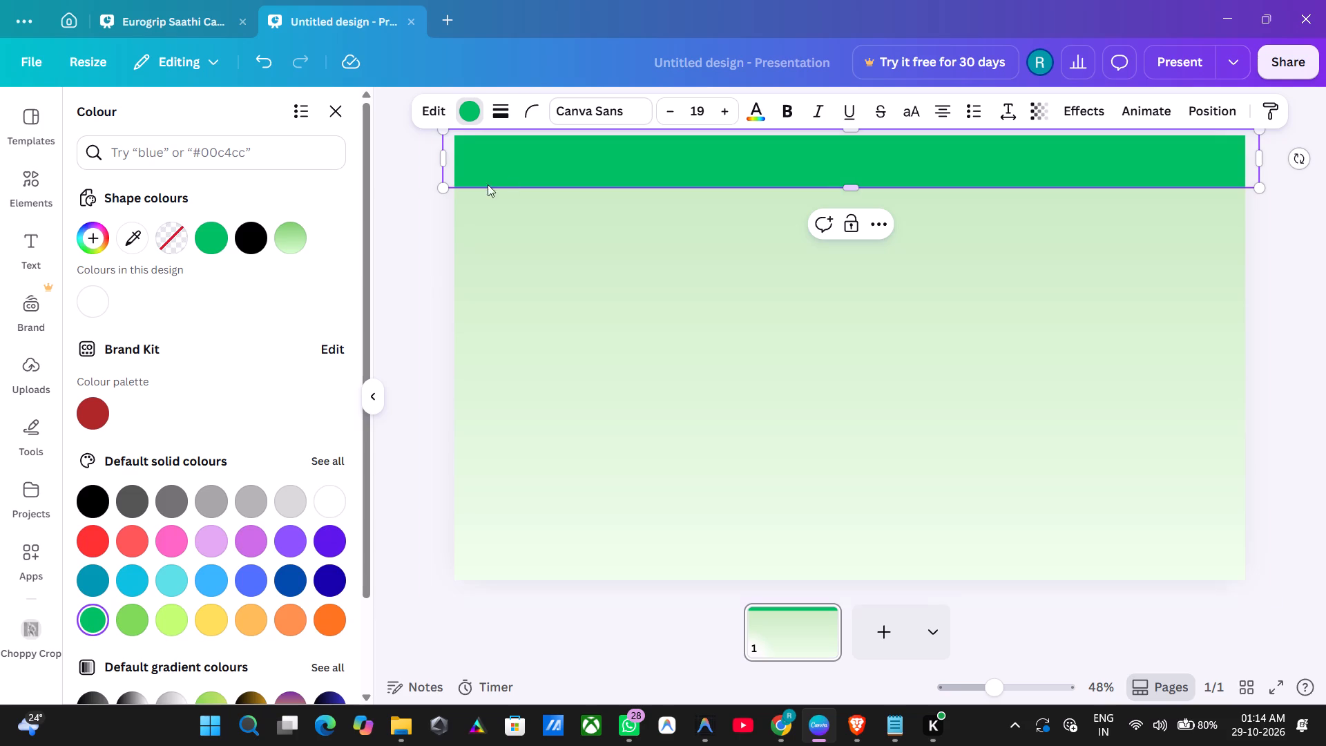
scroll(227, 434, "down", 4)
left_click(122, 513)
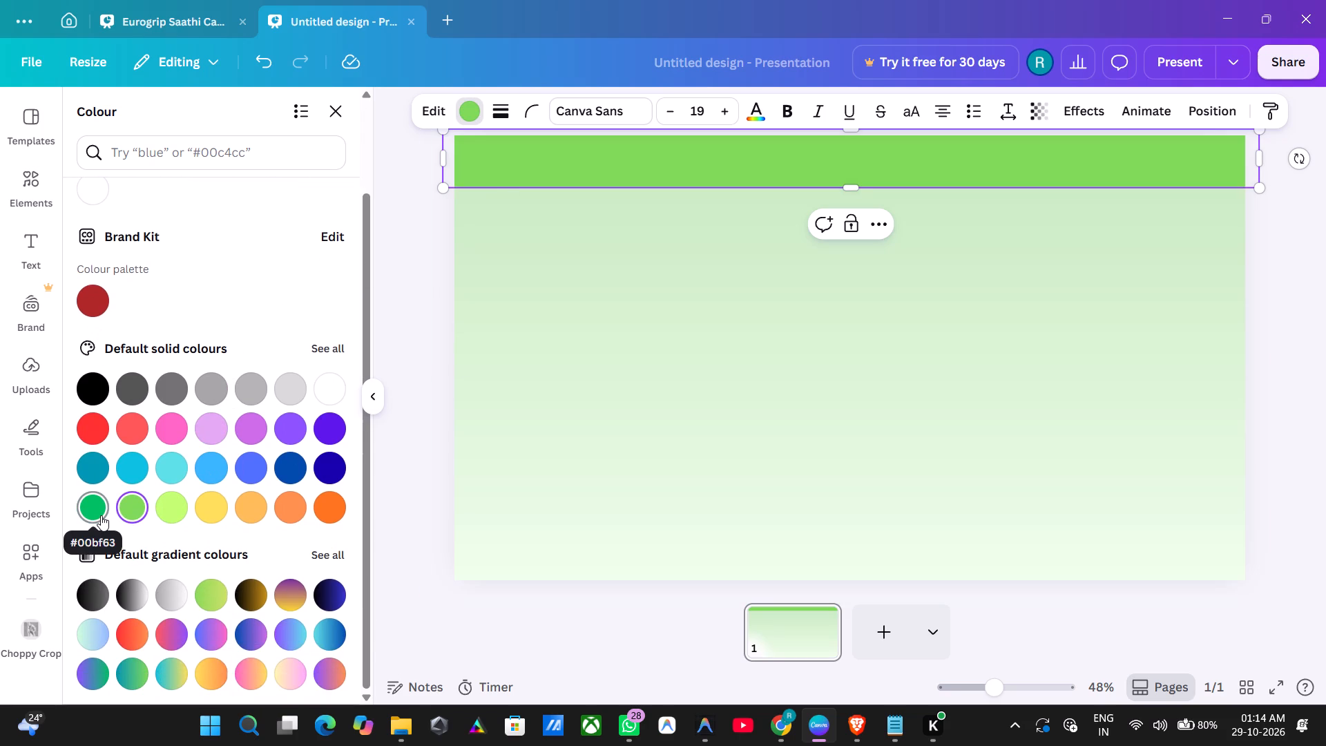
left_click(81, 506)
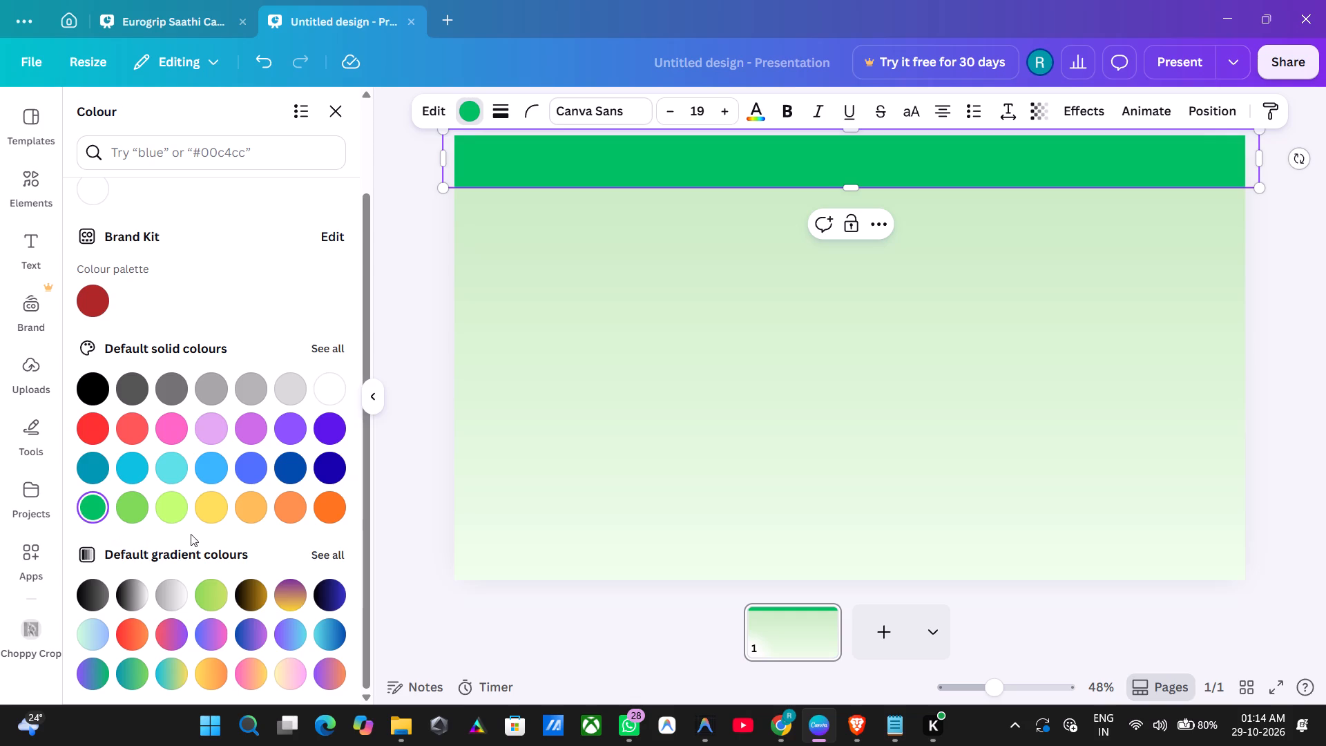
Set the green header band's transparency to 31.
left_click(1045, 117)
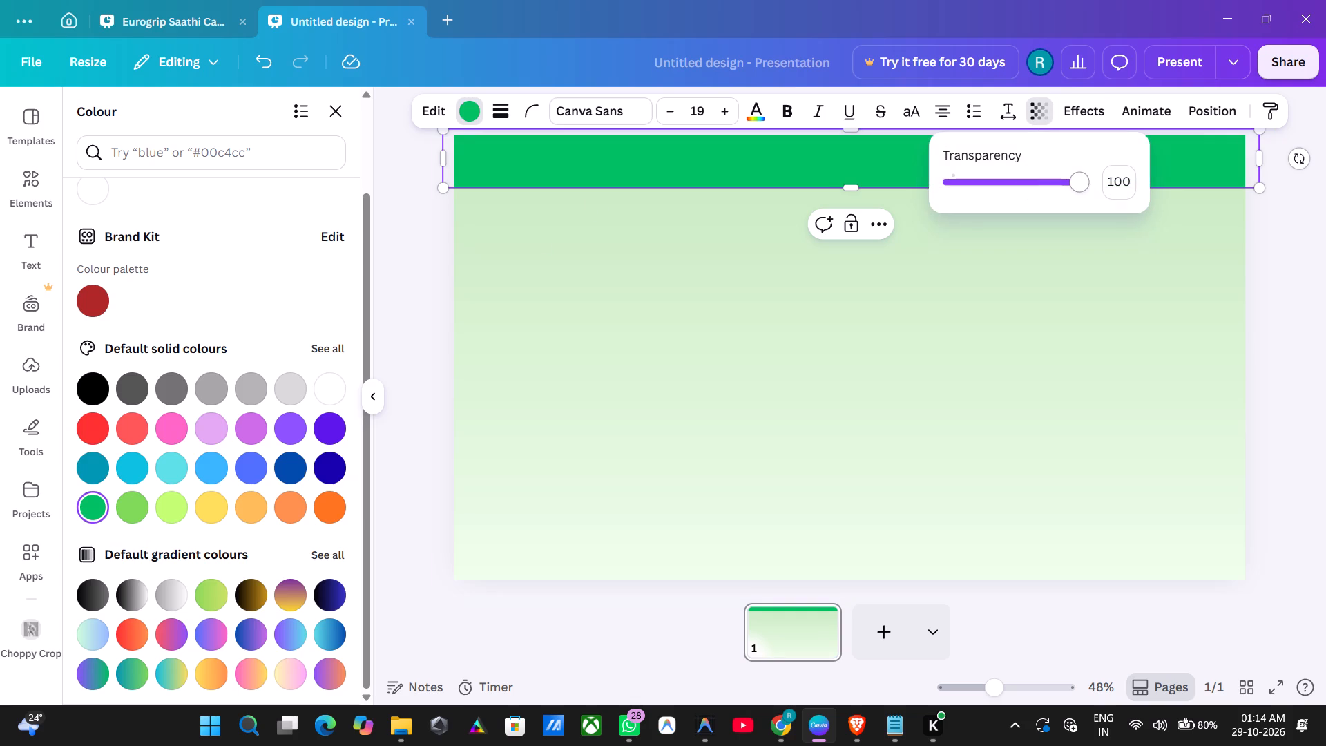
left_click_drag(1084, 173, 990, 191)
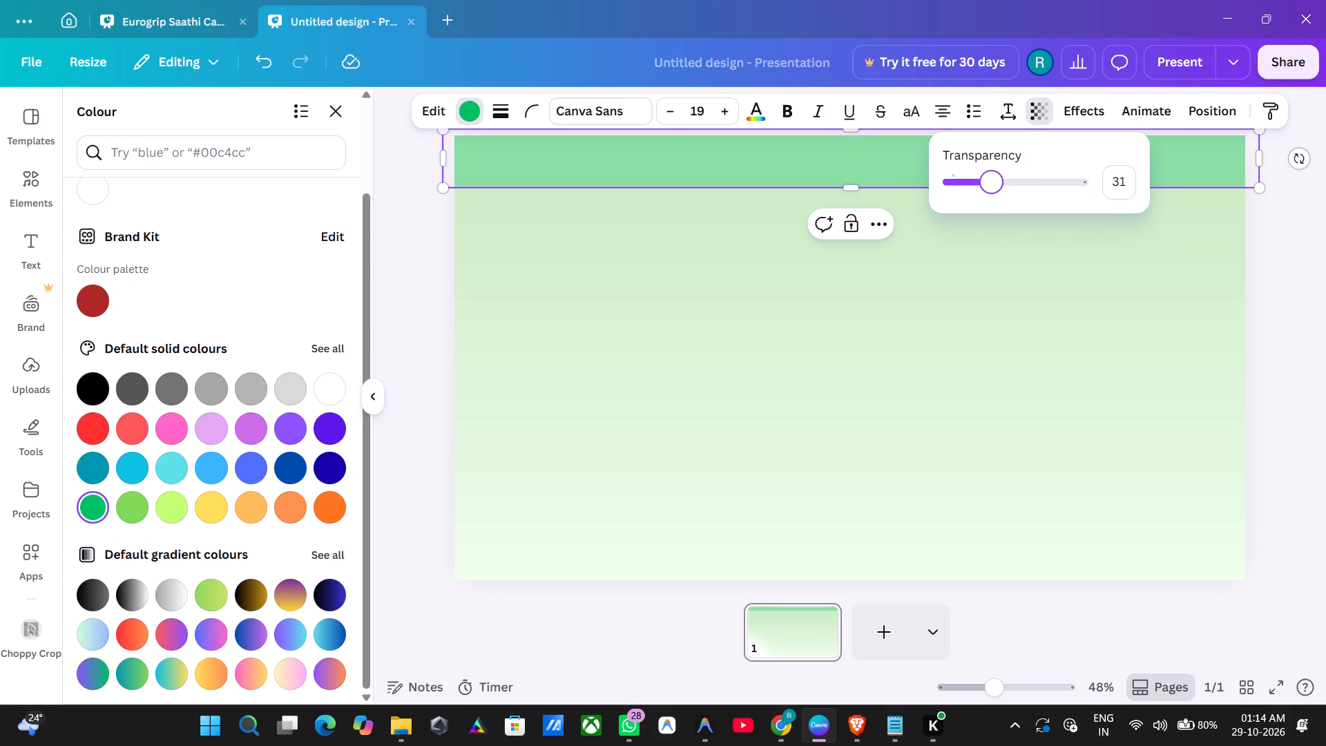
left_click(1294, 249)
left_click(1299, 237)
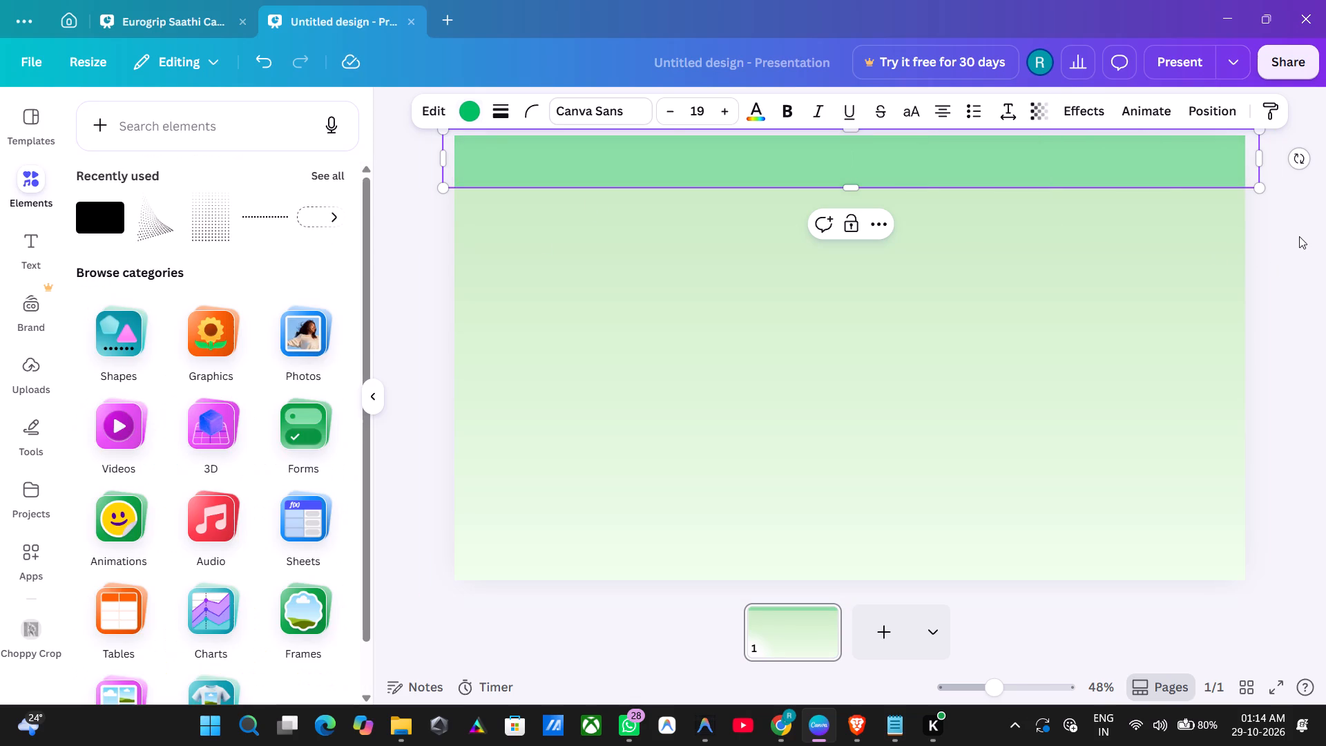
left_click(1295, 220)
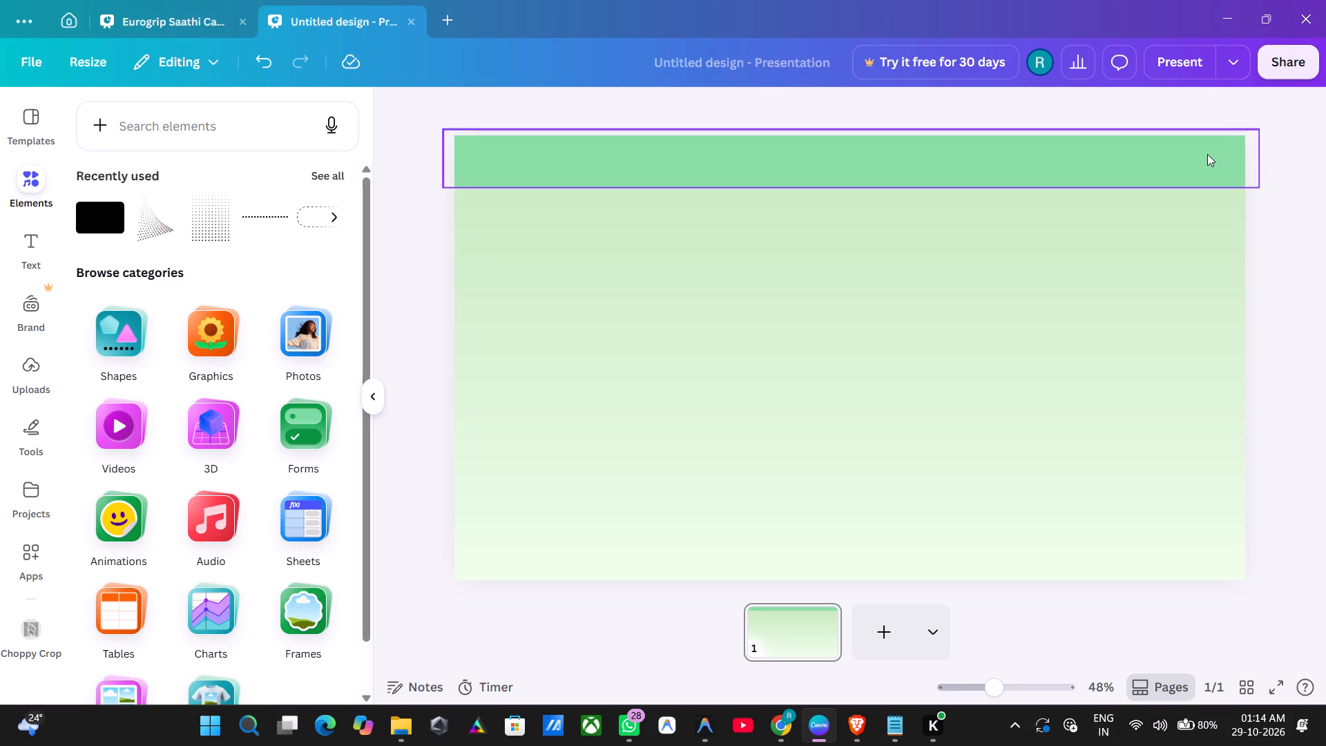
Lock the green header band in place.
left_click(1207, 154)
left_click(824, 229)
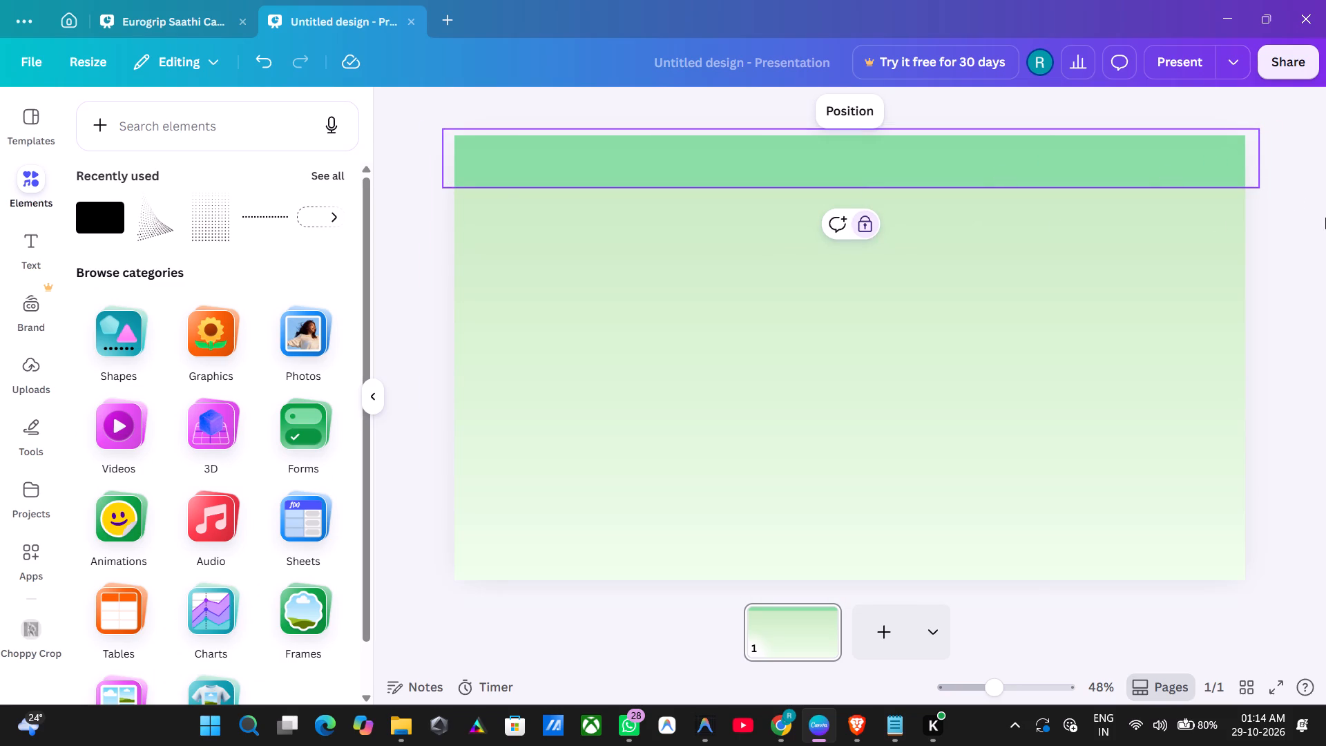
left_click(1305, 204)
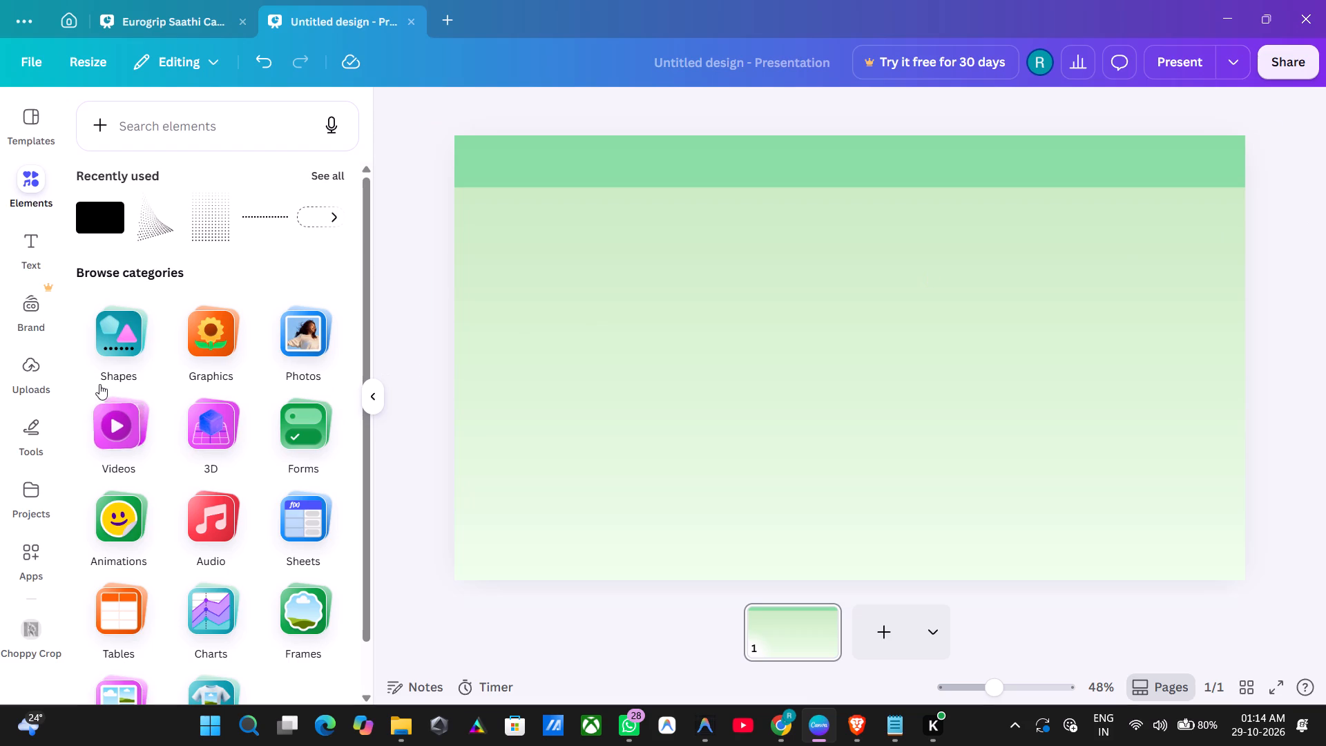
Add the recently used black rectangle and resize it to about 565 by 94 inside the right end of the header band.
left_click(91, 223)
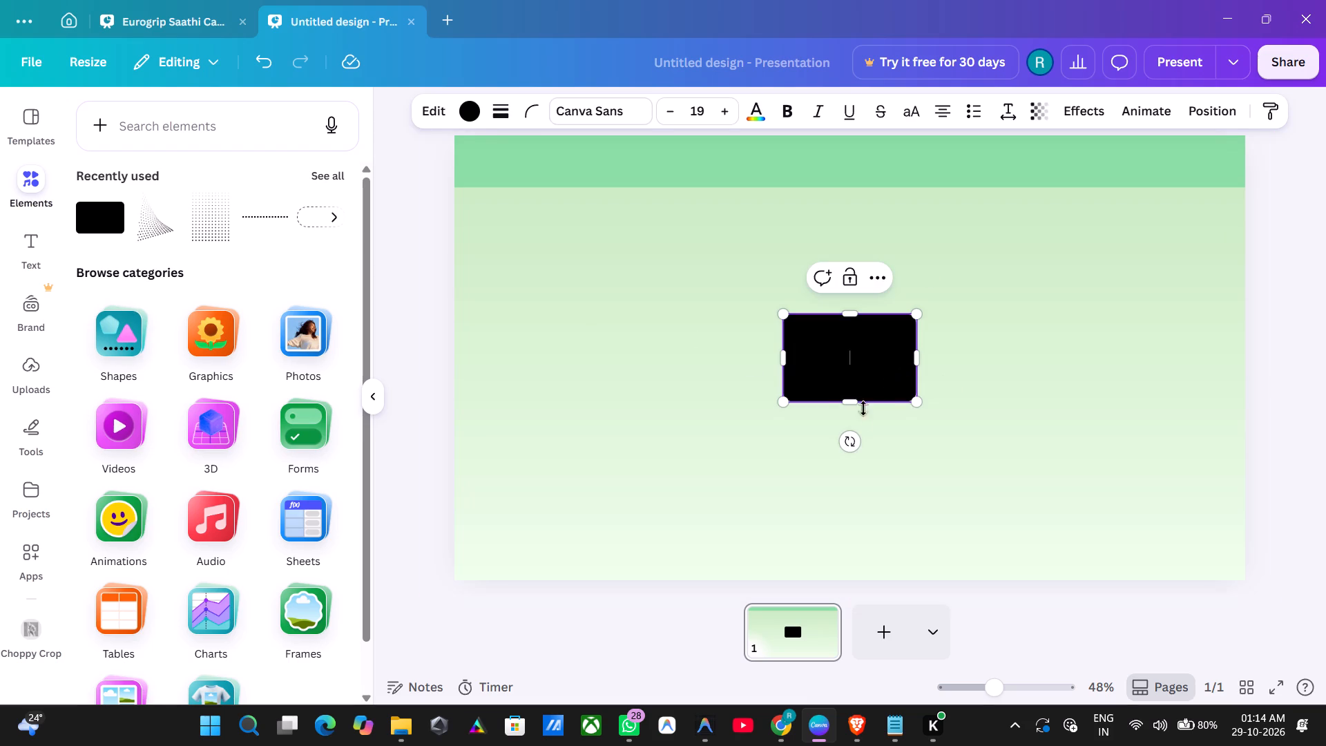
left_click_drag(893, 367, 1149, 200)
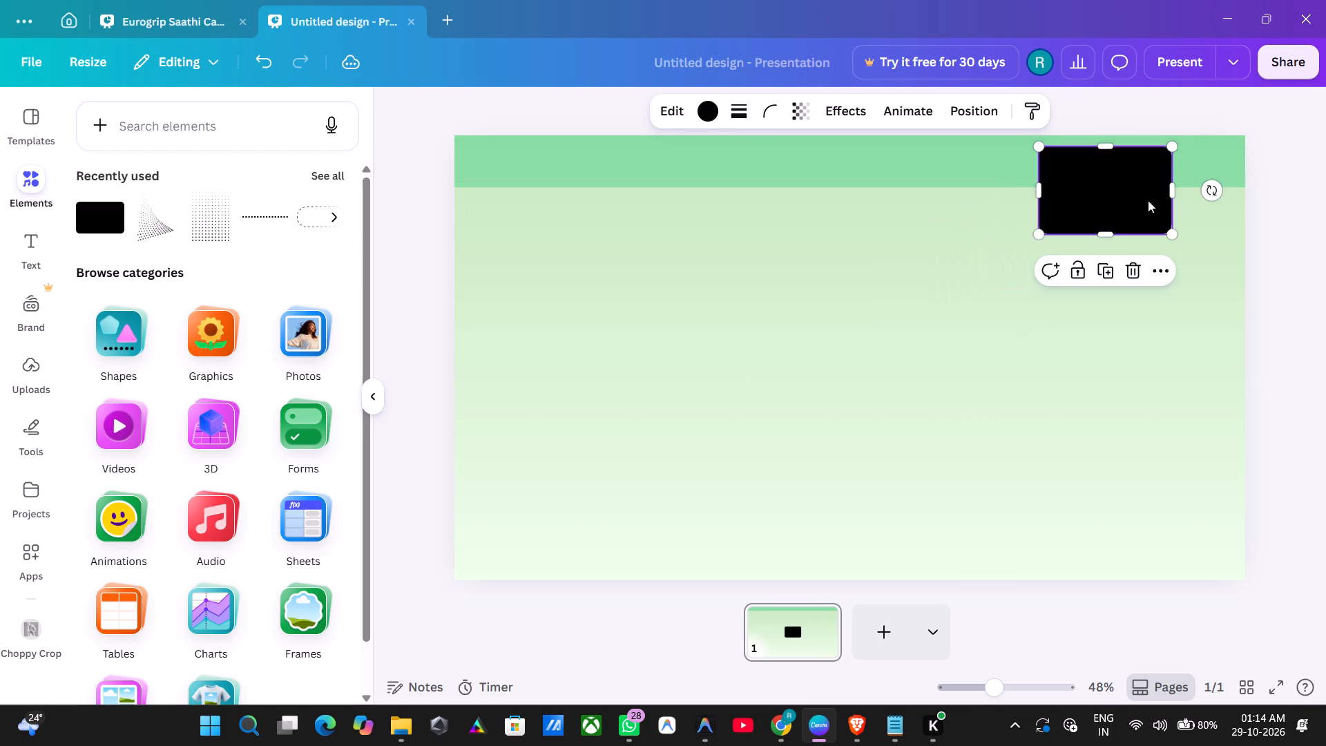
left_click_drag(1039, 199, 1007, 193)
left_click(1088, 147)
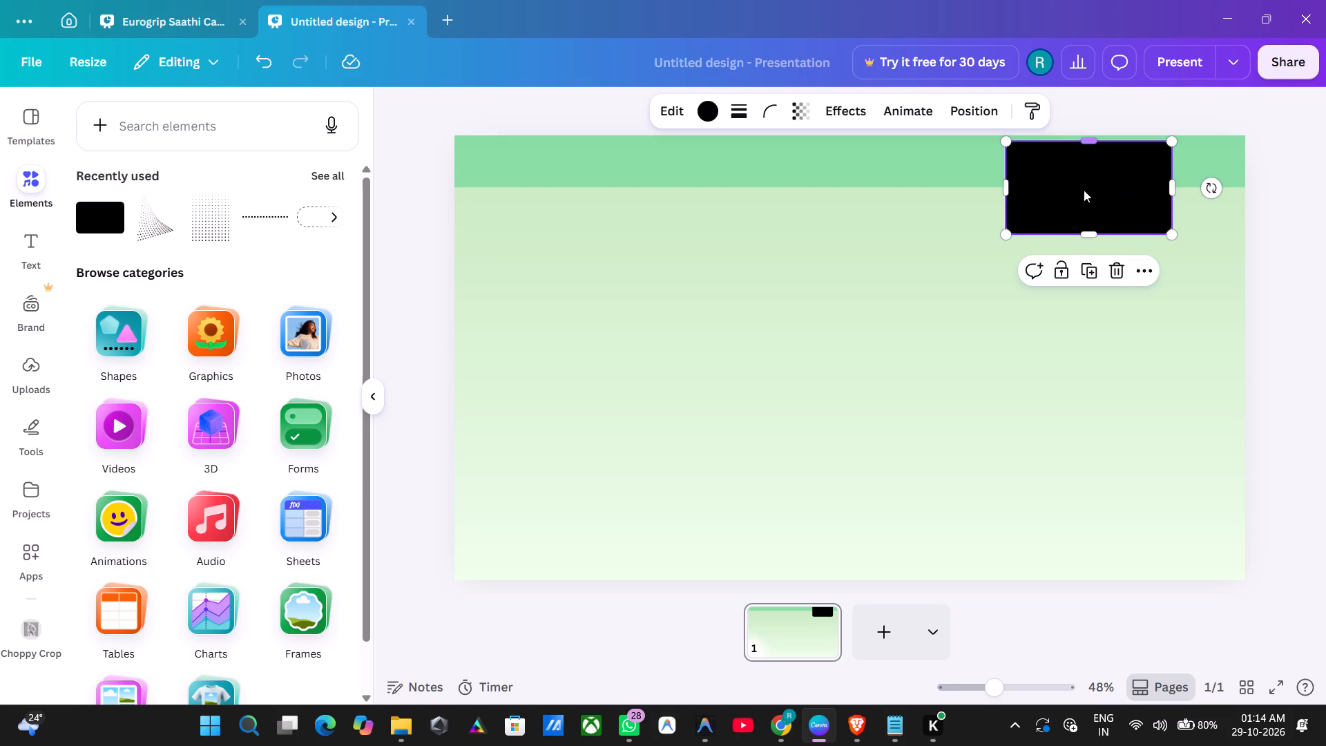
left_click_drag(1090, 235, 1100, 186)
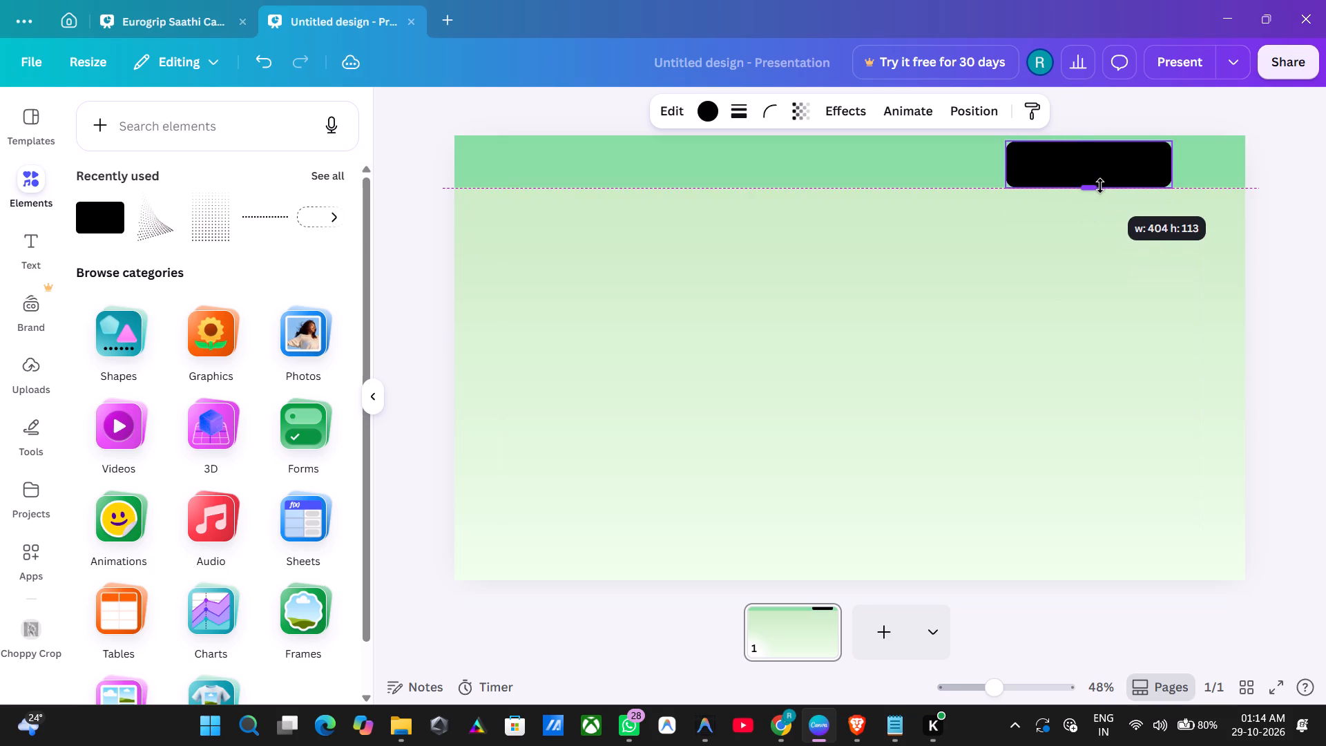
left_click_drag(1100, 186, 1102, 183)
left_click_drag(1174, 164, 1234, 165)
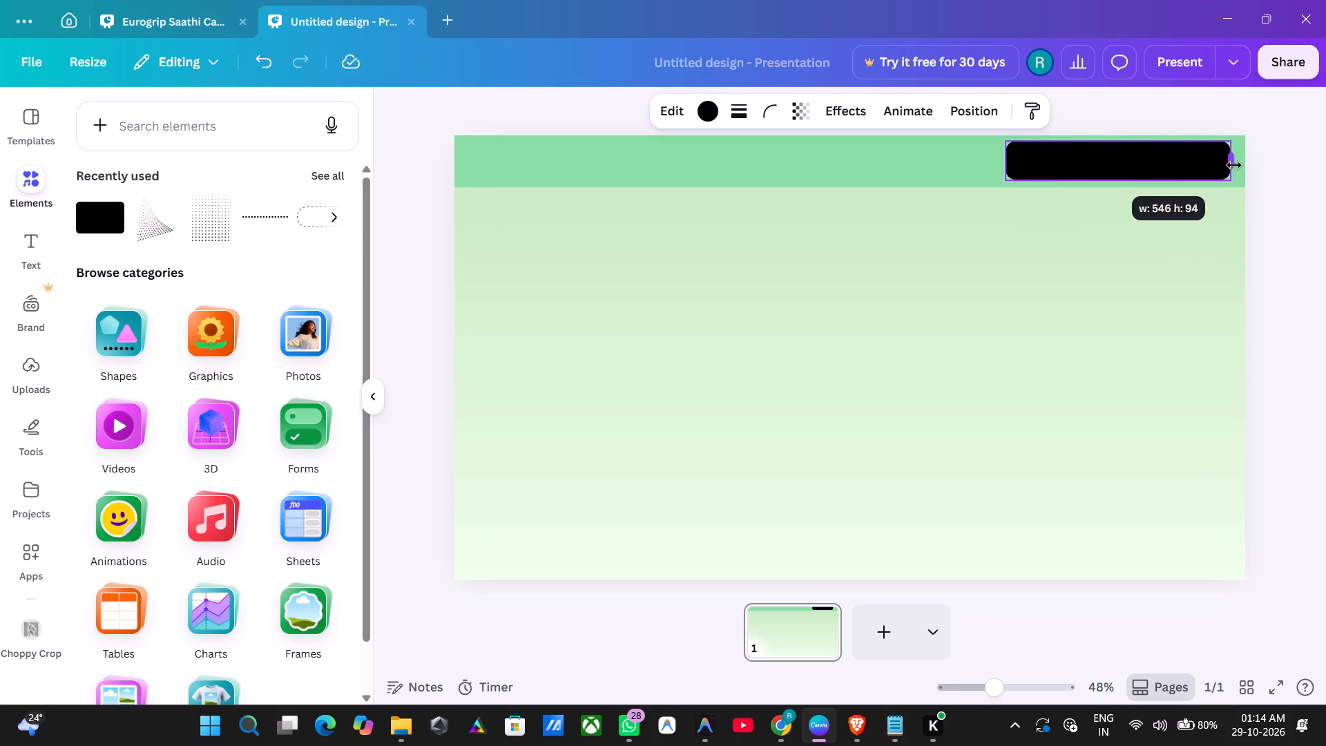
left_click_drag(1234, 165, 1239, 171)
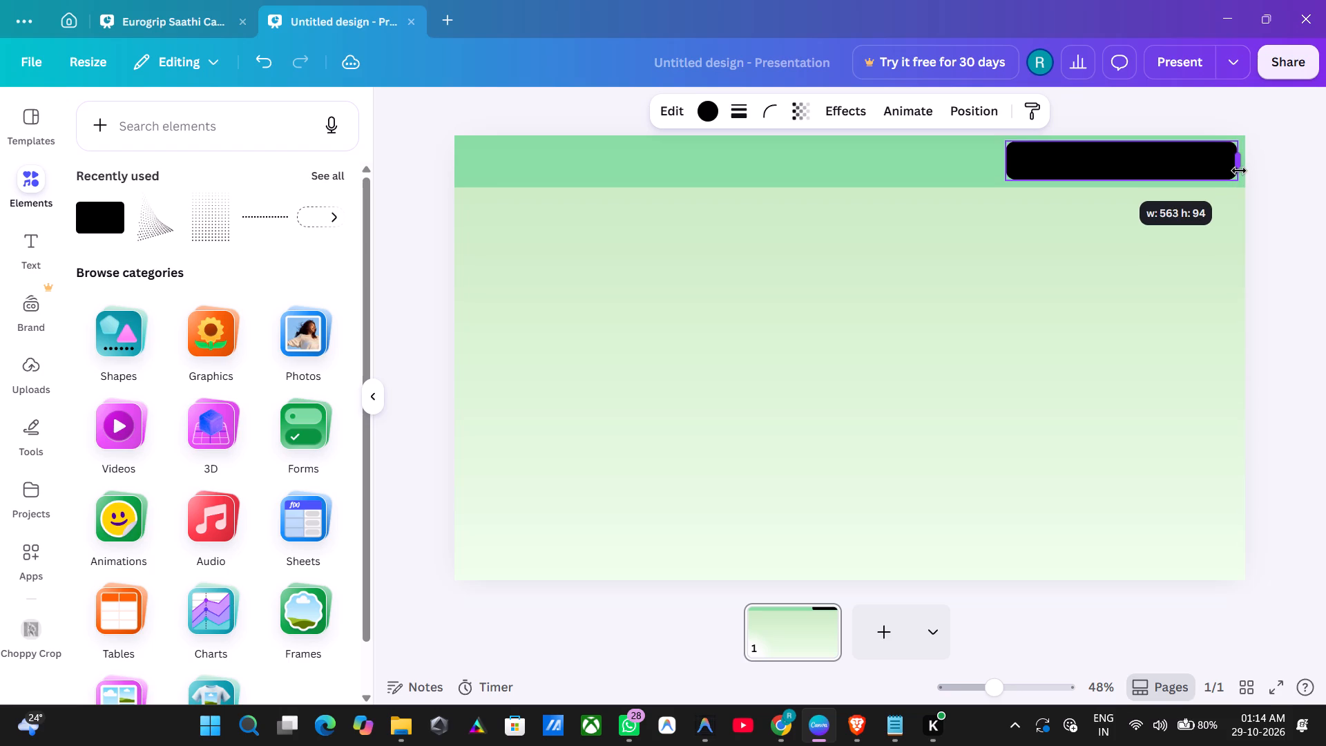
left_click_drag(1239, 171, 1241, 171)
left_click(1280, 264)
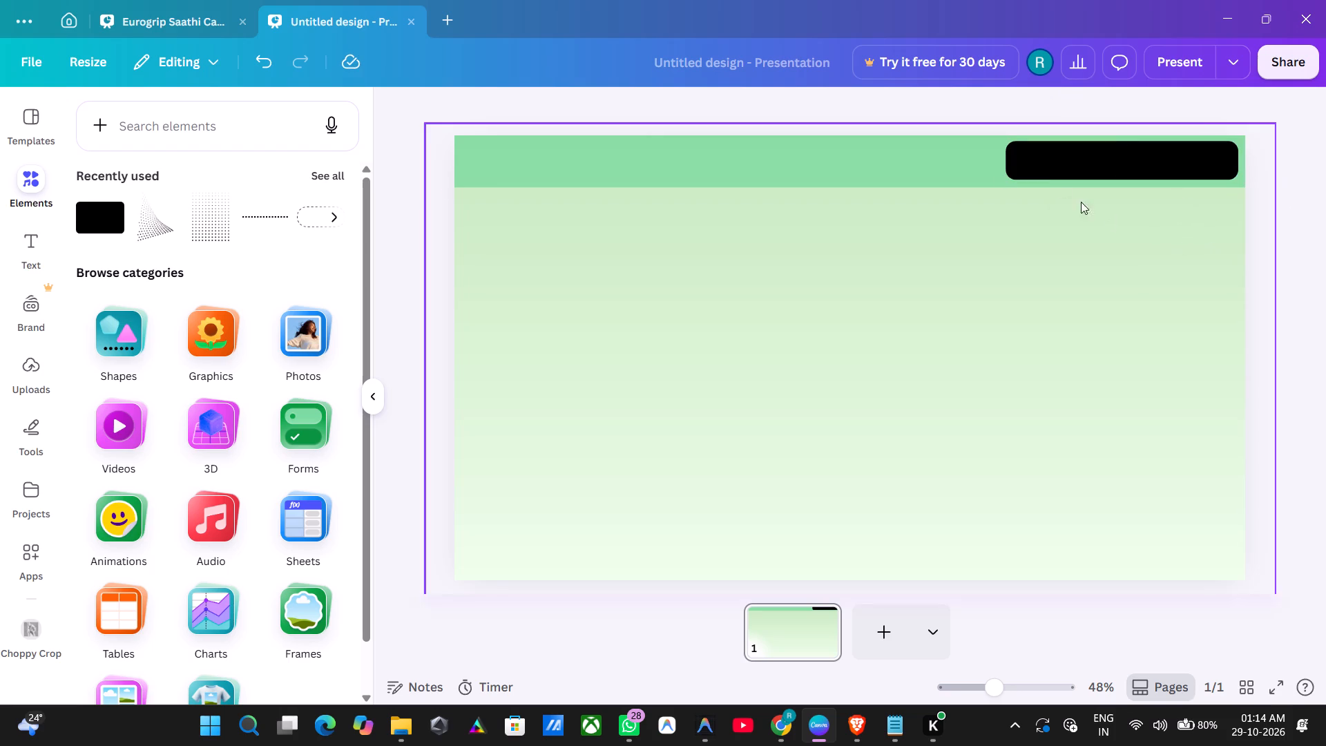
left_click(1117, 166)
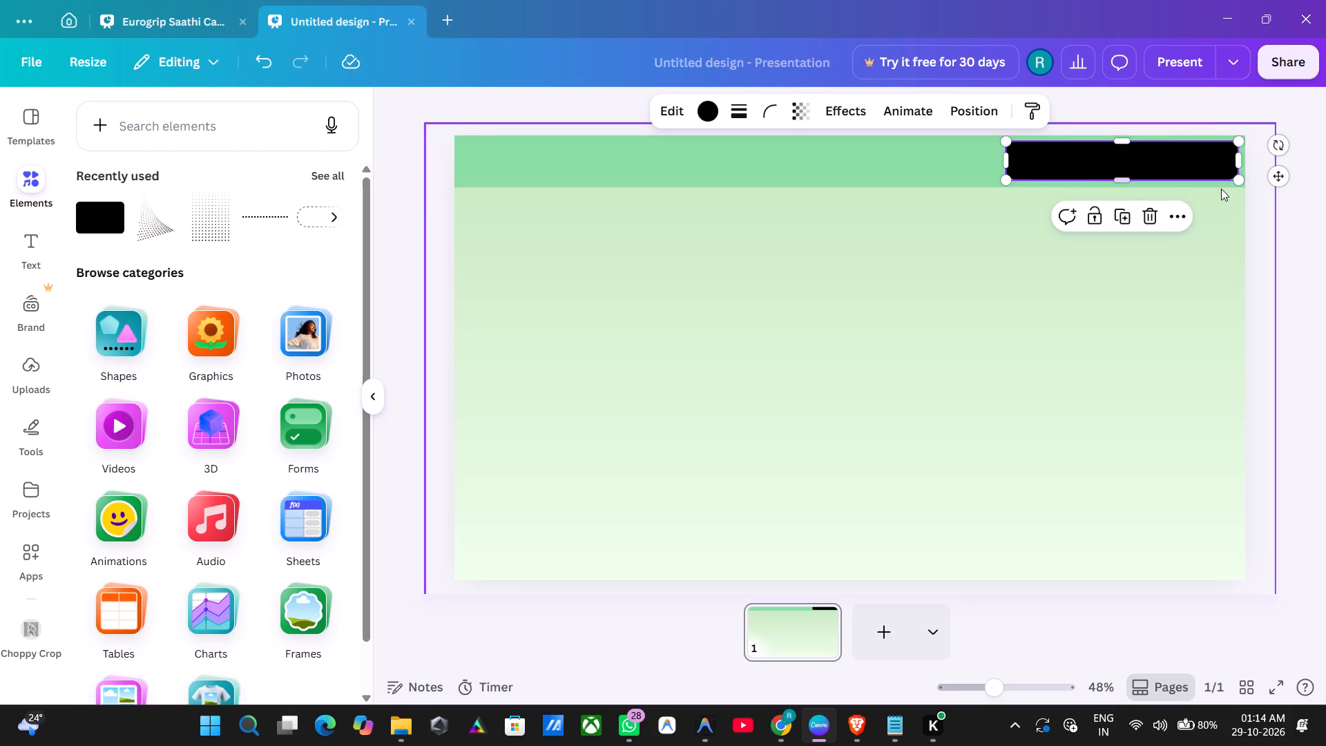
left_click(1322, 233)
Unlock the green header band and reduce its height to about 124, aligning its bottom edge with the black rectangle's bottom.
key("ctrl+equal")
key("ctrl+equal")
key("ctrl+equal")
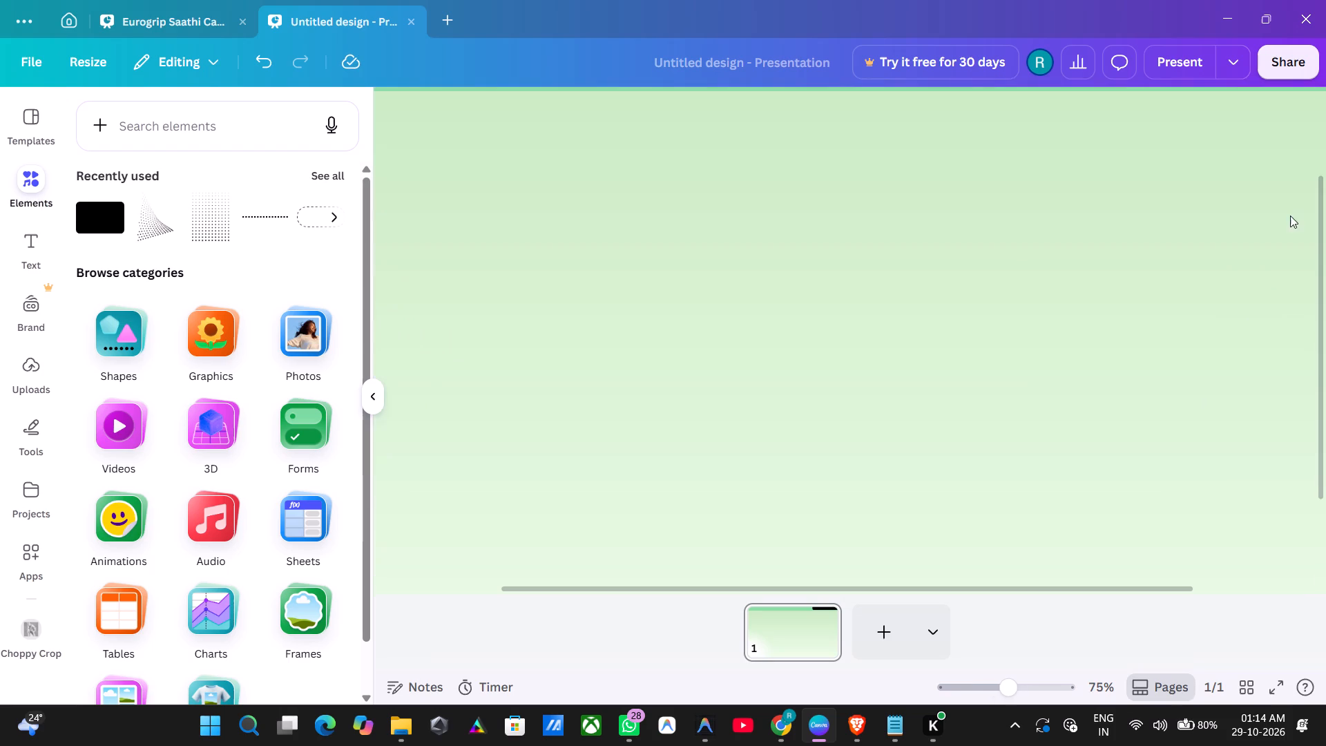
scroll(1227, 240, "up", 5)
left_click_drag(1222, 320, 965, 343)
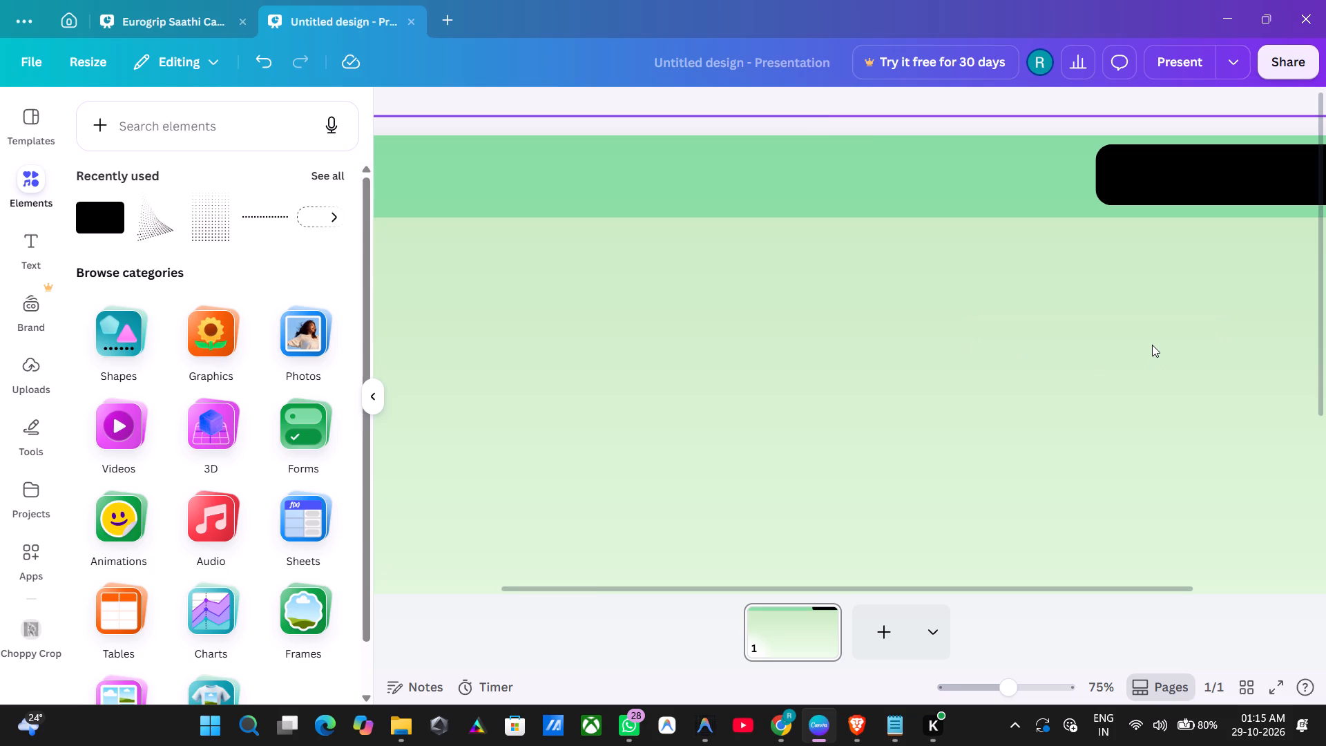
middle_click_drag(1152, 345, 889, 394)
left_click(1168, 163)
left_click(1108, 204)
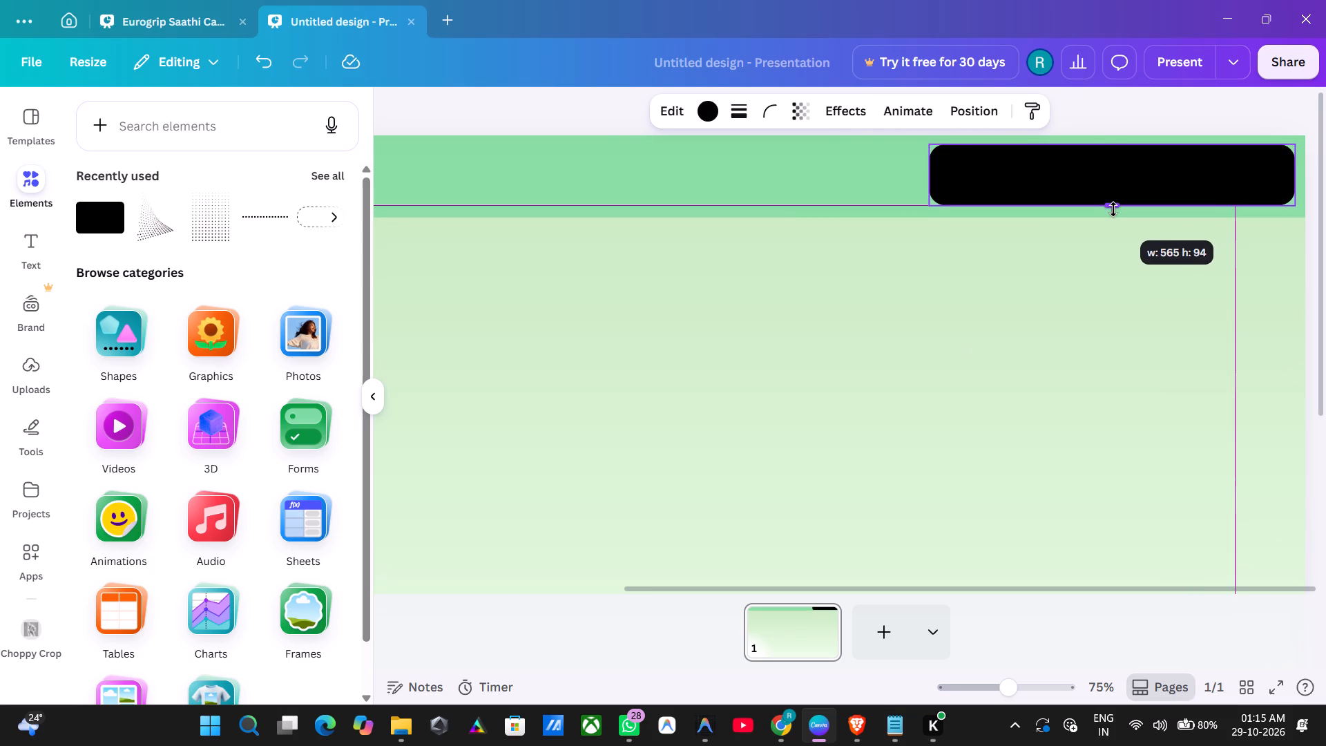
left_click(1184, 271)
left_click(1156, 175)
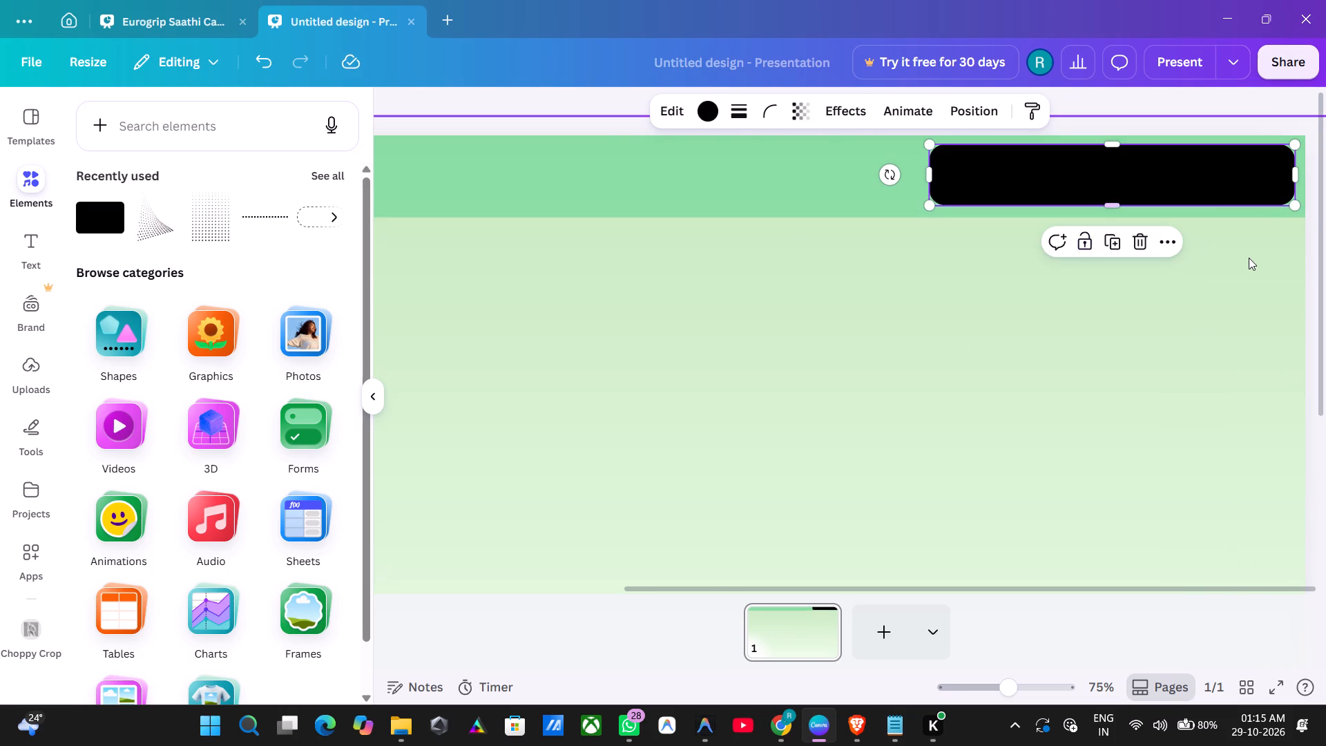
left_click(1249, 266)
left_click(753, 157)
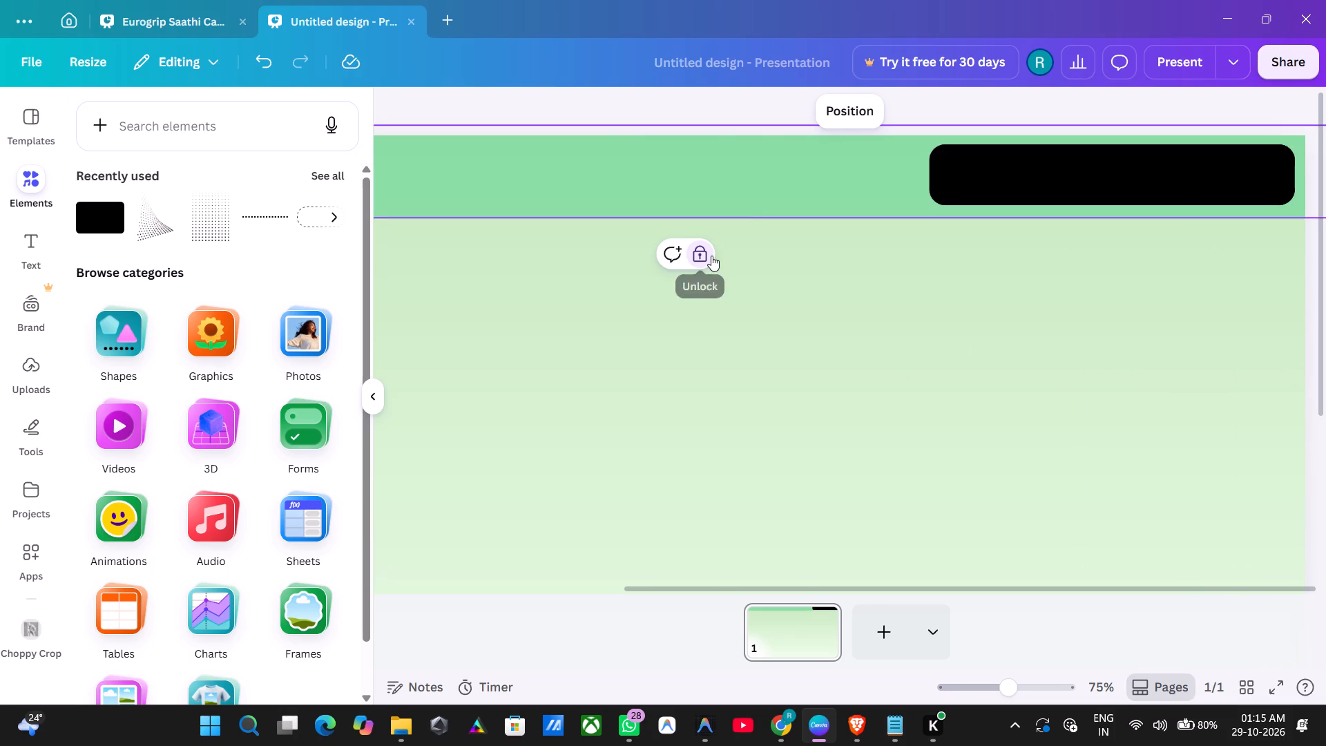
left_click(707, 256)
left_click(822, 287)
left_click(774, 164)
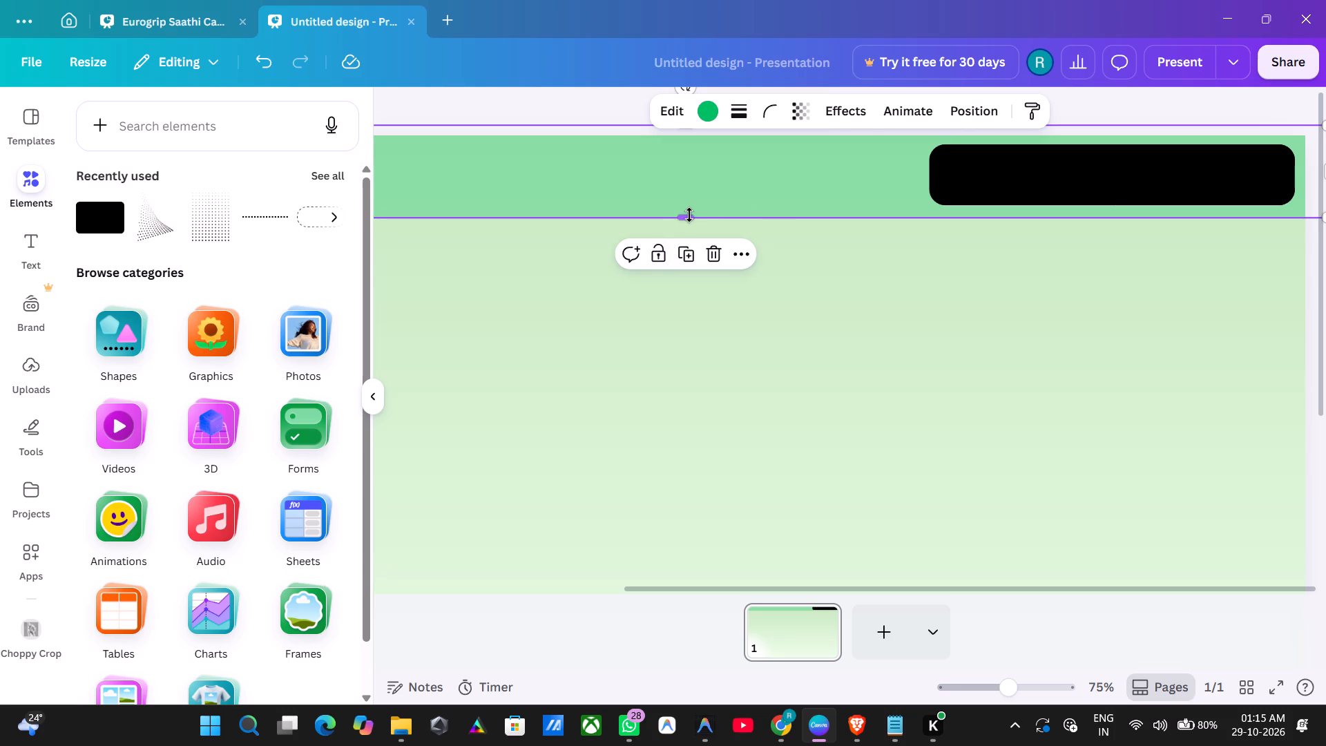
left_click_drag(689, 215, 700, 211)
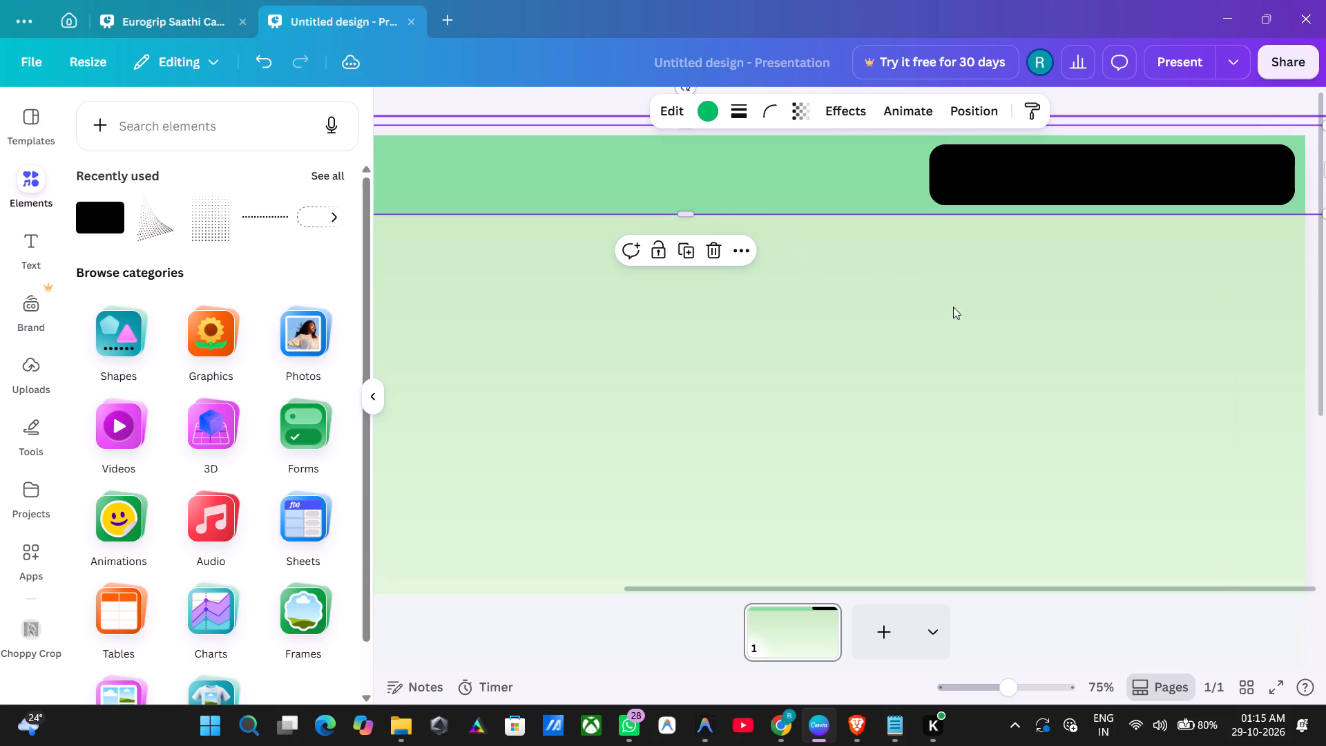
left_click(689, 214)
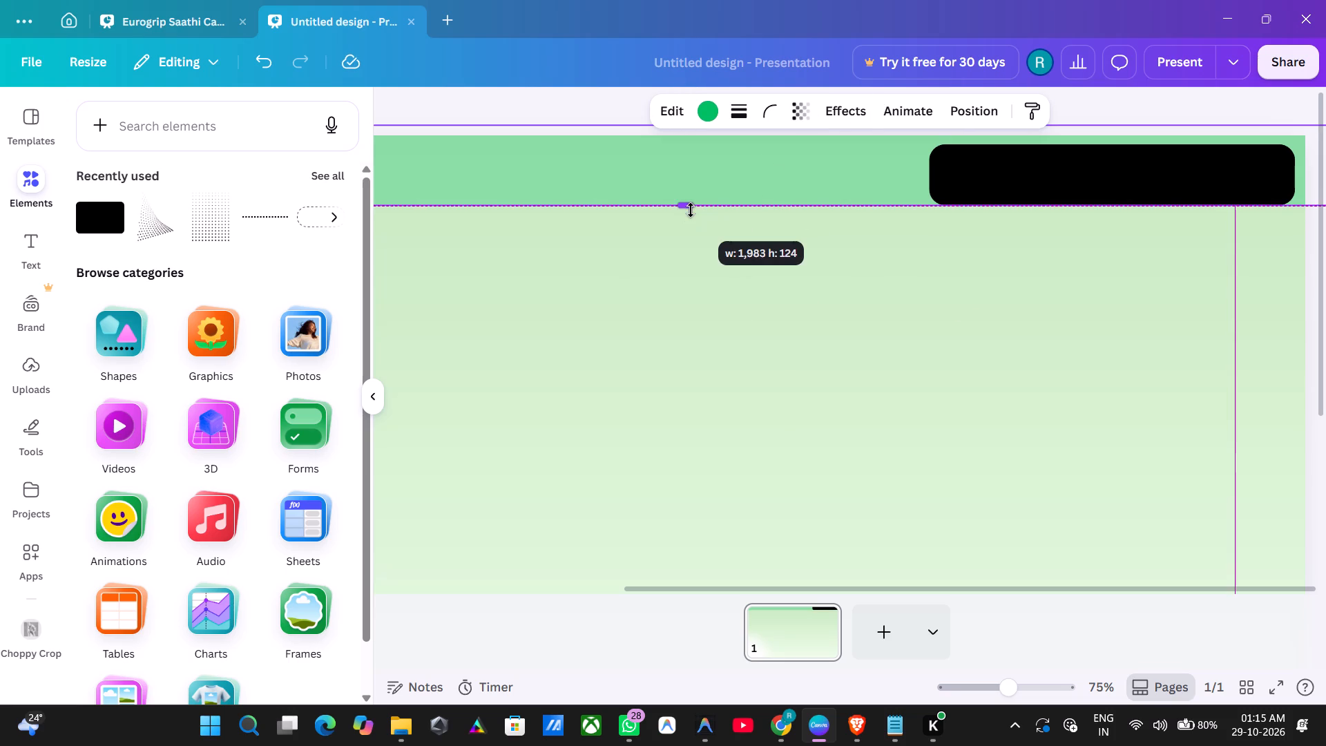
left_click(1022, 372)
Reduce the black rectangle's height by lowering its upper edge, keeping its bottom edge in place.
left_click(1098, 184)
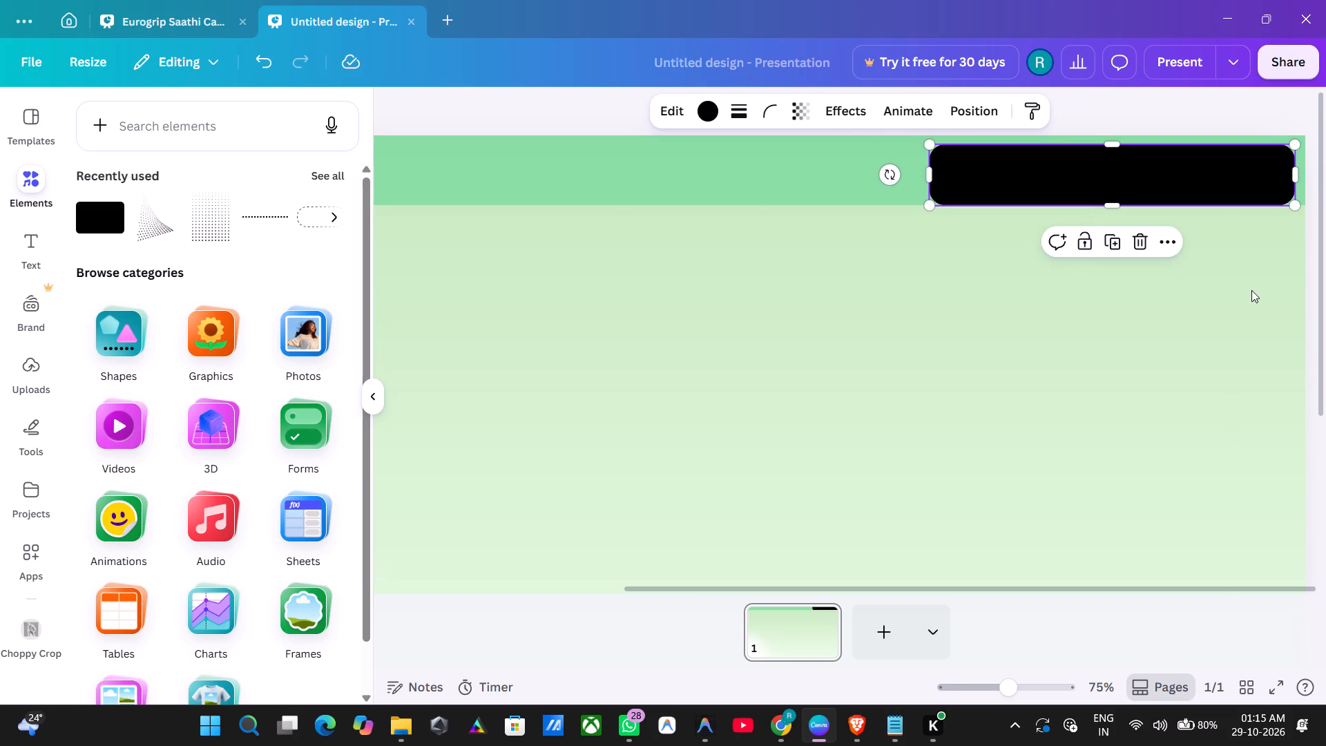
left_click_drag(1107, 144, 1107, 149)
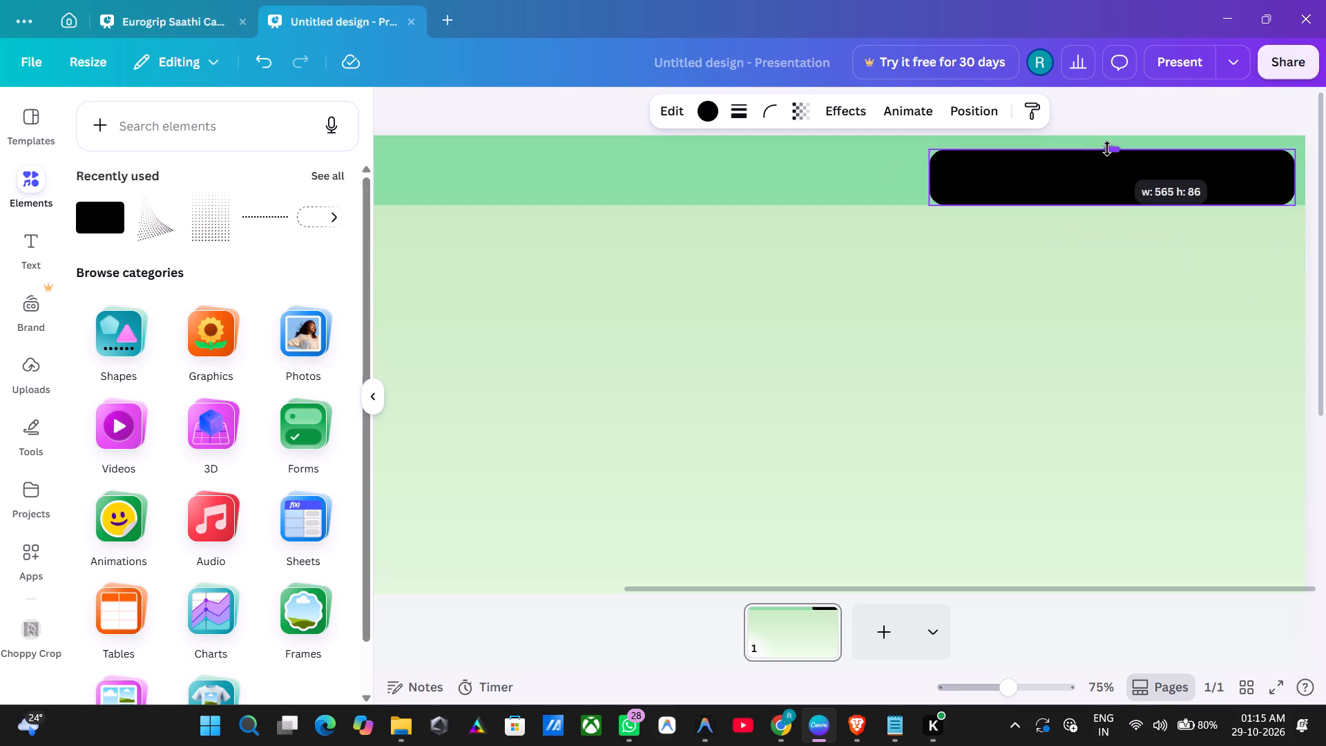
left_click_drag(1107, 149, 1108, 153)
left_click(1127, 275)
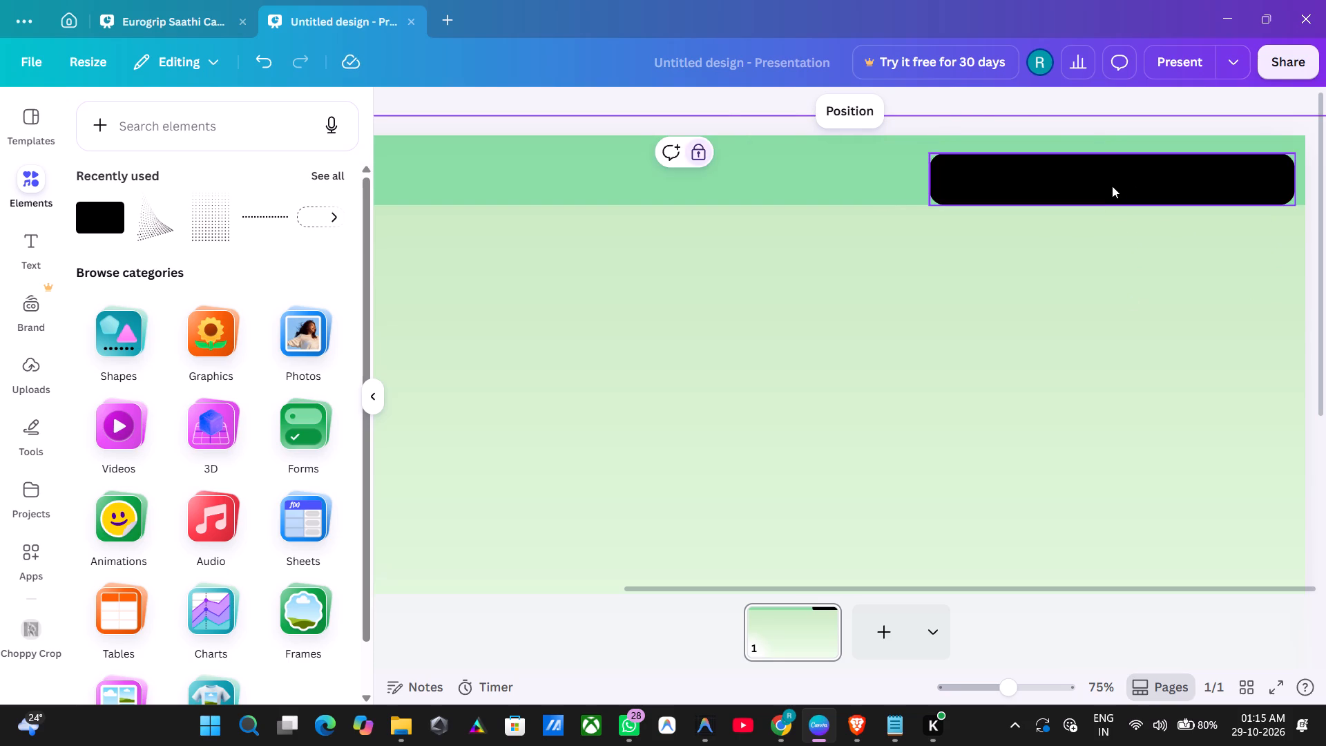
Nudge the black rectangle up until it sits roughly centred vertically within the green header band.
left_click(1112, 184)
key("Up")
key("Up")
key("Up")
key("Up")
key("Up")
key("Up")
key("Up")
key("Up")
key("Up")
key("Up")
key("Up")
key("Up")
key("Up")
key("Up")
key("Up")
key("Up")
key("Up")
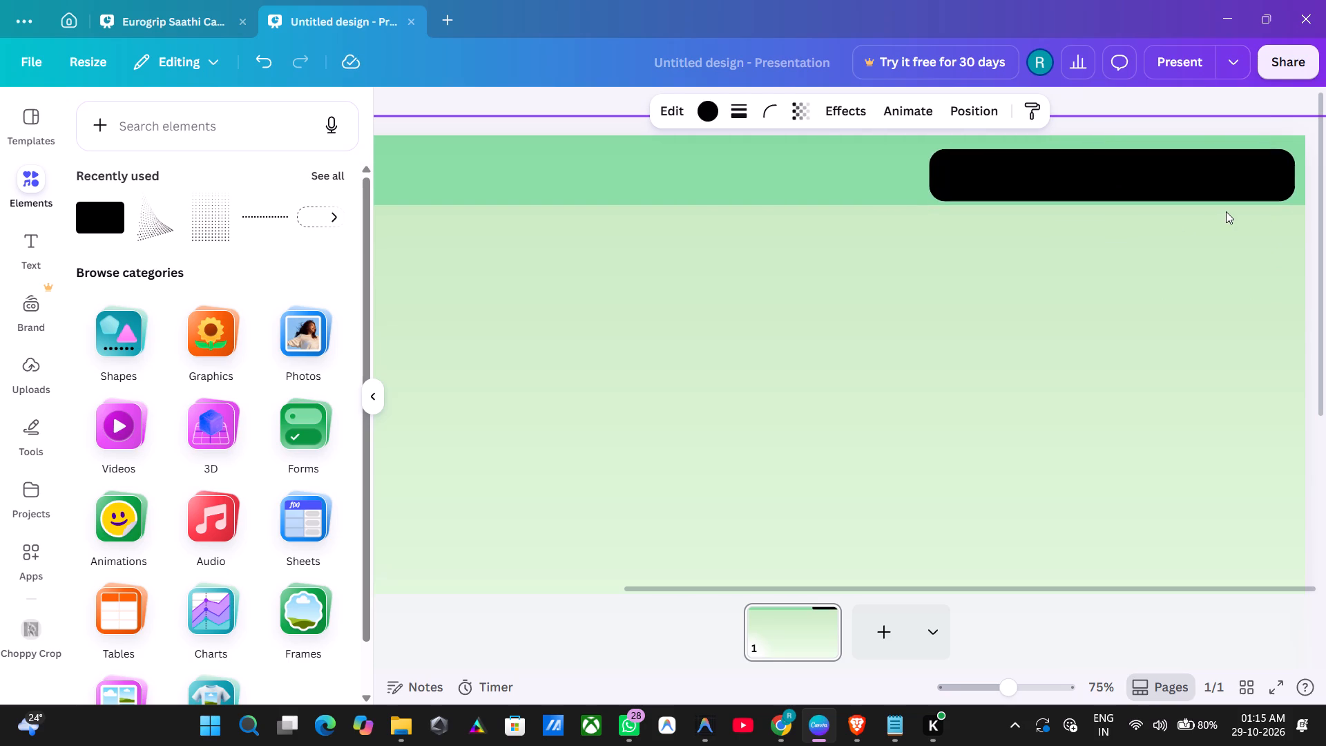
key("Down")
key("Down")
key("Down")
key("Down")
key("Down")
key("Down")
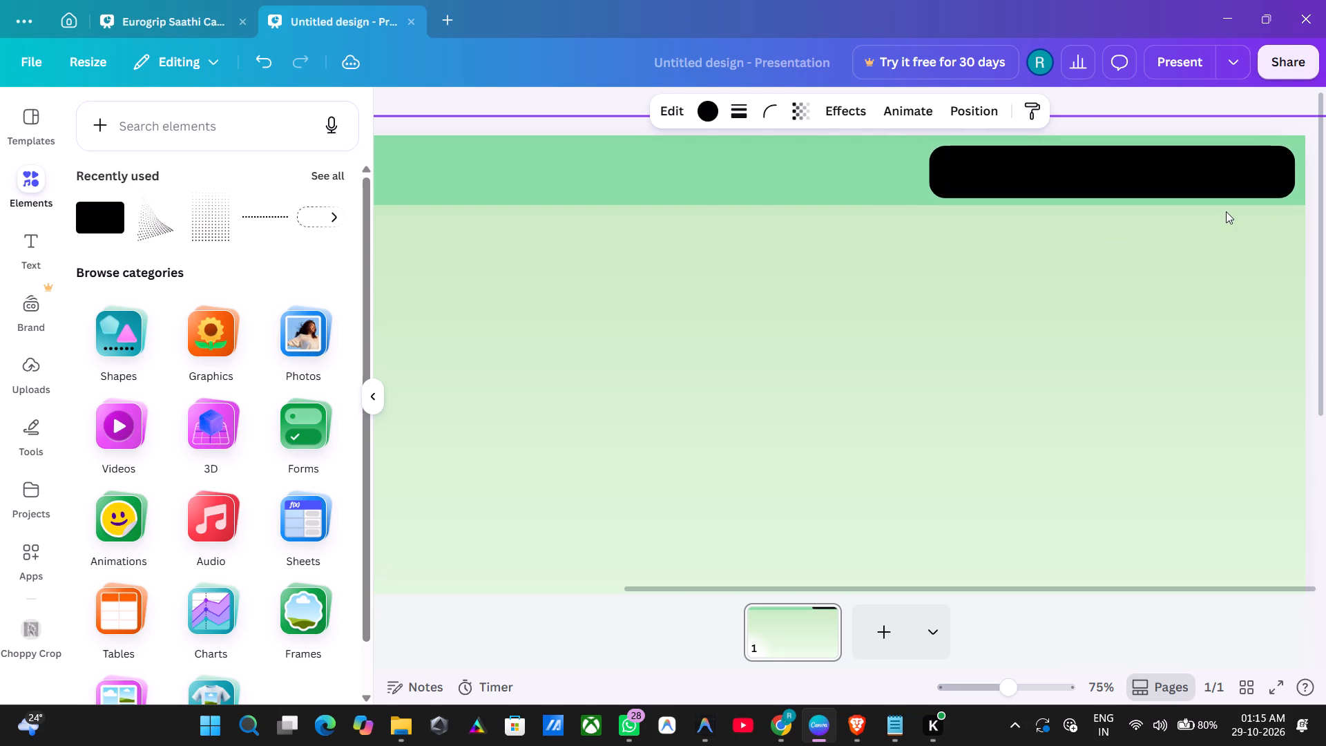
key("Up")
left_click(1269, 336)
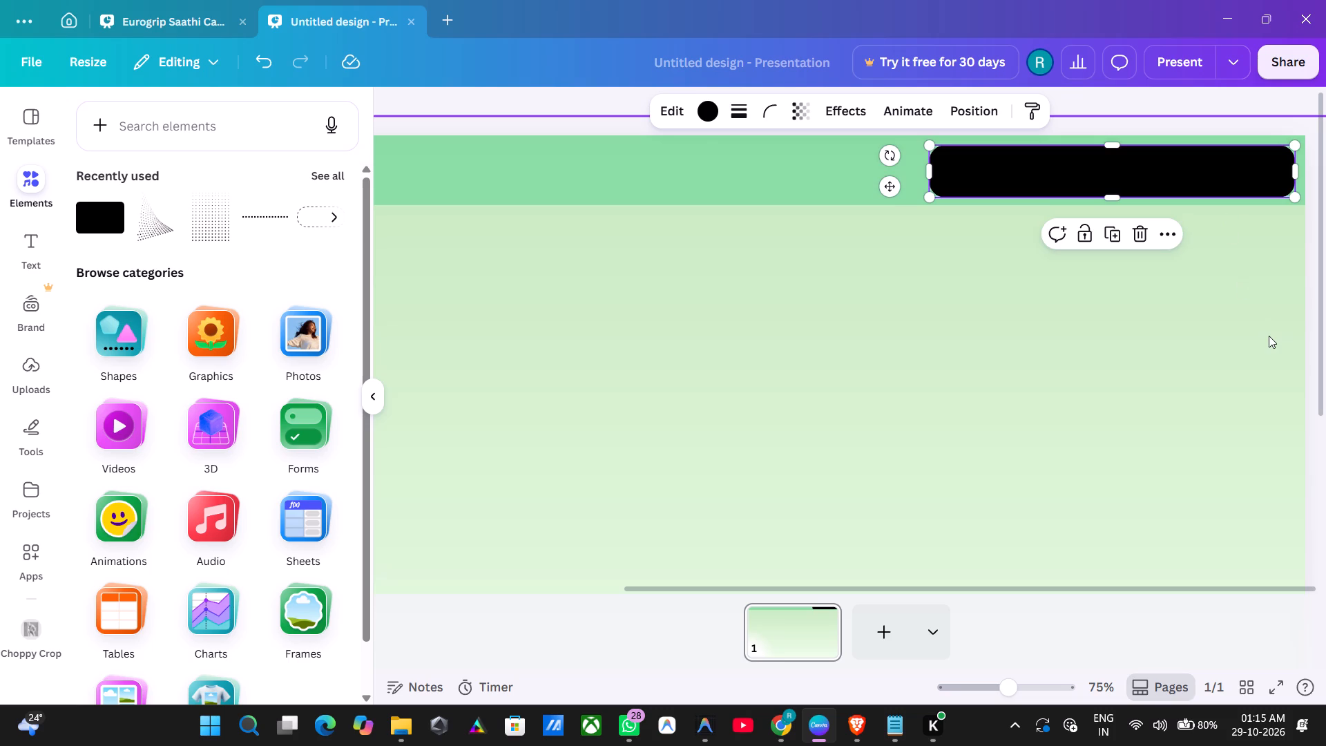
Fine-tune the black rectangle's position slightly right and up to even out its margins in the header band's right corner.
left_click(1218, 180)
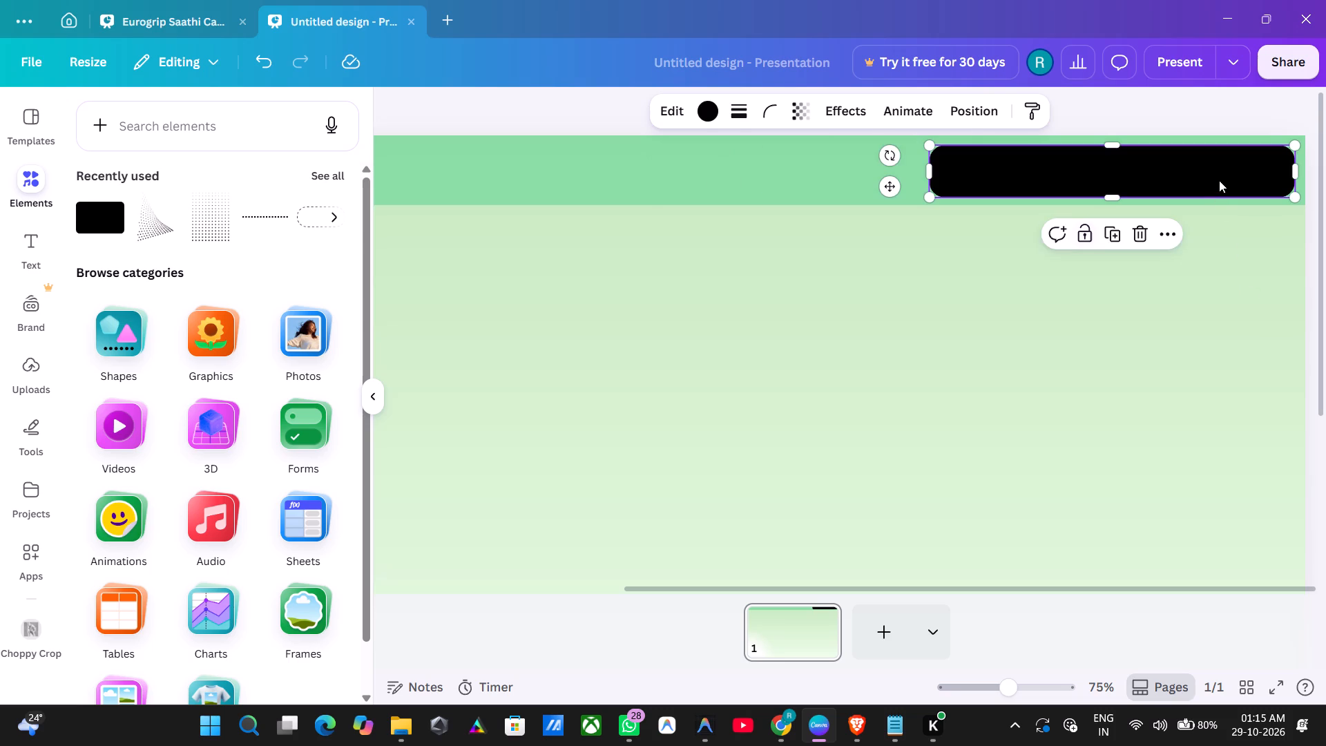
key("Right")
key("Right")
key("Right")
key("Right")
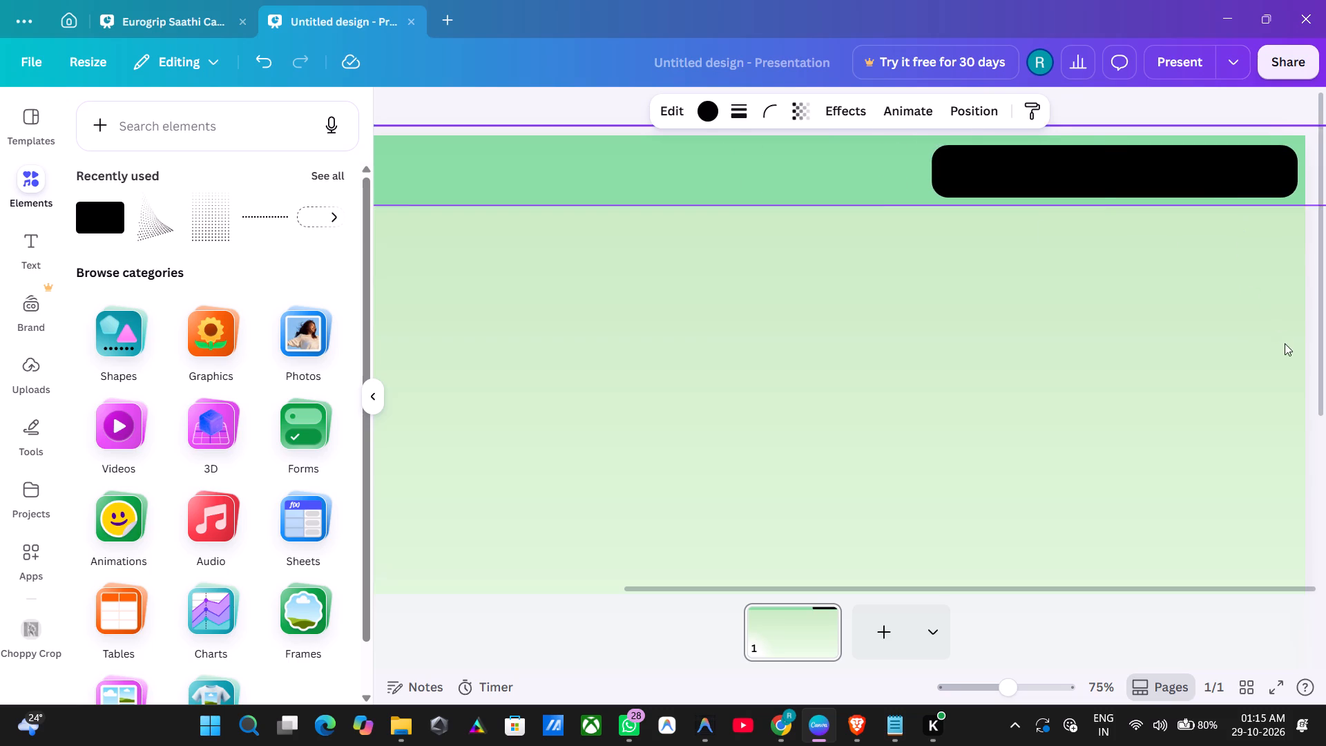
key("Up")
key("Up")
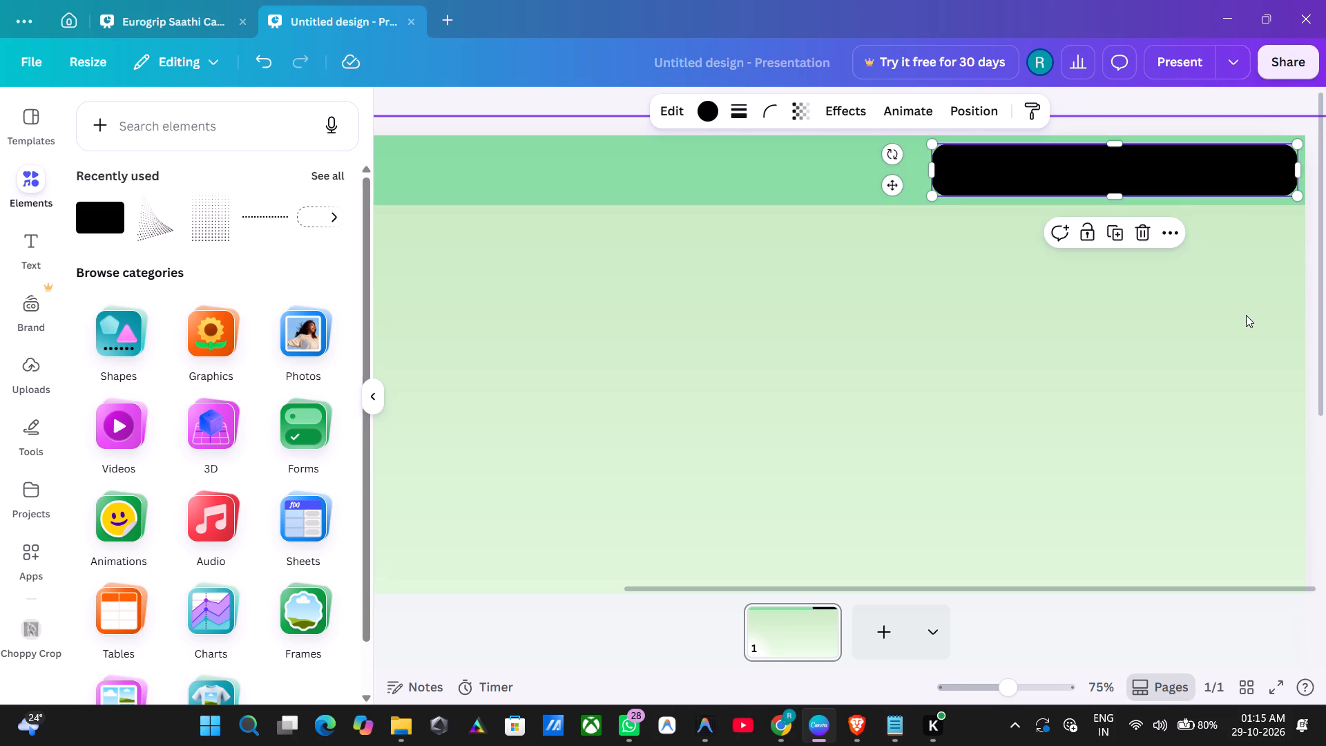
key("Down")
key("Up")
key("Left")
key("Left")
key("Right")
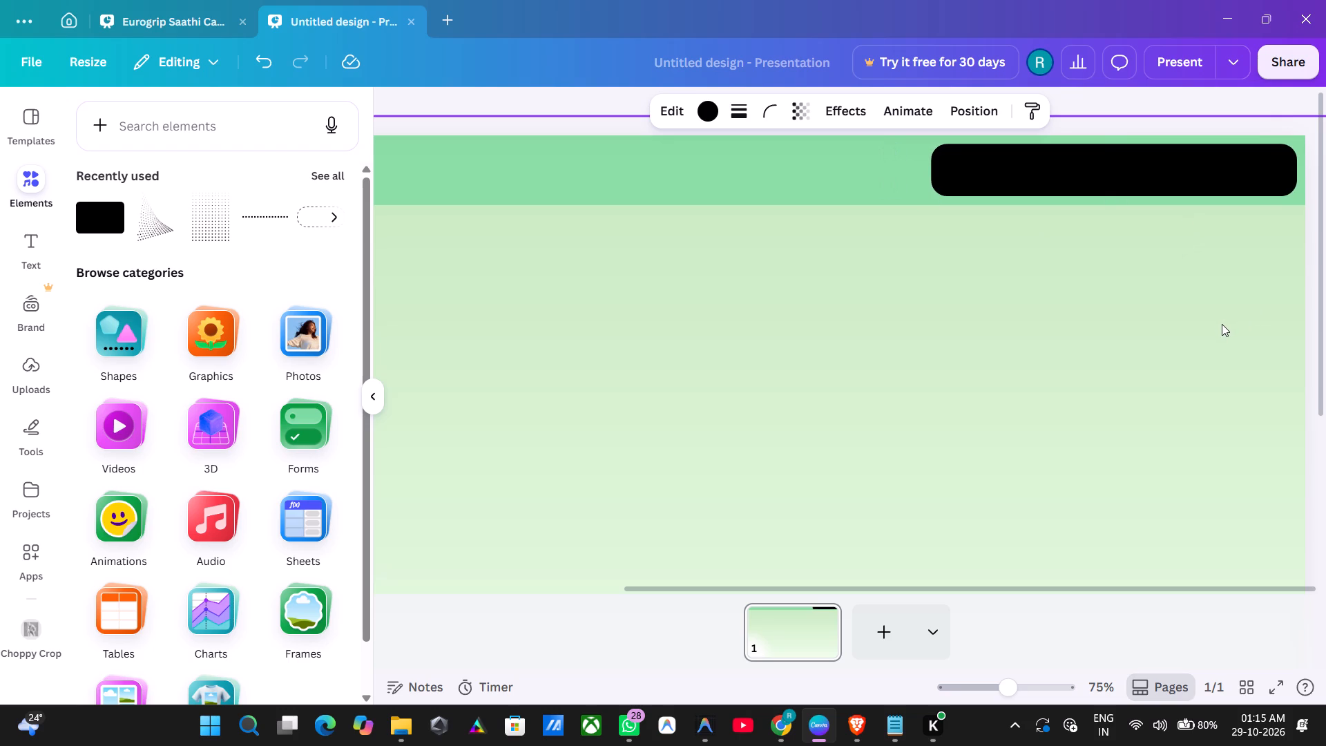
left_click(1218, 331)
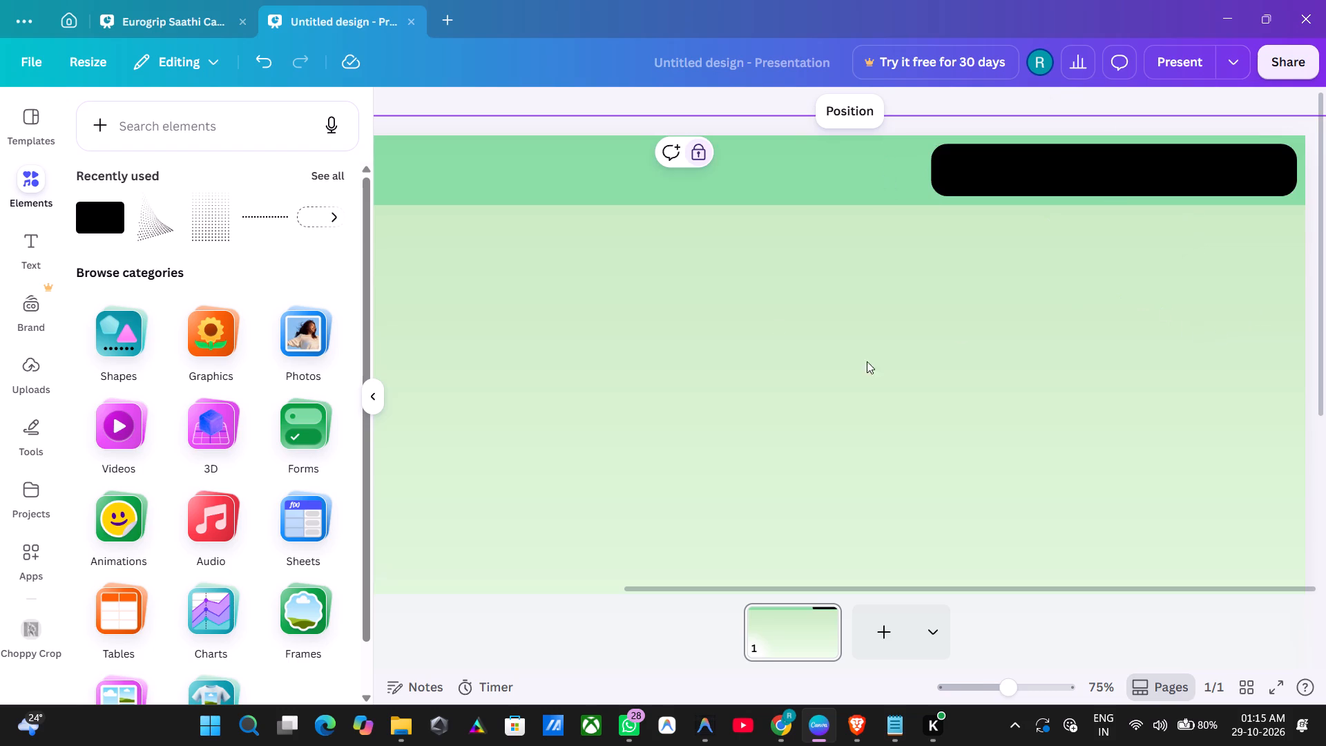
Lock the resized green header band in place.
left_click(825, 162)
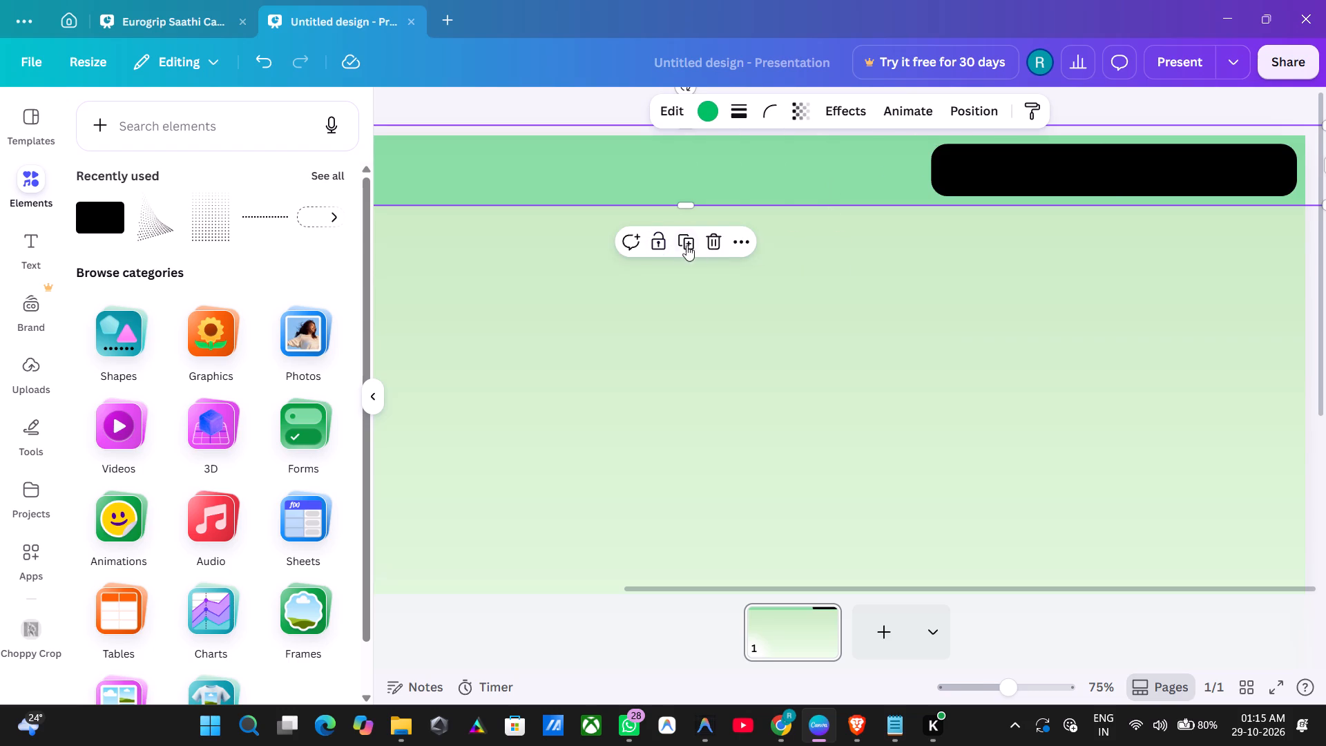
left_click(660, 247)
left_click(1109, 285)
Recolour the black rectangle on the header band with the white already used in the design.
left_click(1120, 166)
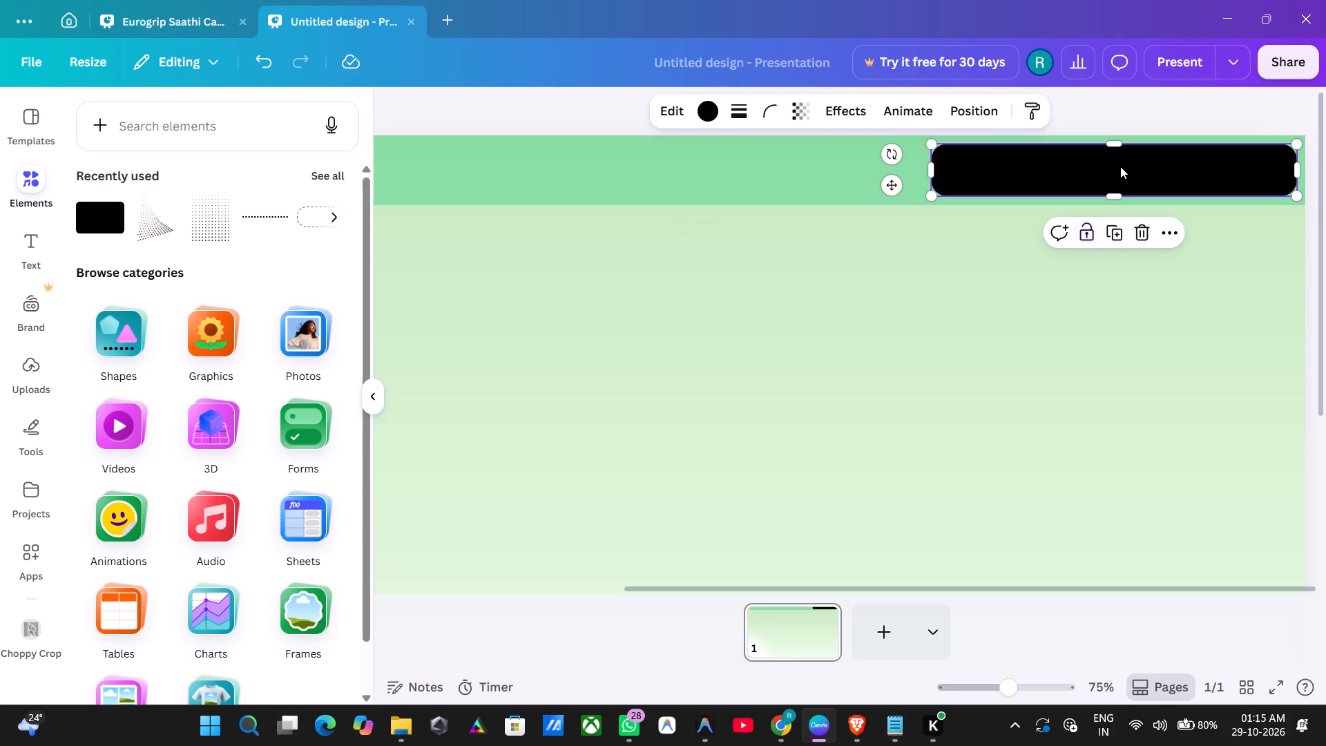
left_click(709, 116)
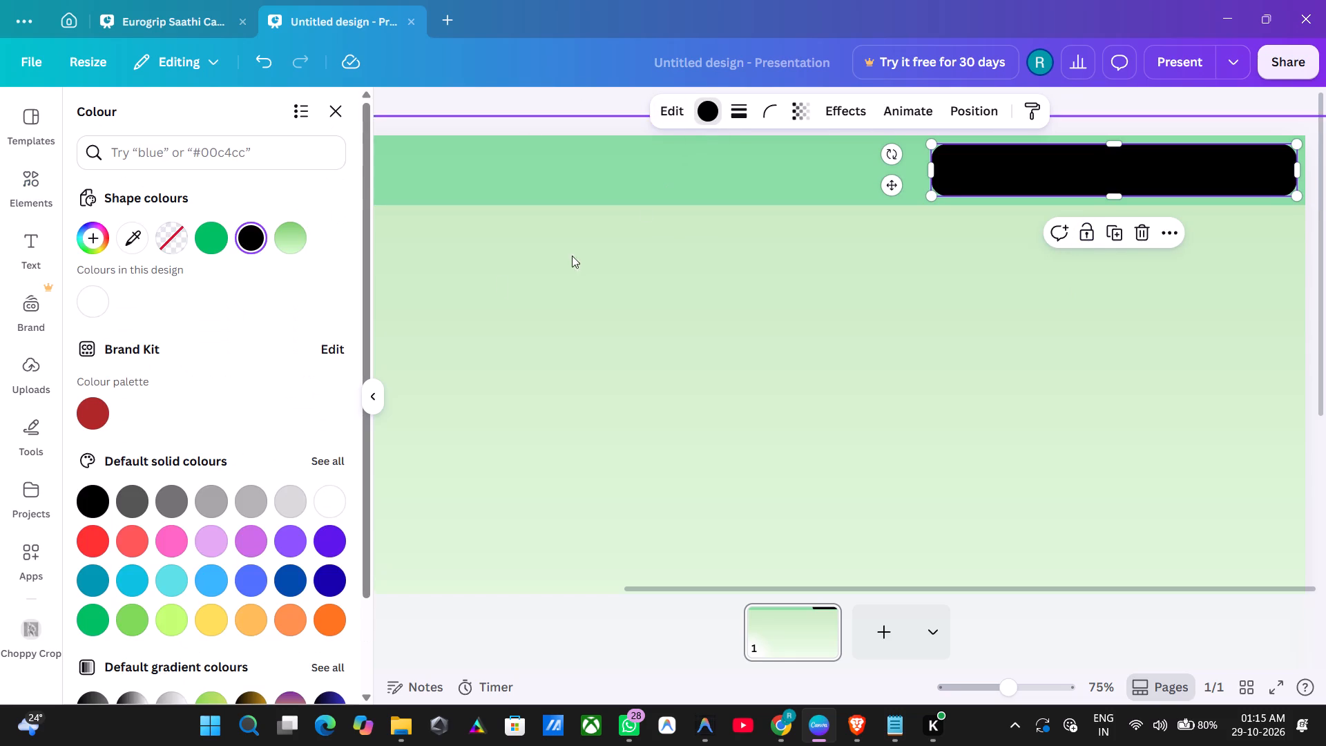
left_click(90, 313)
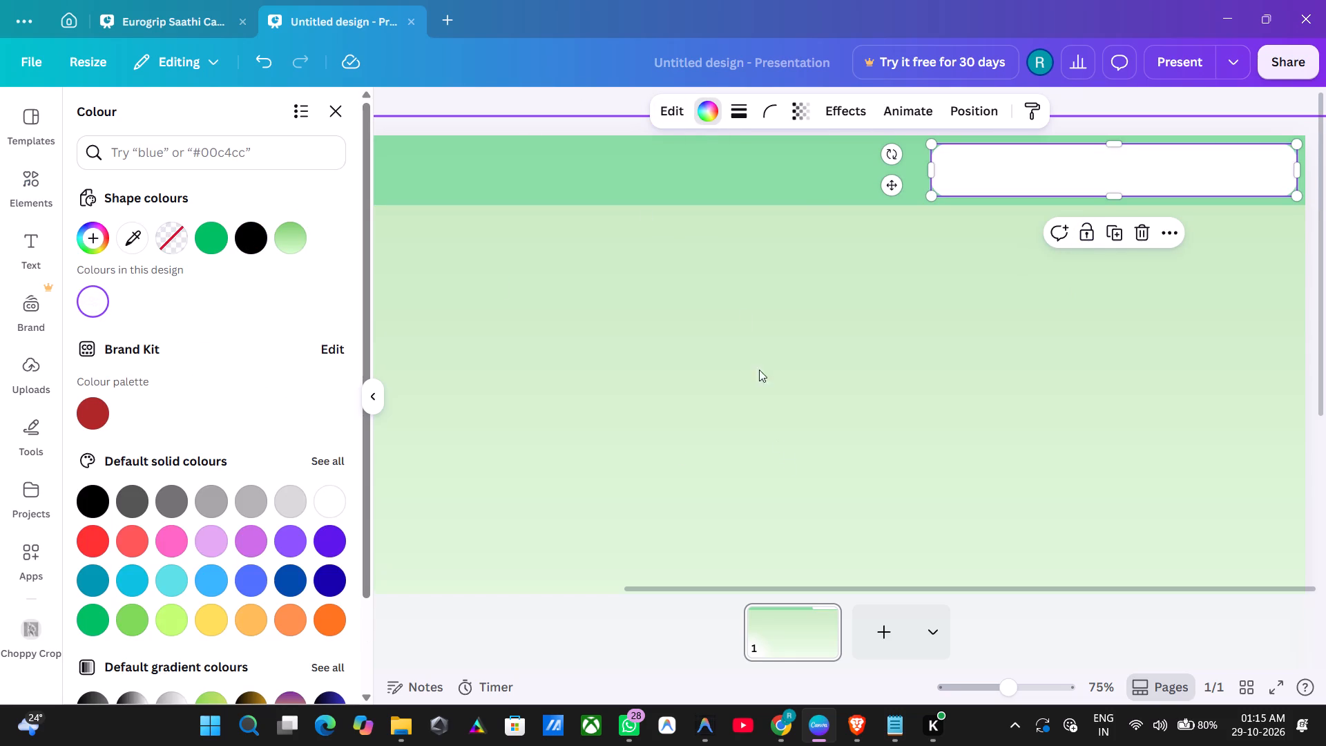
left_click(986, 321)
Apply the Drop shadow effect to the white rectangle on the header band.
left_click(1054, 173)
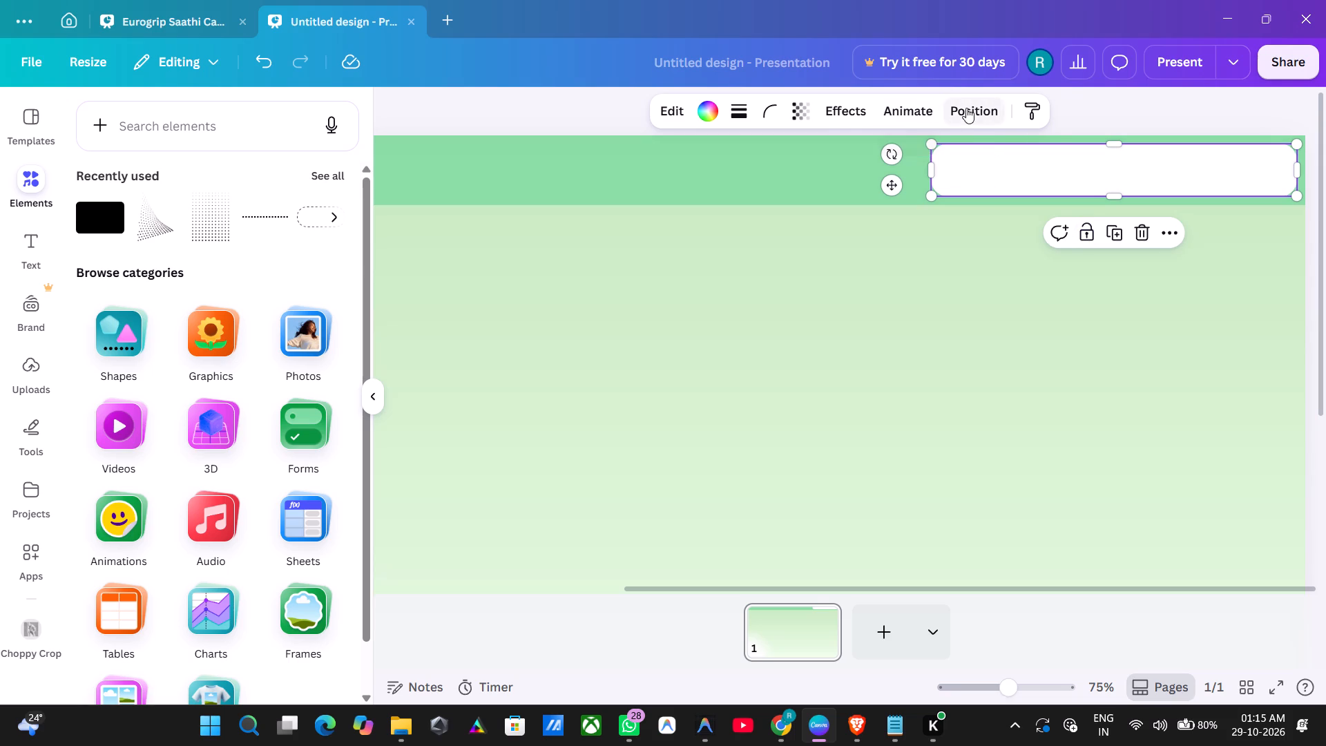
left_click(865, 110)
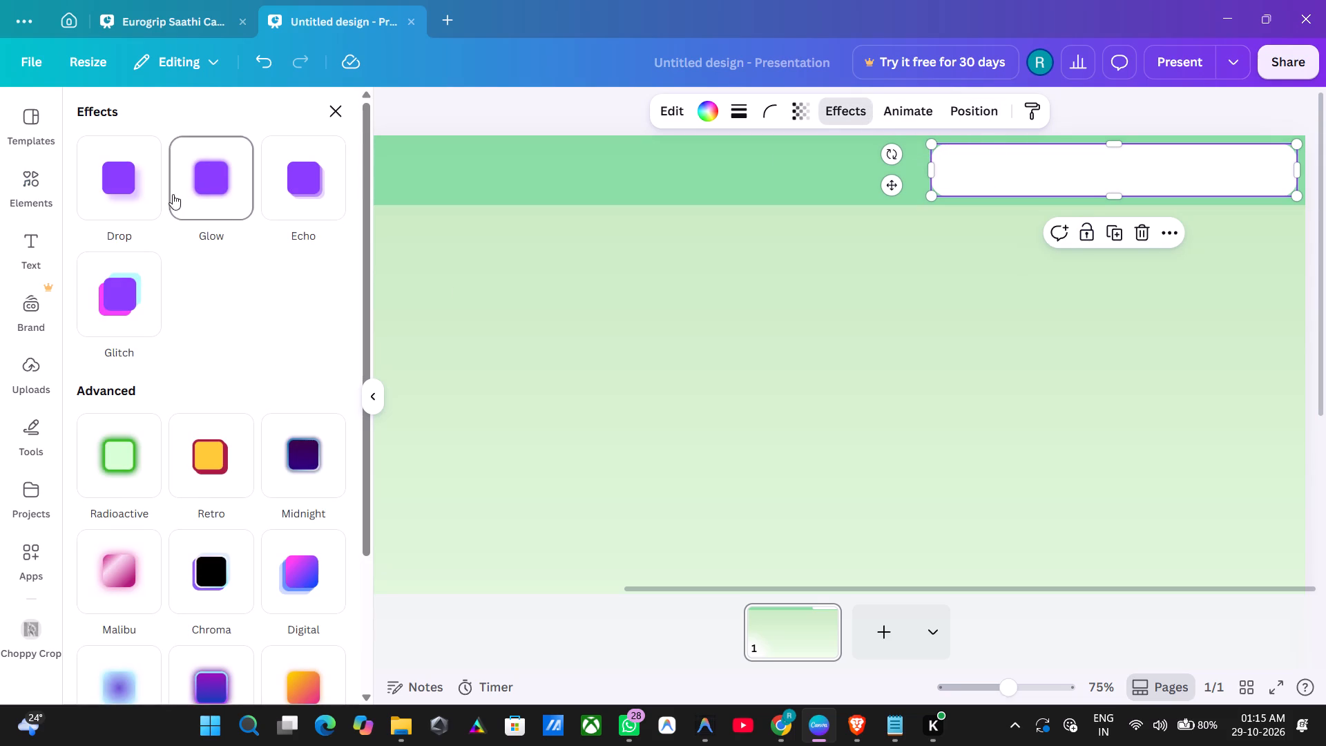
left_click(139, 202)
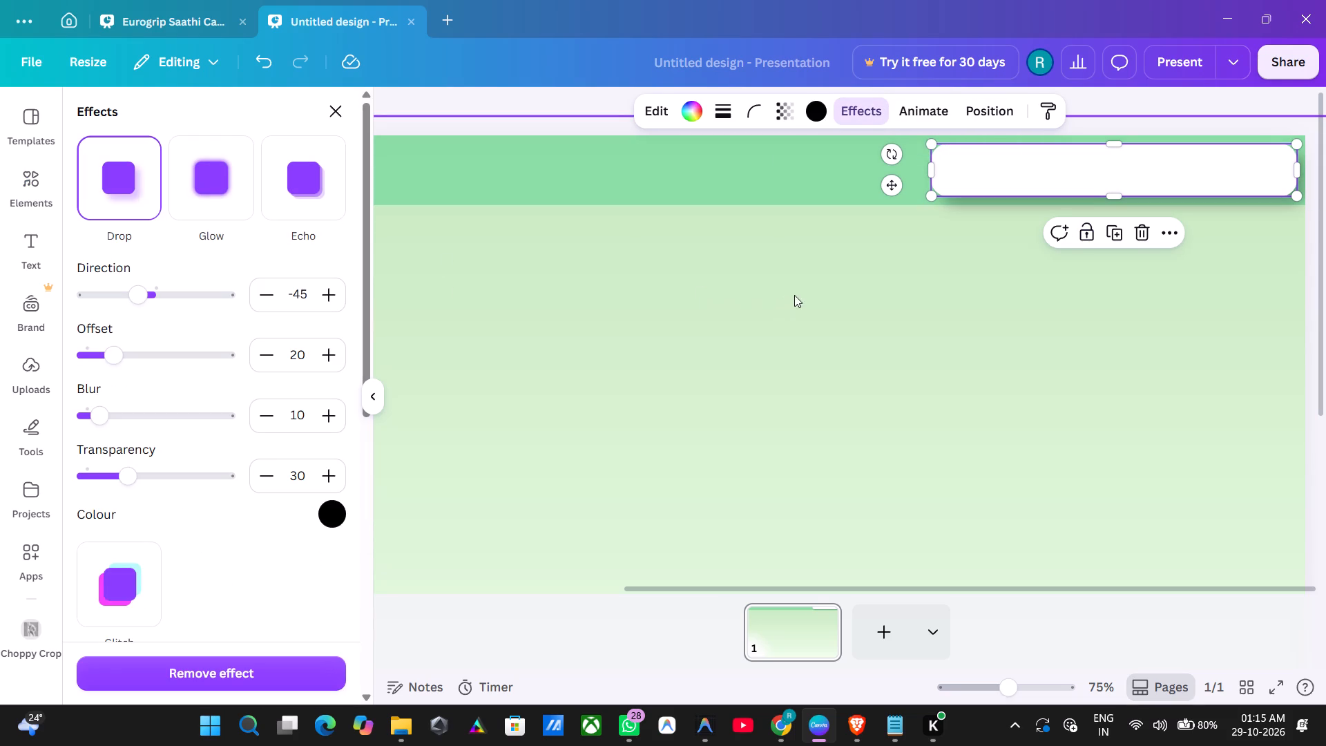
Adjust the white rectangle's drop shadow to transparency 63, blur 8, offset 9 and direction -55.
left_click_drag(135, 486, 255, 486)
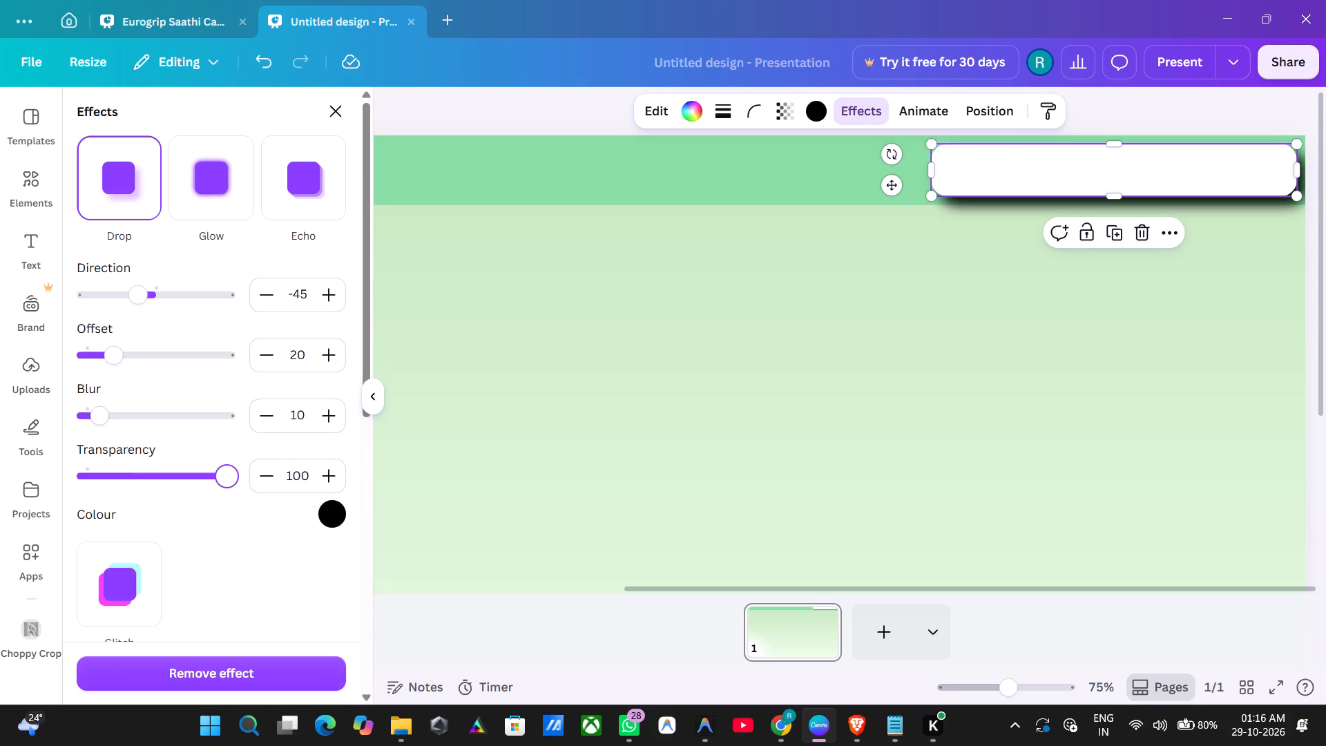
left_click_drag(255, 486, 304, 495)
left_click_drag(304, 495, 118, 496)
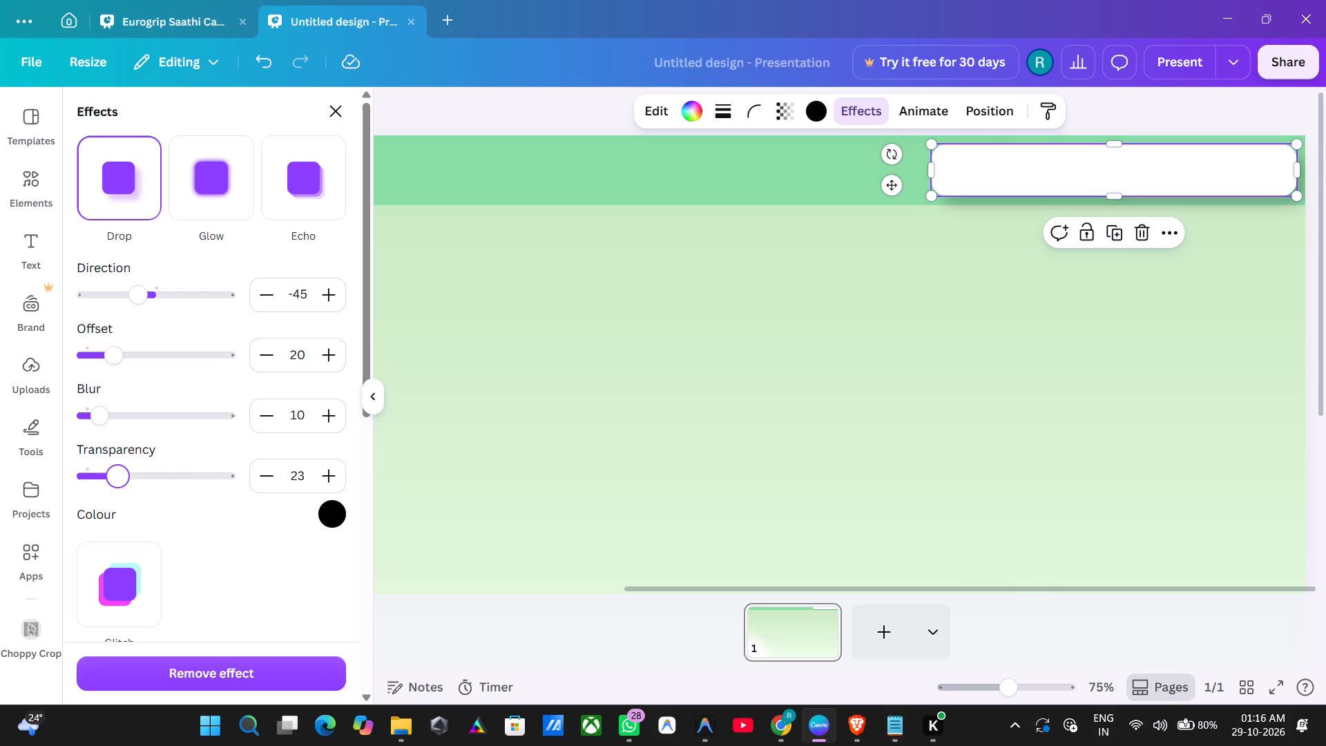
left_click_drag(118, 496, 175, 499)
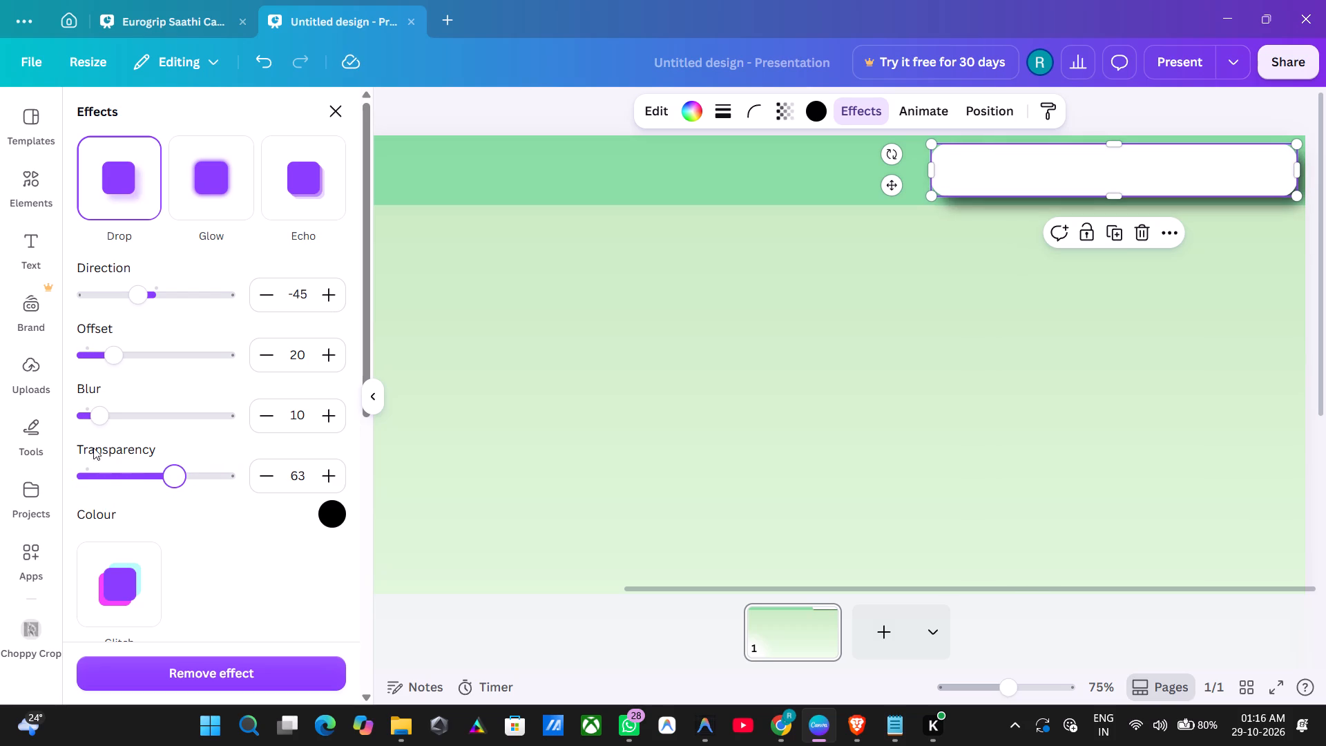
left_click_drag(108, 414, 73, 429)
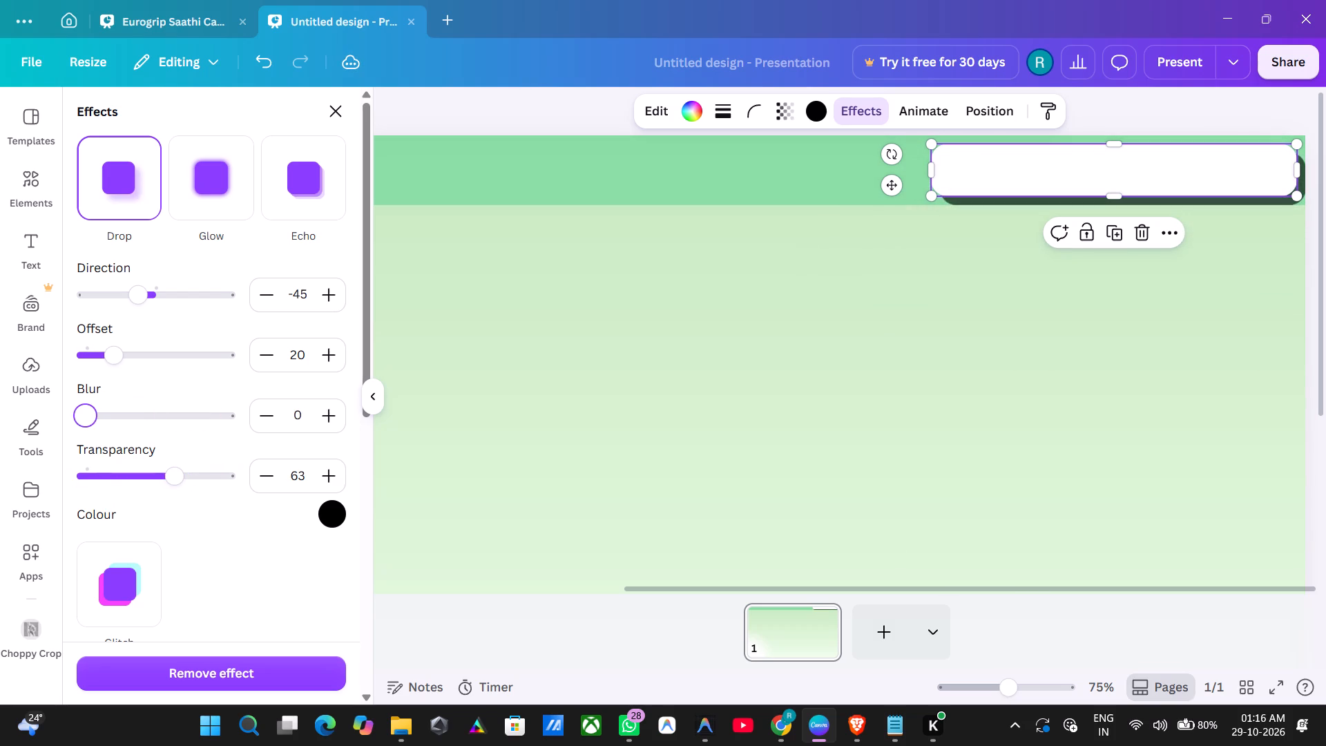
left_click_drag(73, 429, 95, 428)
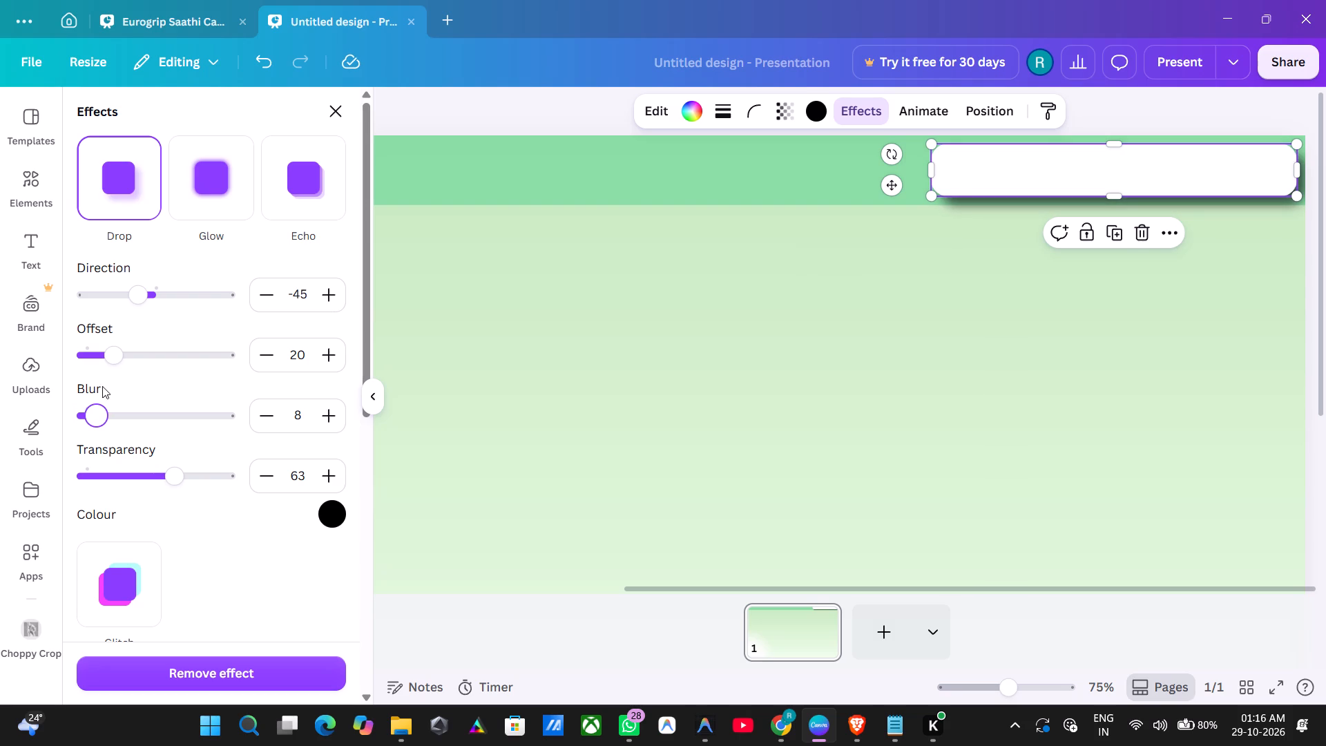
left_click_drag(115, 361, 107, 366)
left_click_drag(107, 366, 96, 371)
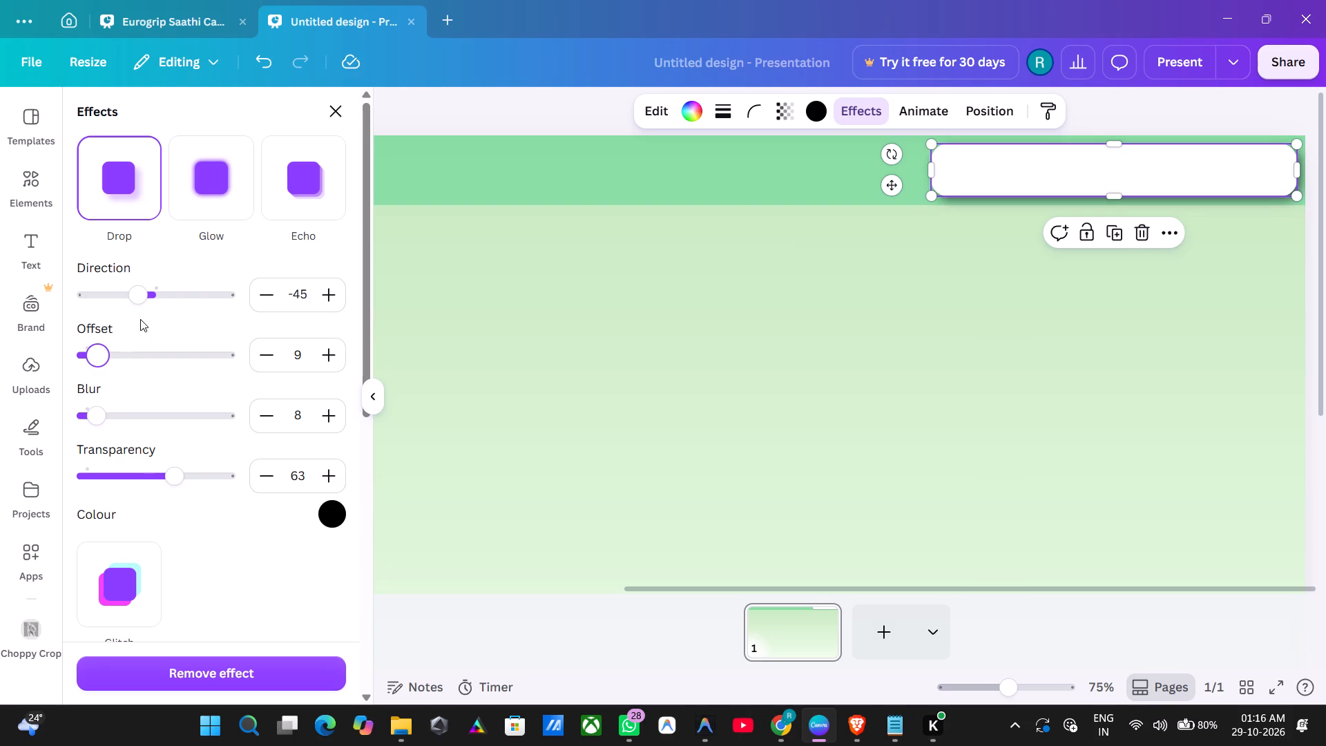
left_click_drag(137, 298, 134, 309)
left_click(477, 388)
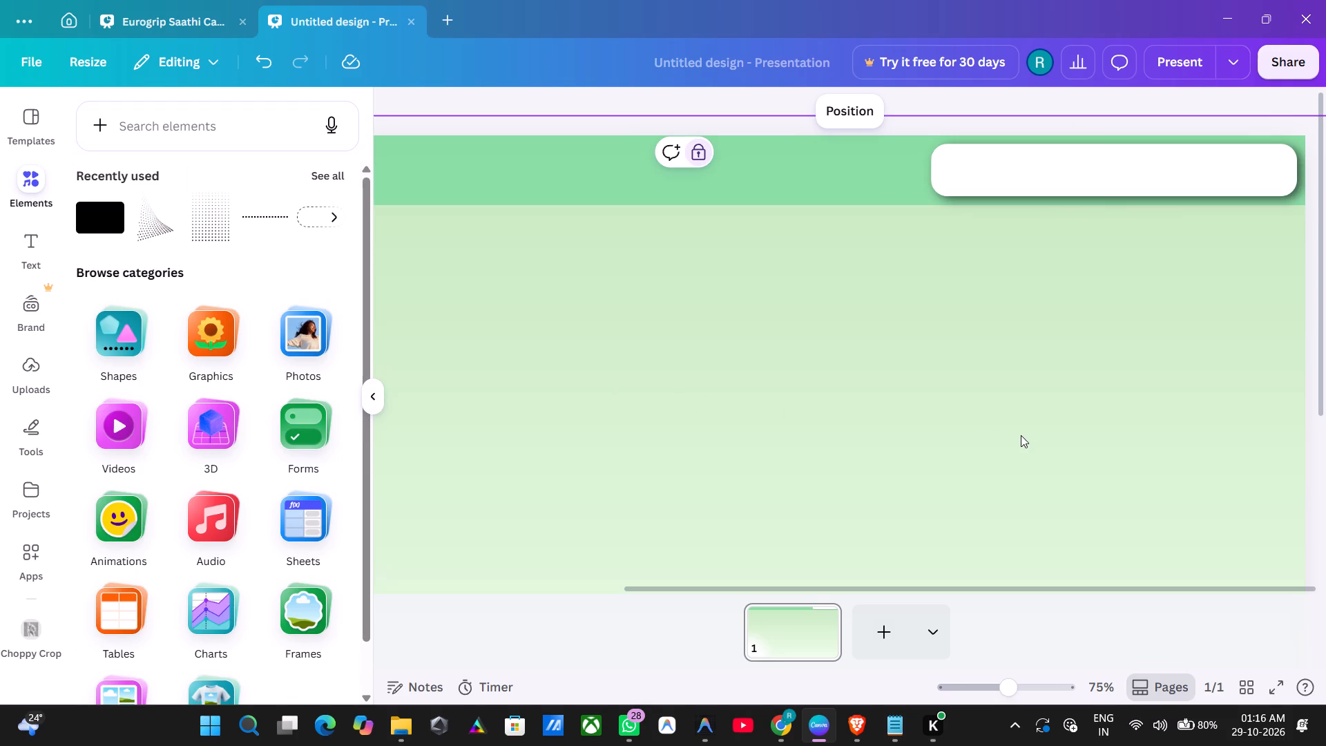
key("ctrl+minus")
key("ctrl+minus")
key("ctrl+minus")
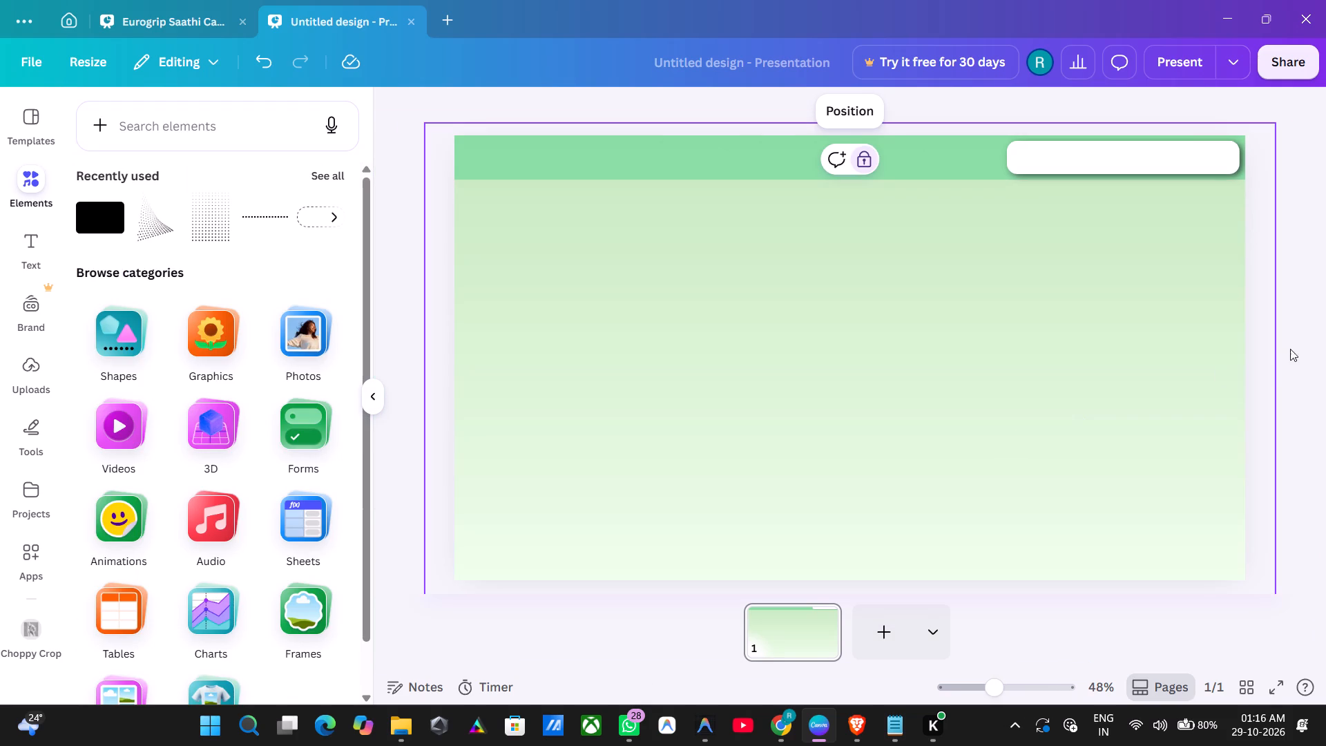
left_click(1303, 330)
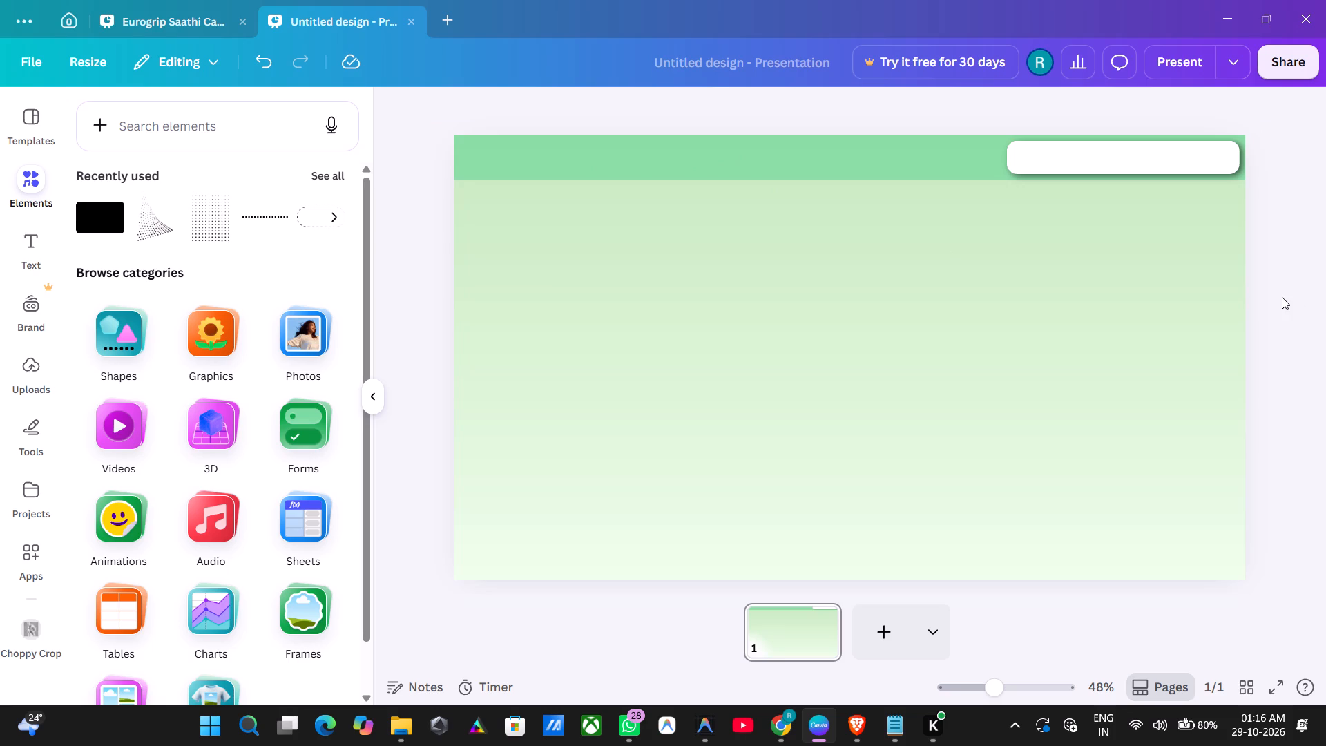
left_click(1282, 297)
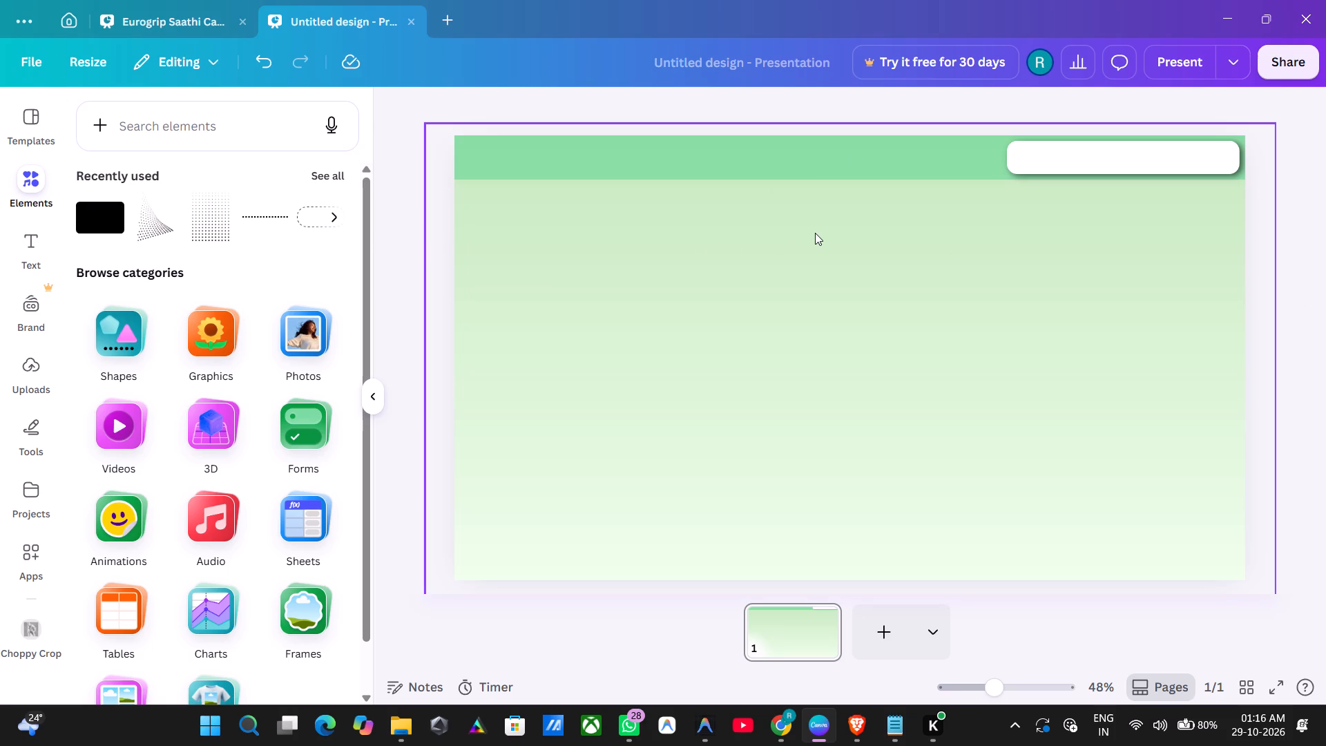
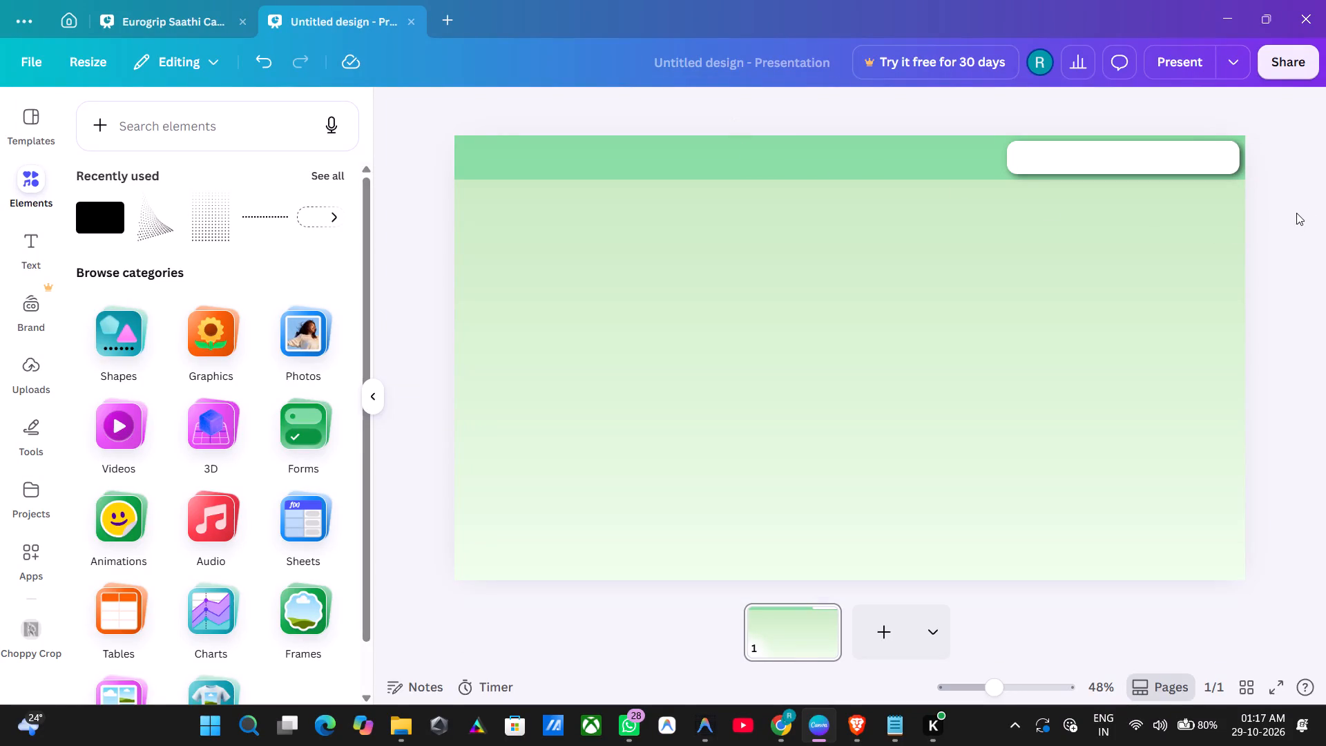
Add a text box reading "TITLE" to the slide.
left_click(17, 238)
left_click(131, 173)
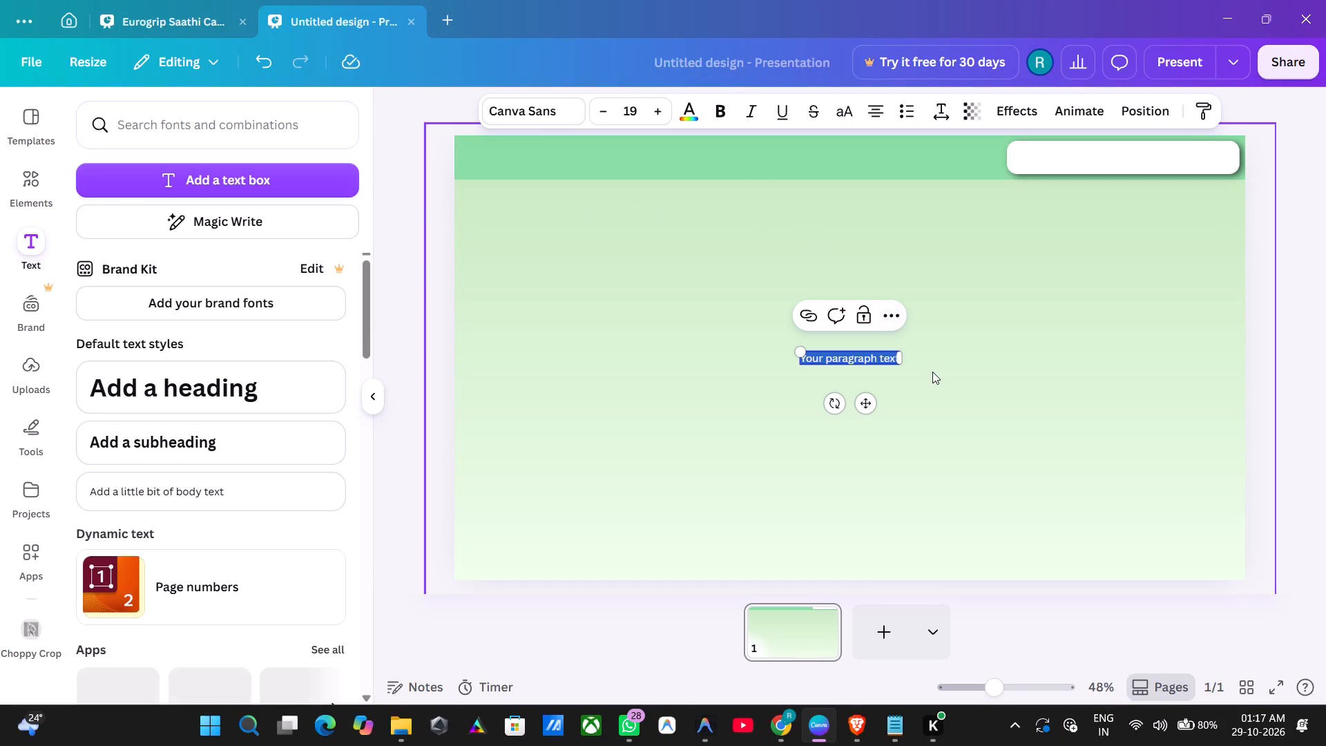
type("TITLE")
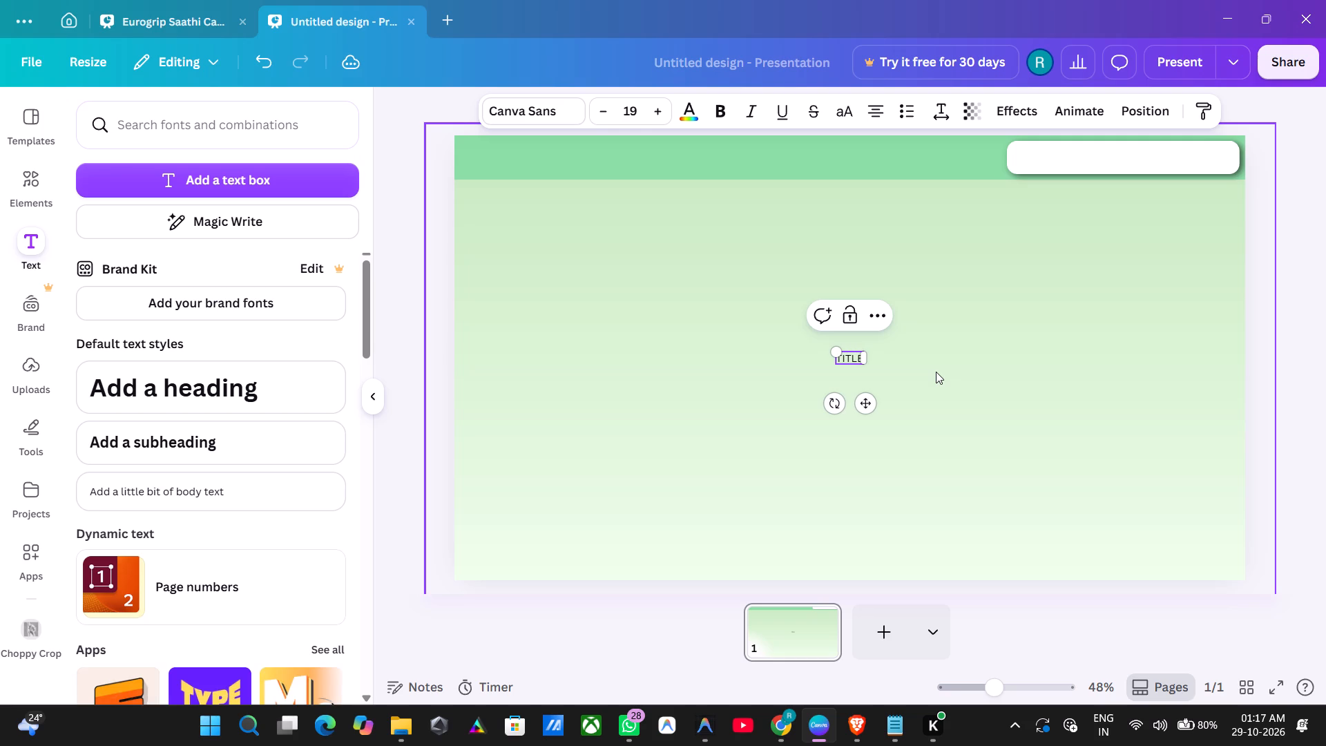
Format the whole TITLE text as bold in the Arial font.
key("ctrl+a")
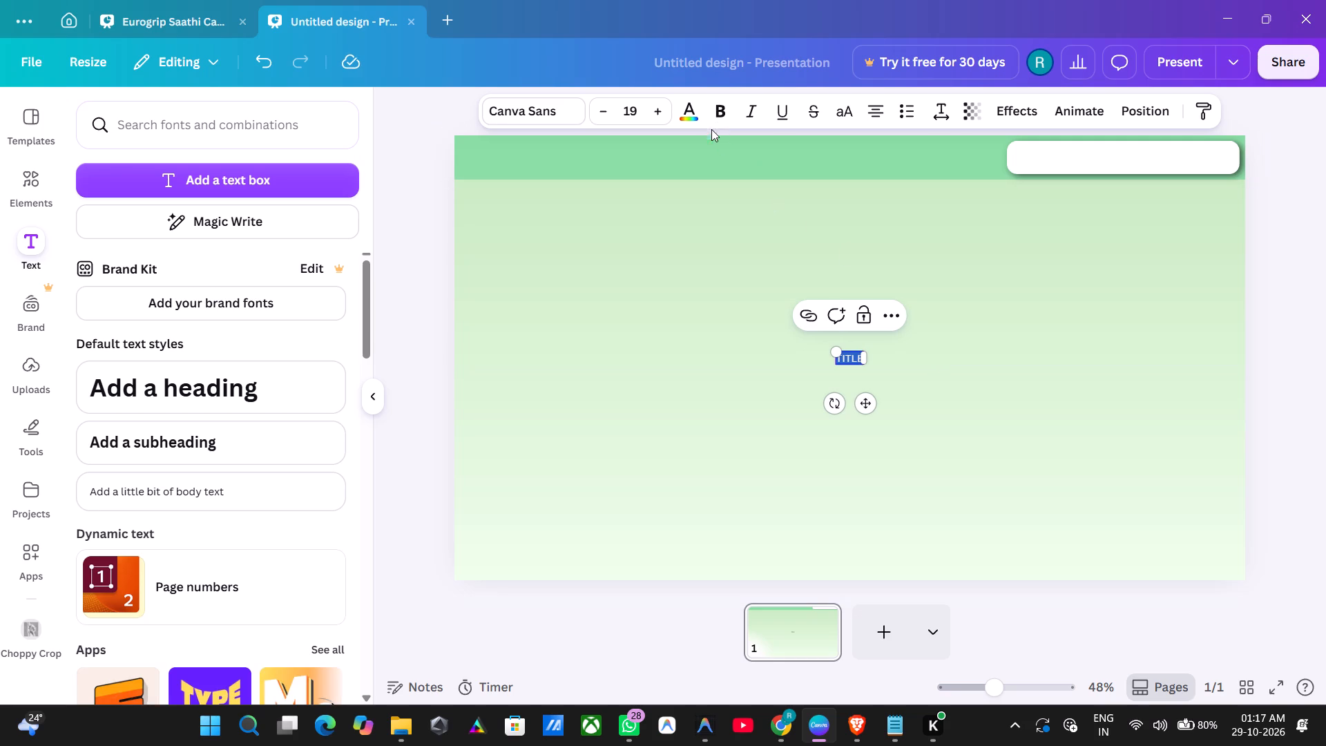
left_click(720, 110)
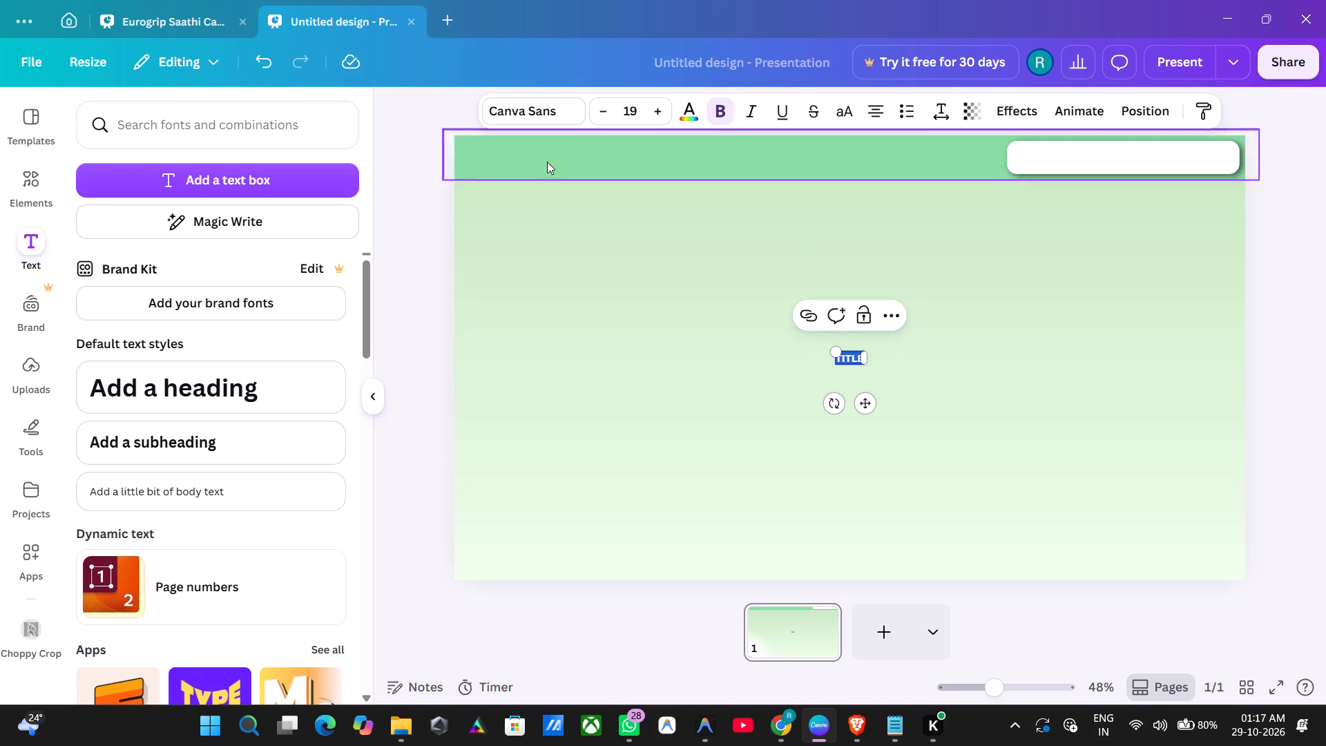
left_click(512, 111)
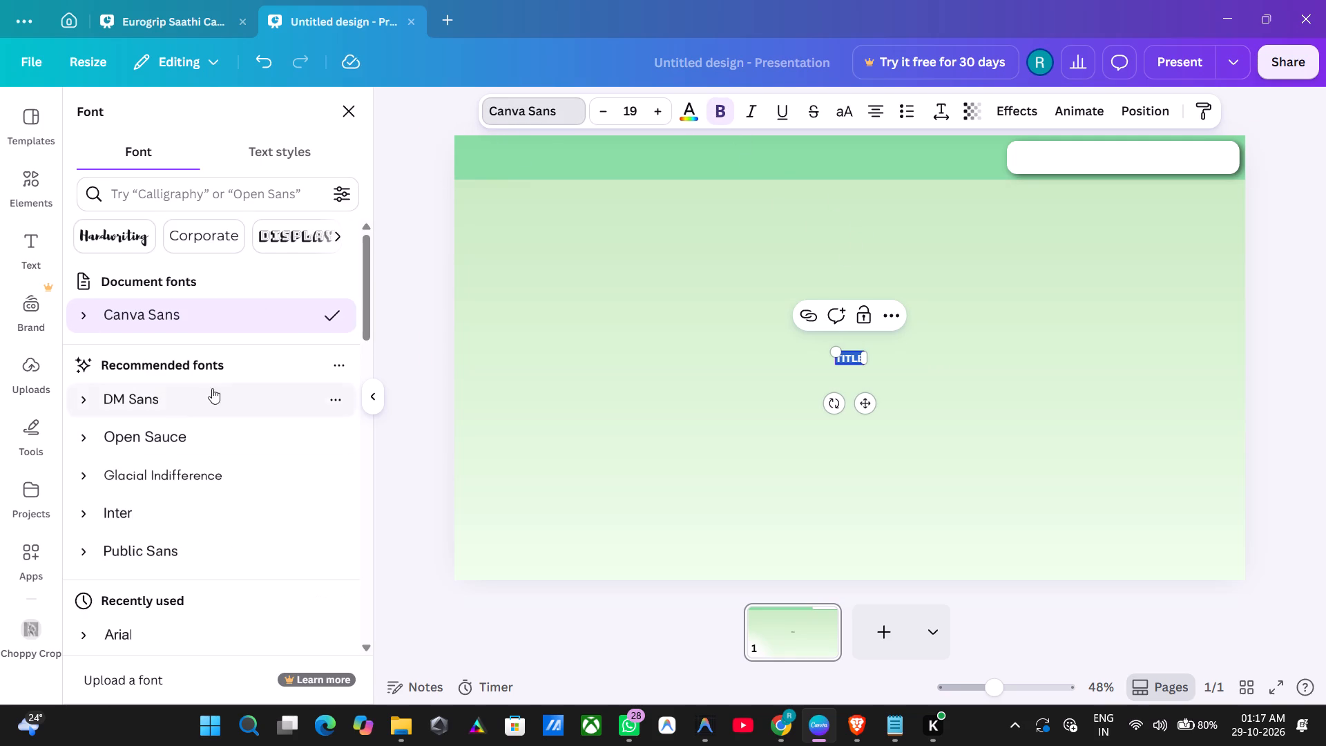
scroll(206, 481, "down", 3)
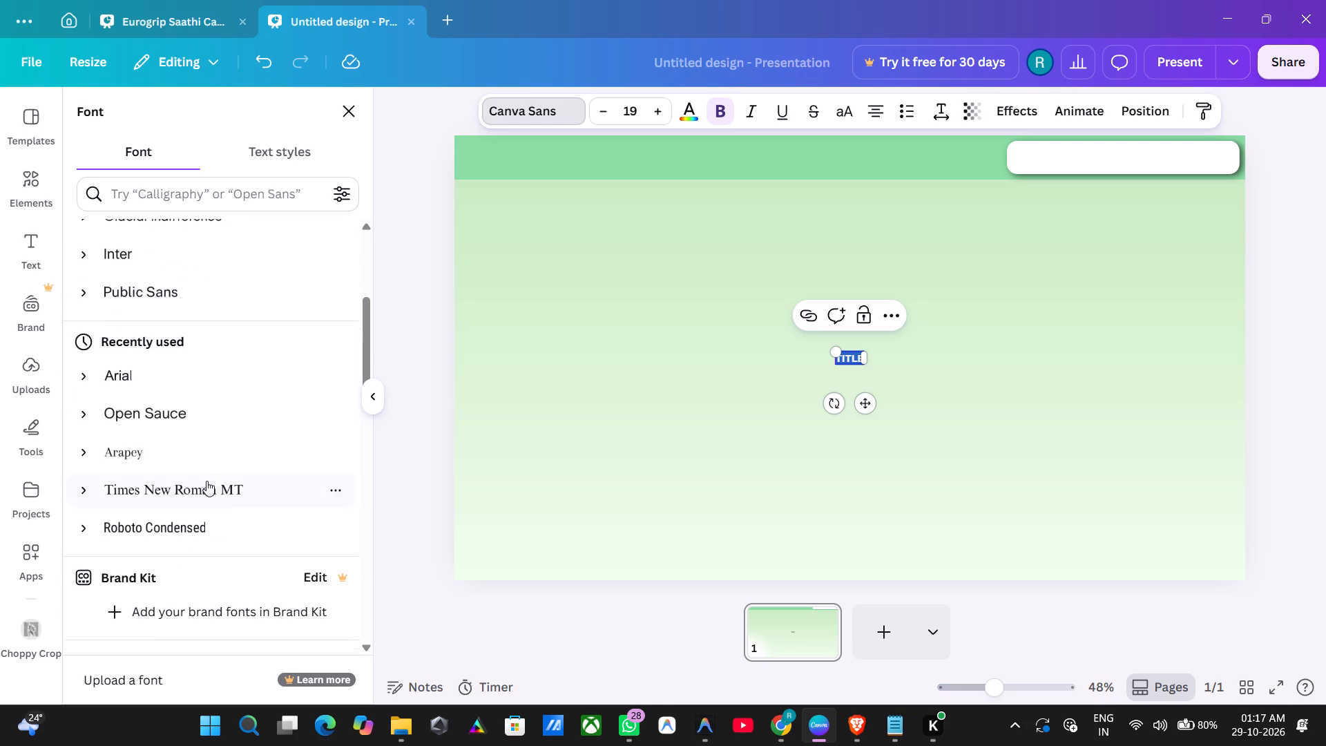
left_click(170, 374)
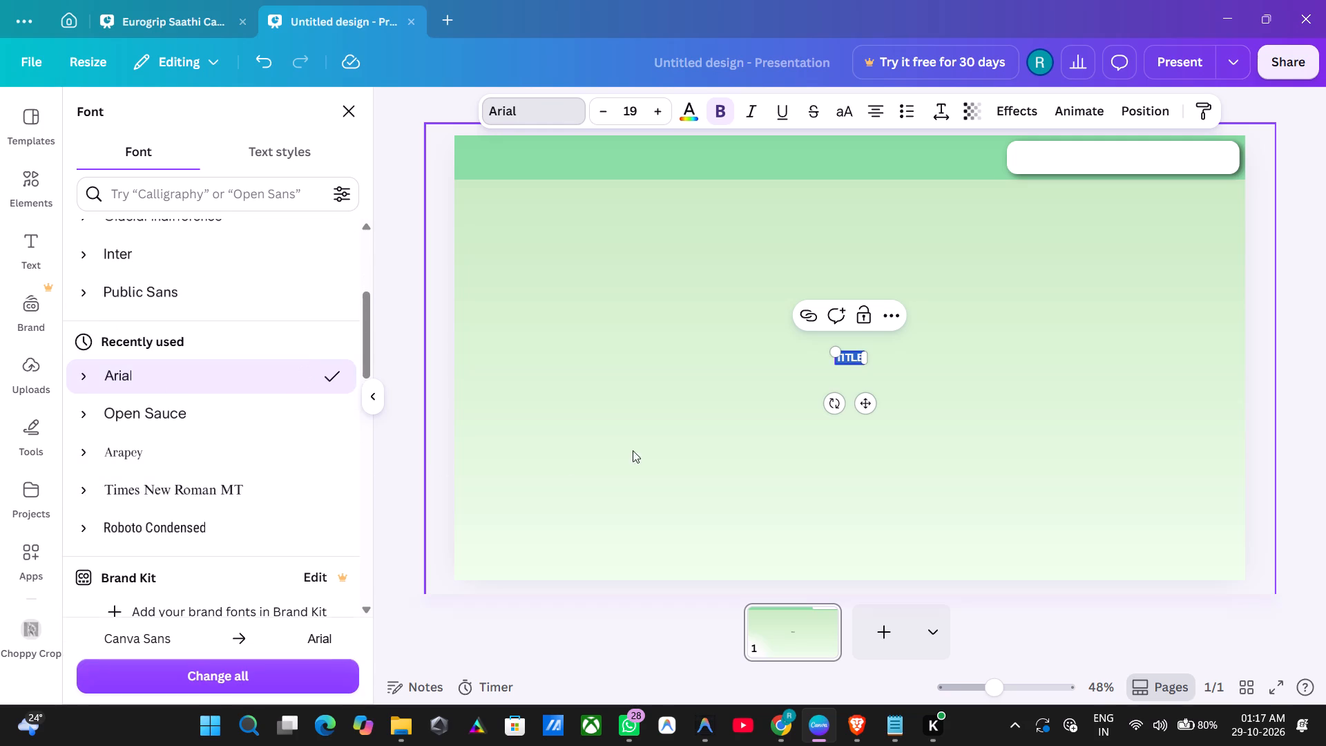
Move the TITLE text up onto the green header band.
left_click_drag(871, 405, 823, 221)
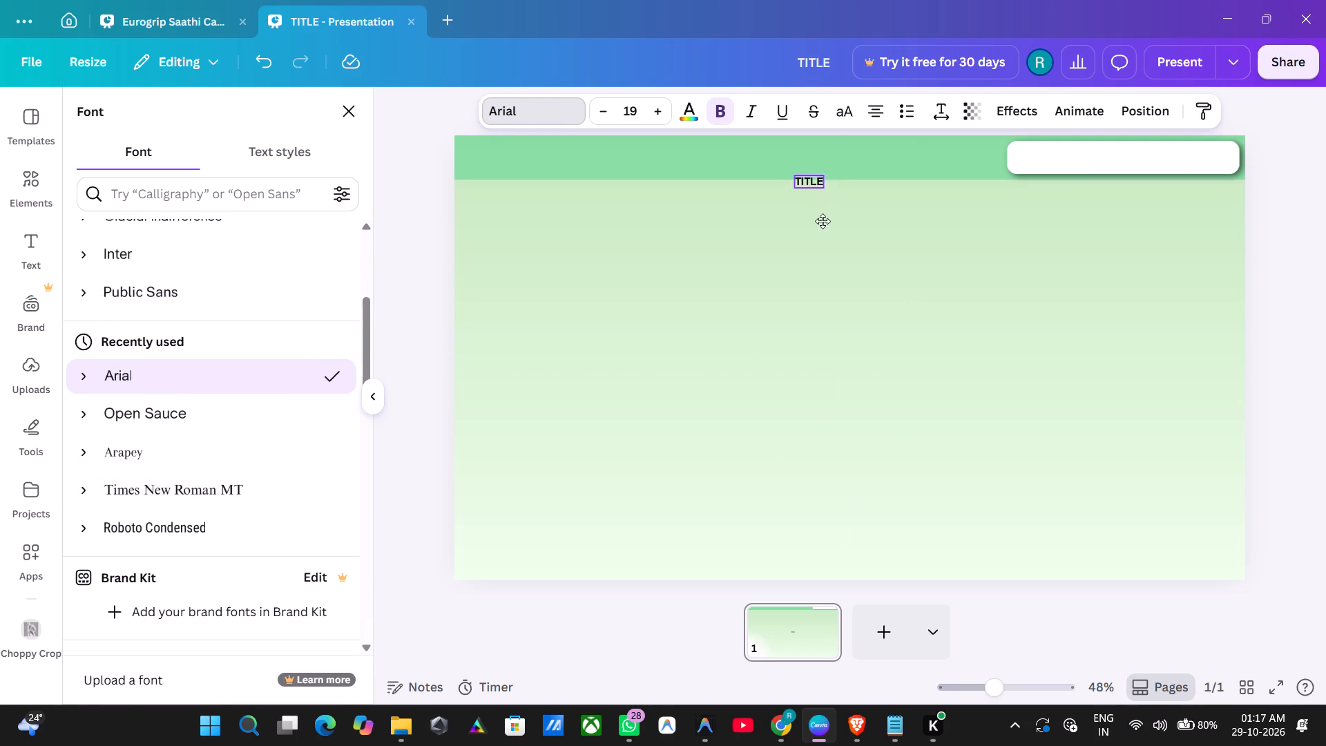
left_click_drag(823, 221, 820, 214)
left_click(919, 218)
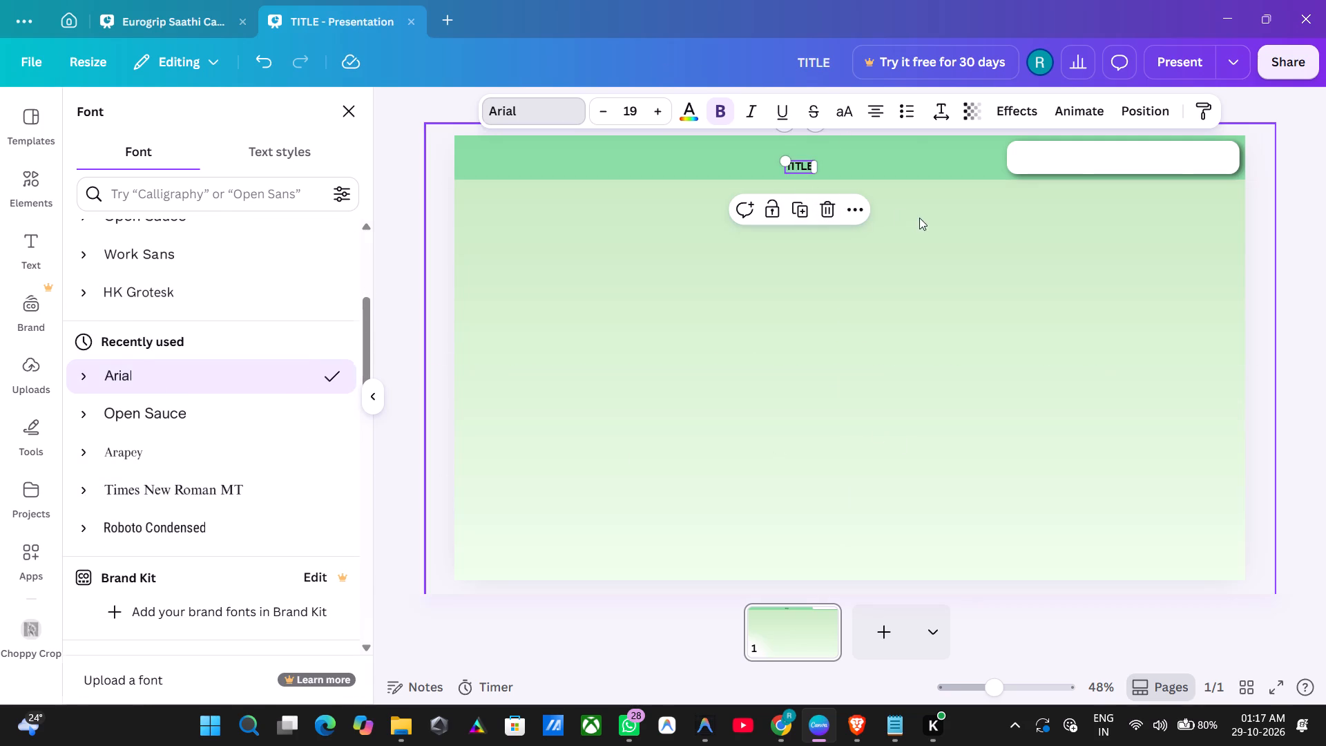
left_click(794, 163)
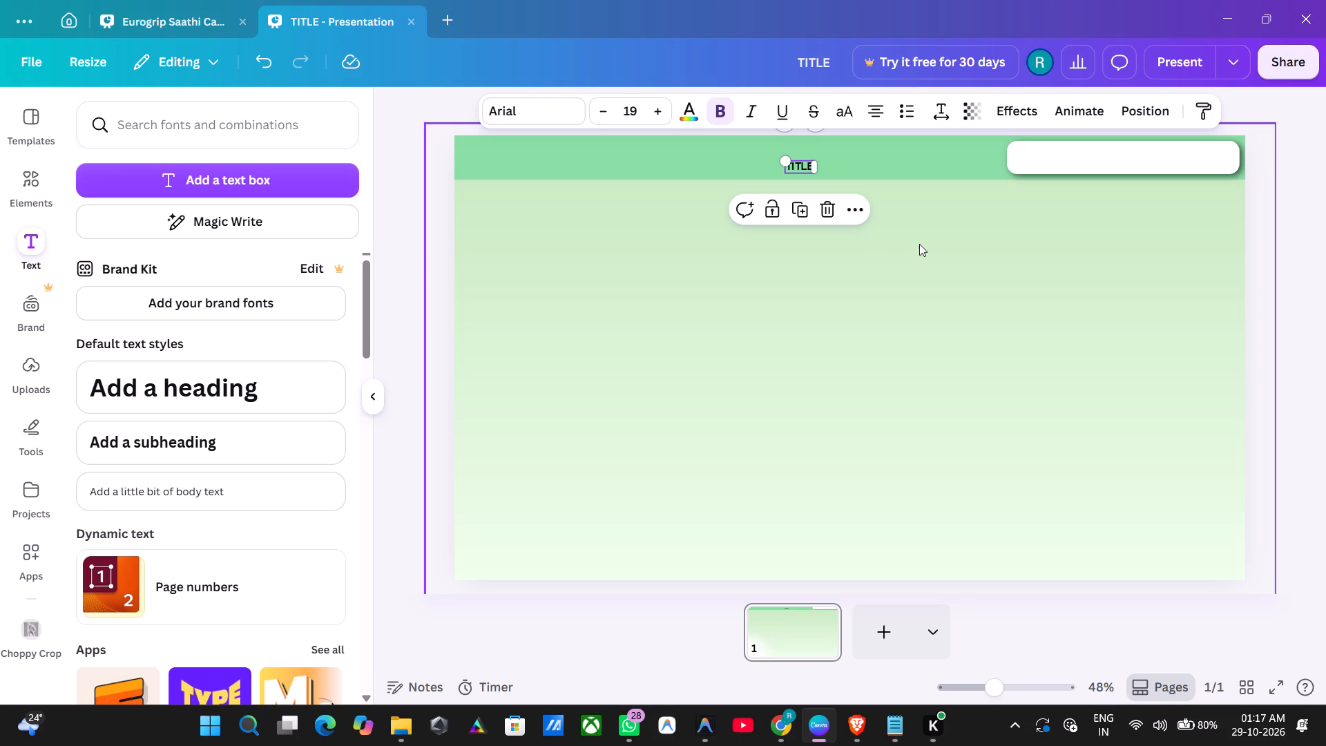
left_click(920, 244)
Enlarge the TITLE text proportionally to a font size of about 49.2.
left_click(800, 166)
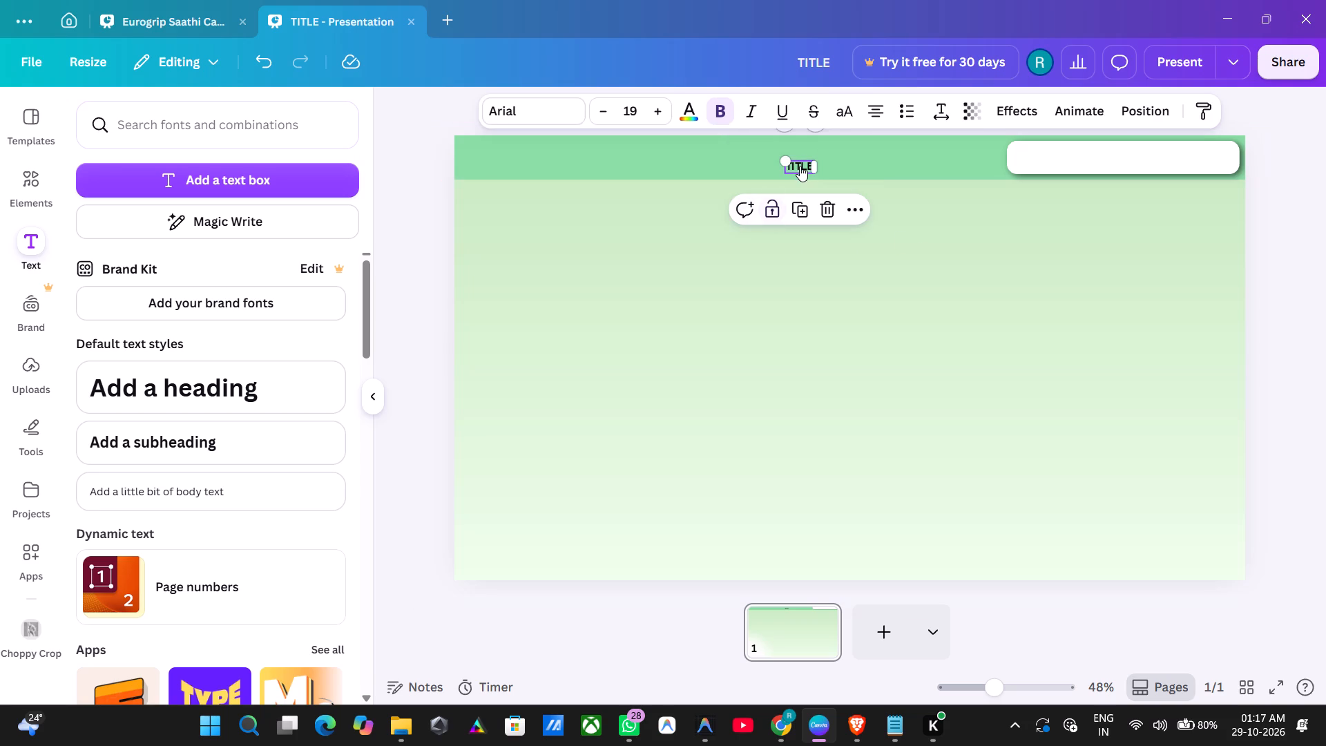
left_click_drag(785, 160, 721, 157)
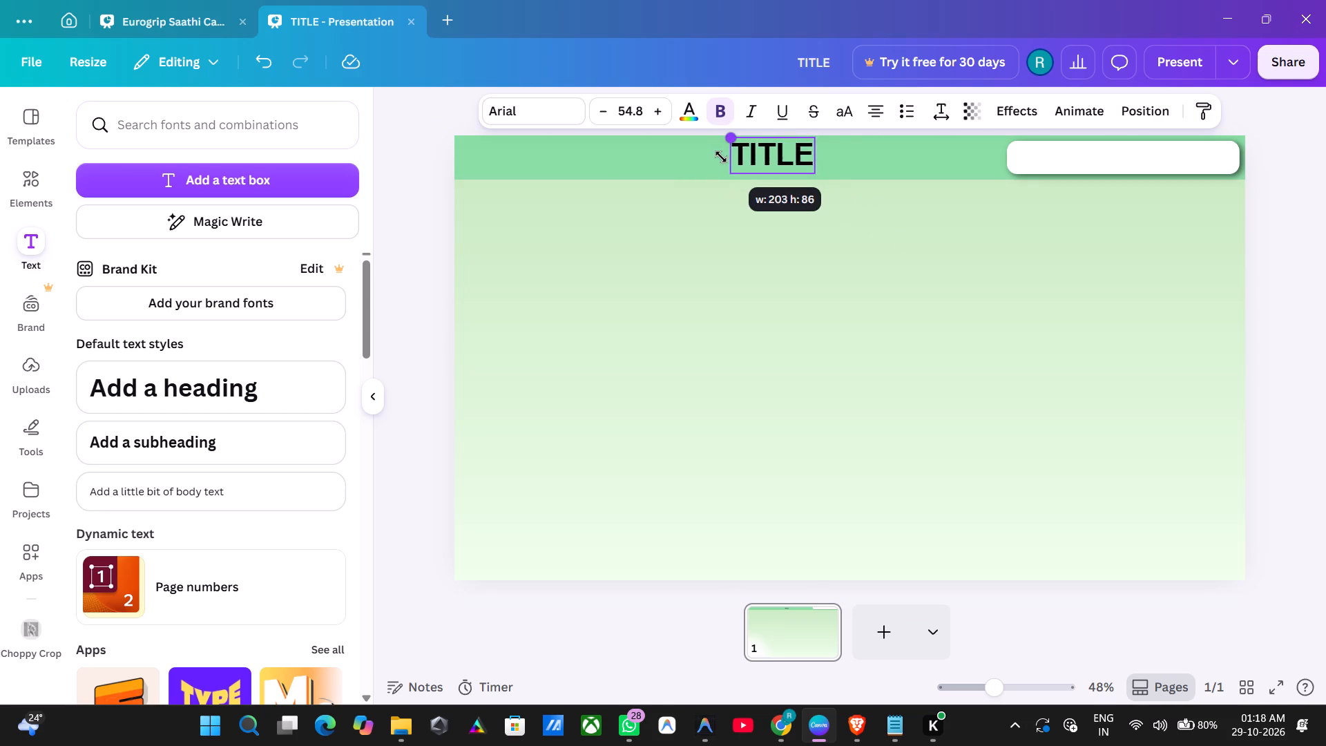
left_click_drag(721, 157, 730, 160)
left_click(1000, 268)
Centre the TITLE text horizontally on the slide, within the header band and vertically in line with the white rounded box.
left_click_drag(776, 160, 803, 166)
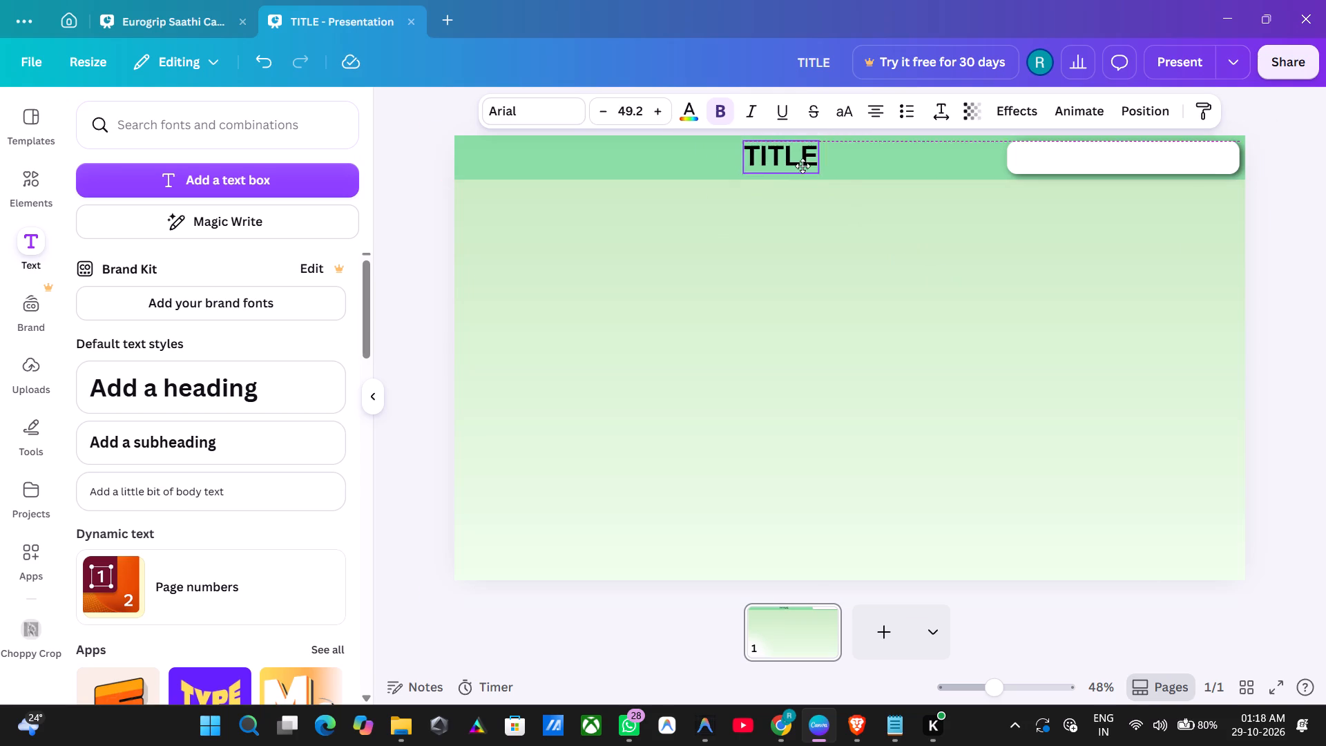
left_click_drag(803, 166, 829, 164)
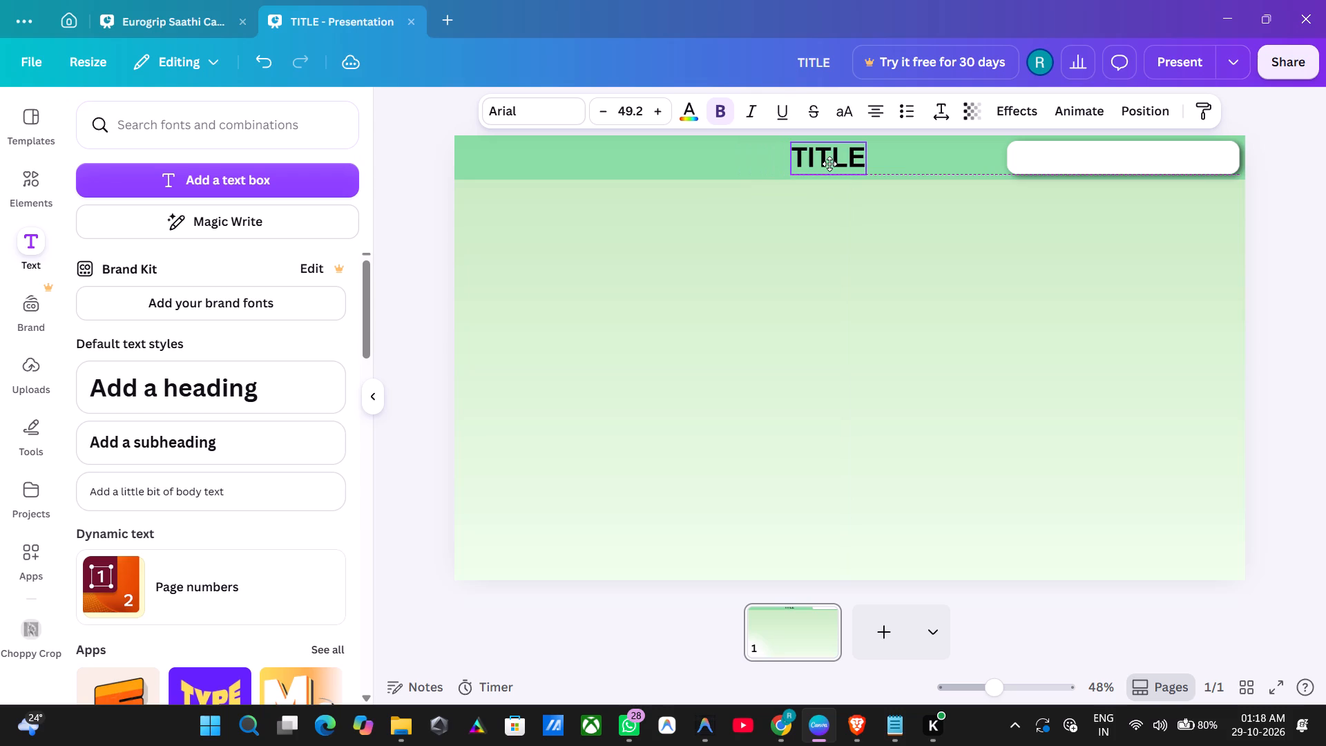
left_click_drag(829, 164, 854, 164)
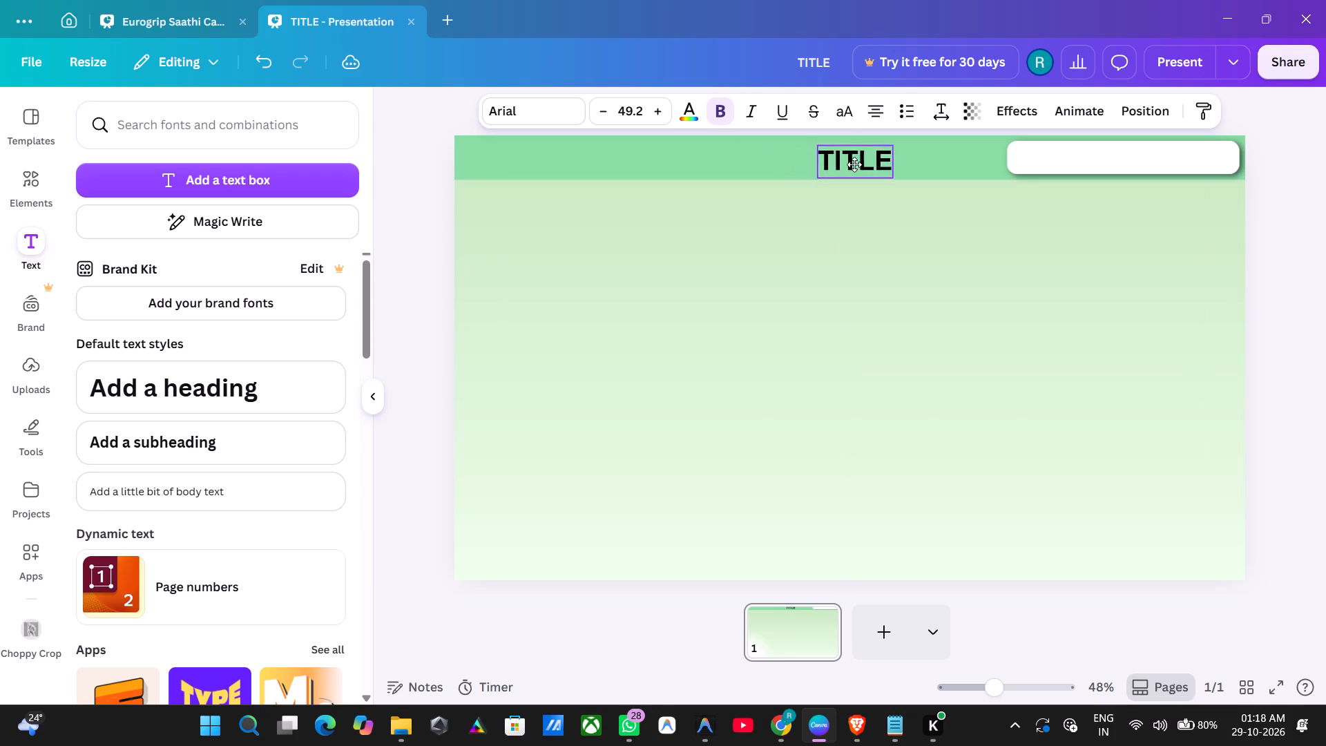
left_click_drag(854, 164, 854, 163)
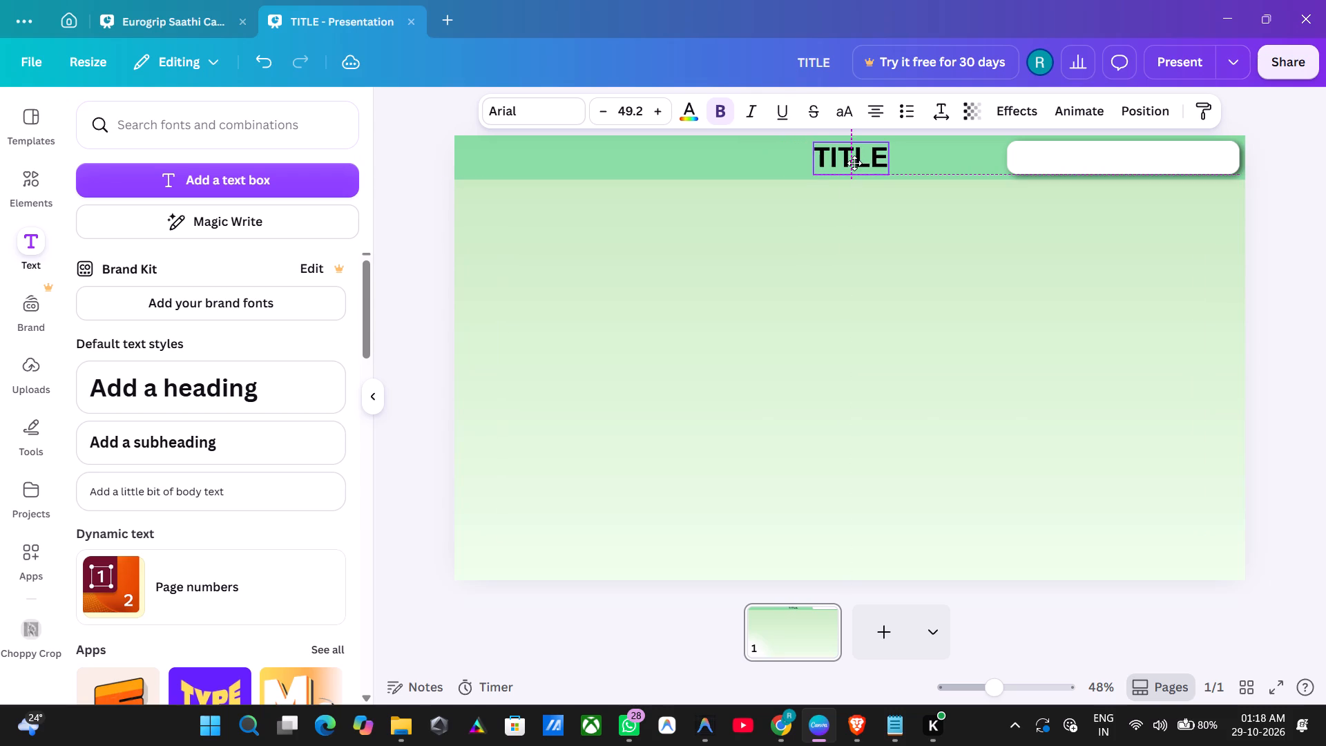
left_click_drag(854, 163, 854, 164)
left_click(1025, 263)
left_click(1056, 265)
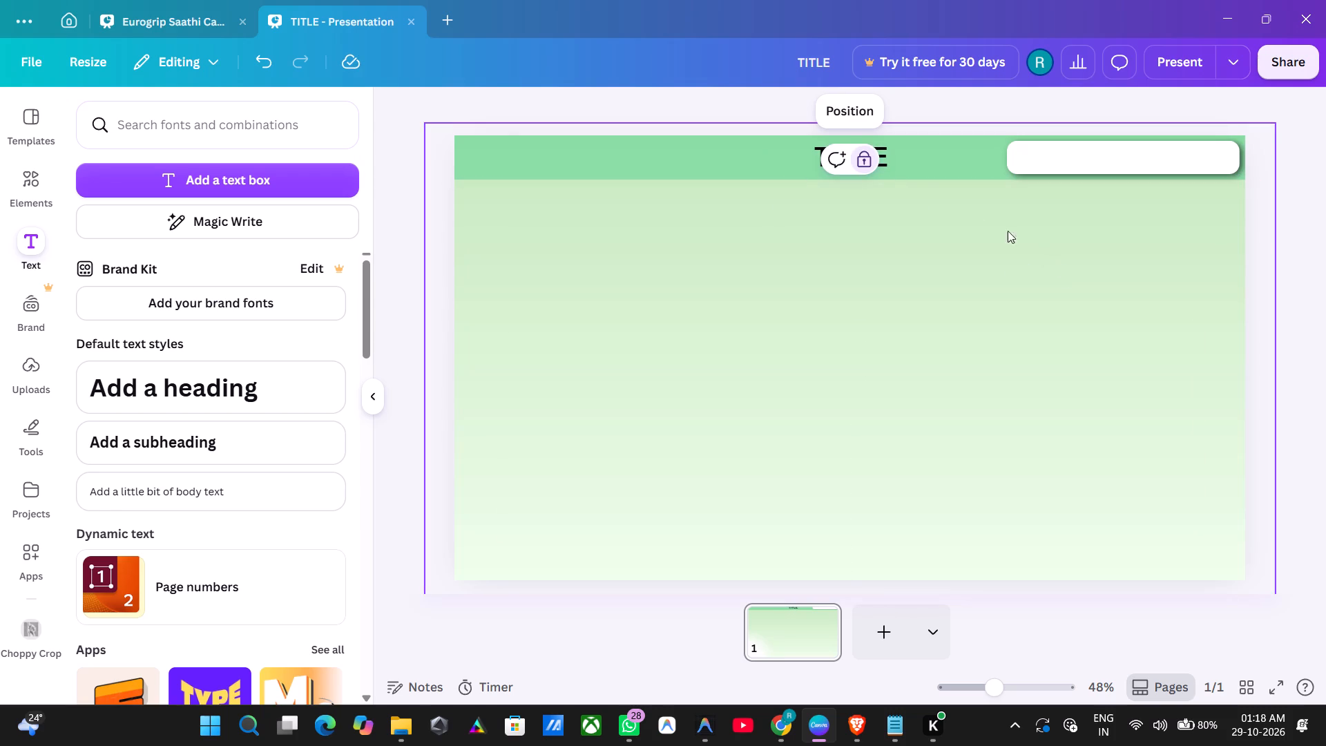
Nudge the TITLE text slightly downward to fine-tune its vertical position in the header band.
left_click(864, 157)
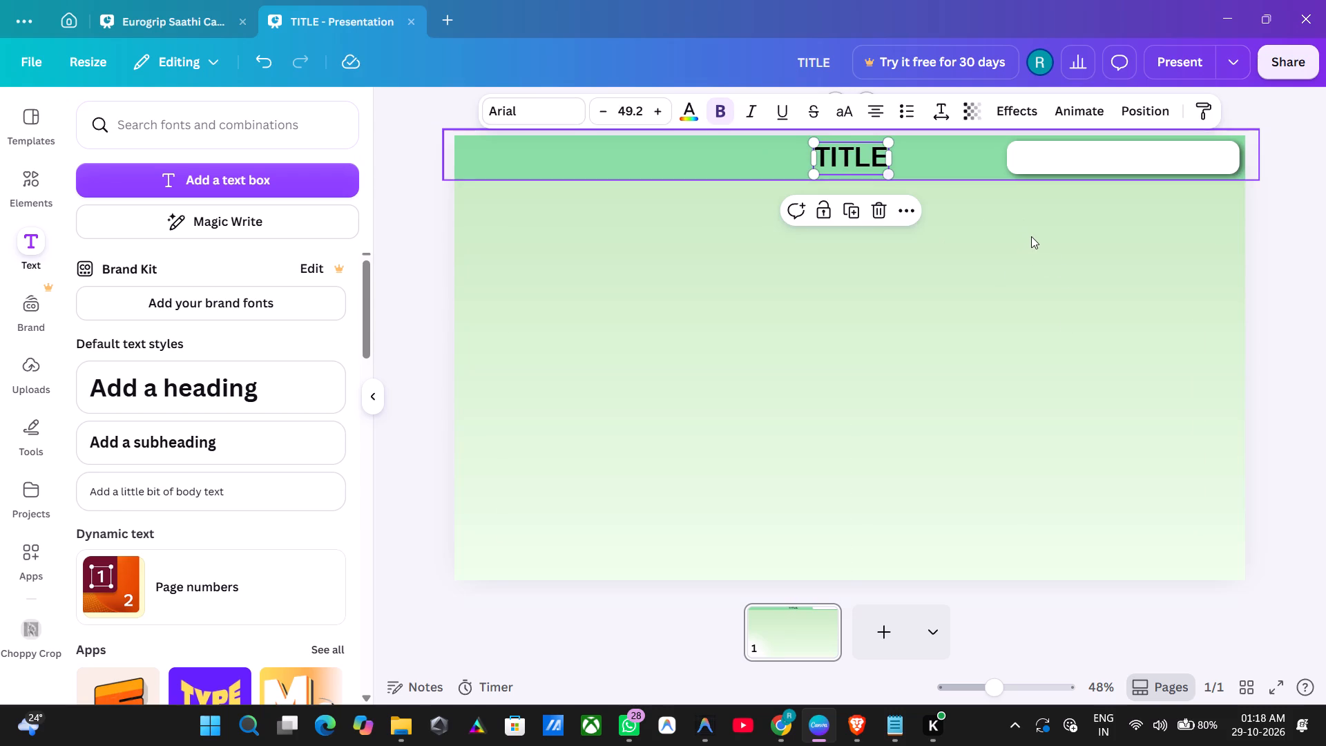
key("Down")
key("Down")
key("Down")
key("Down")
key("Down")
key("Up")
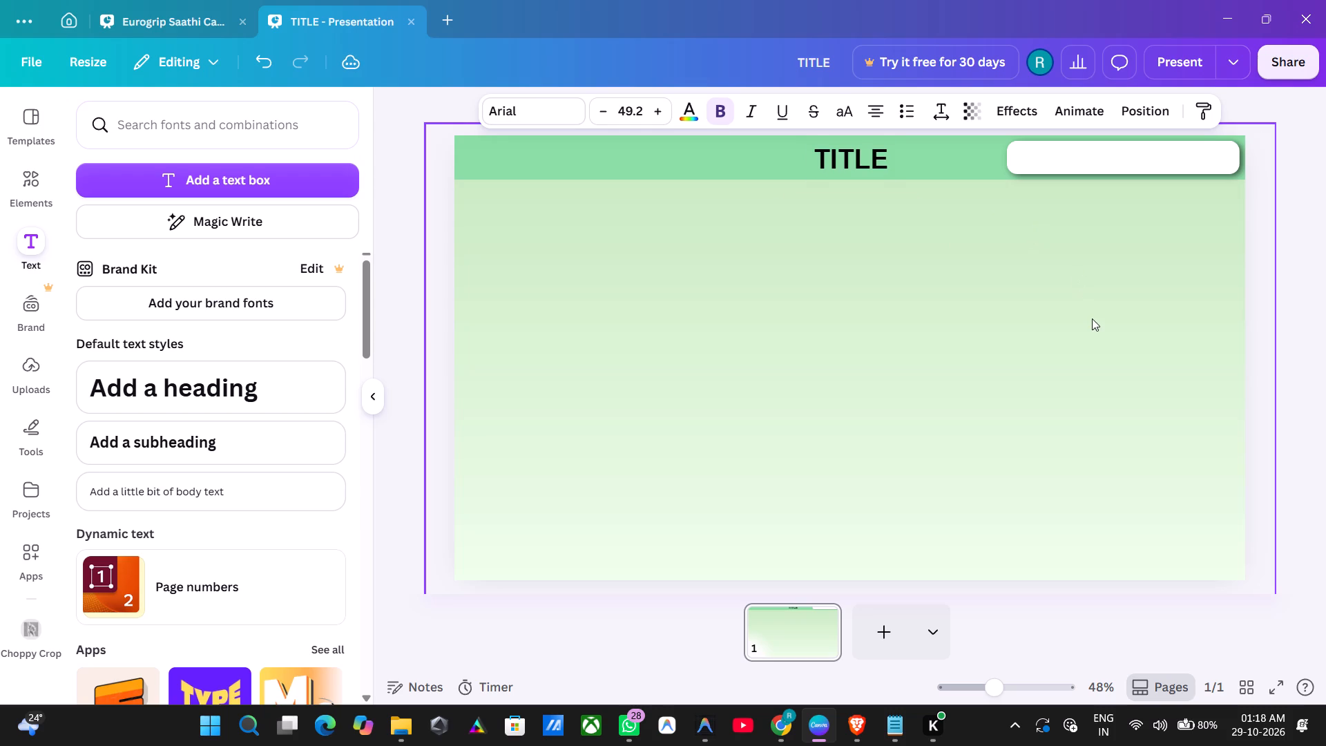
left_click(1093, 319)
left_click(1120, 355)
left_click(1290, 327)
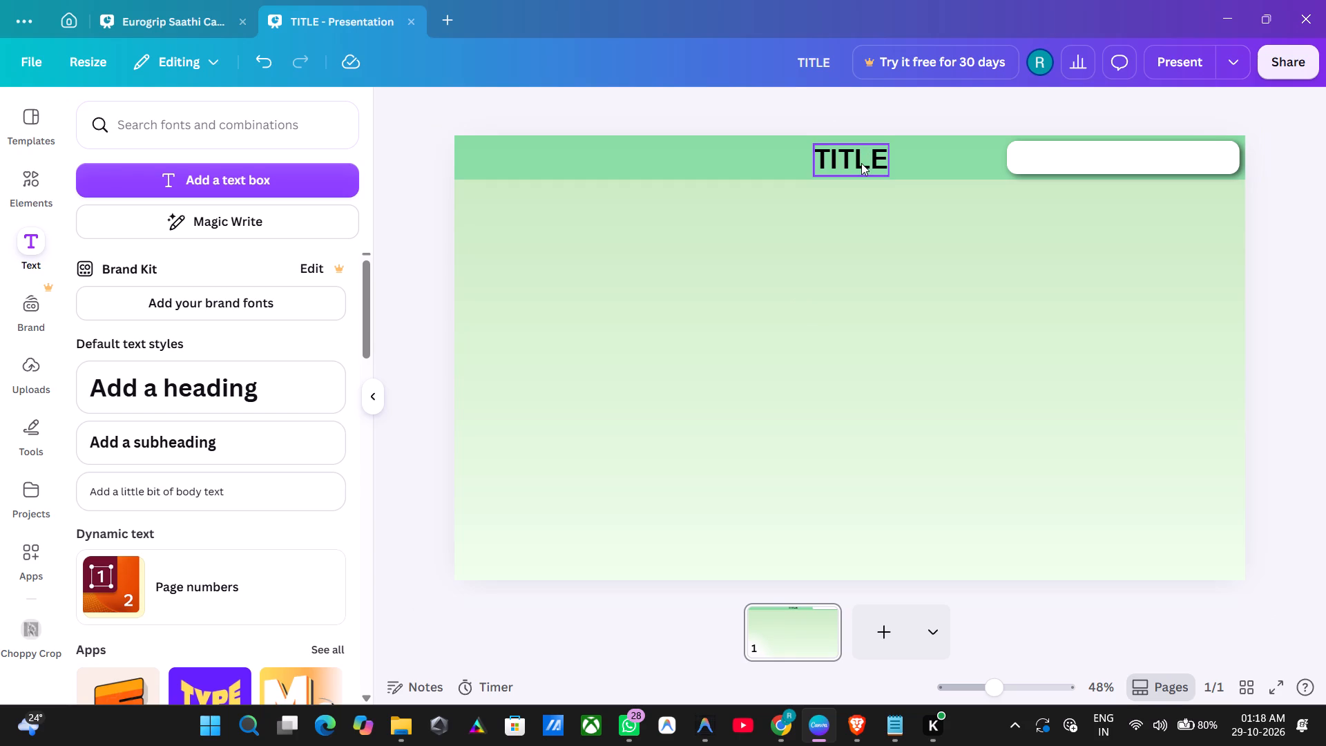
left_click(1299, 262)
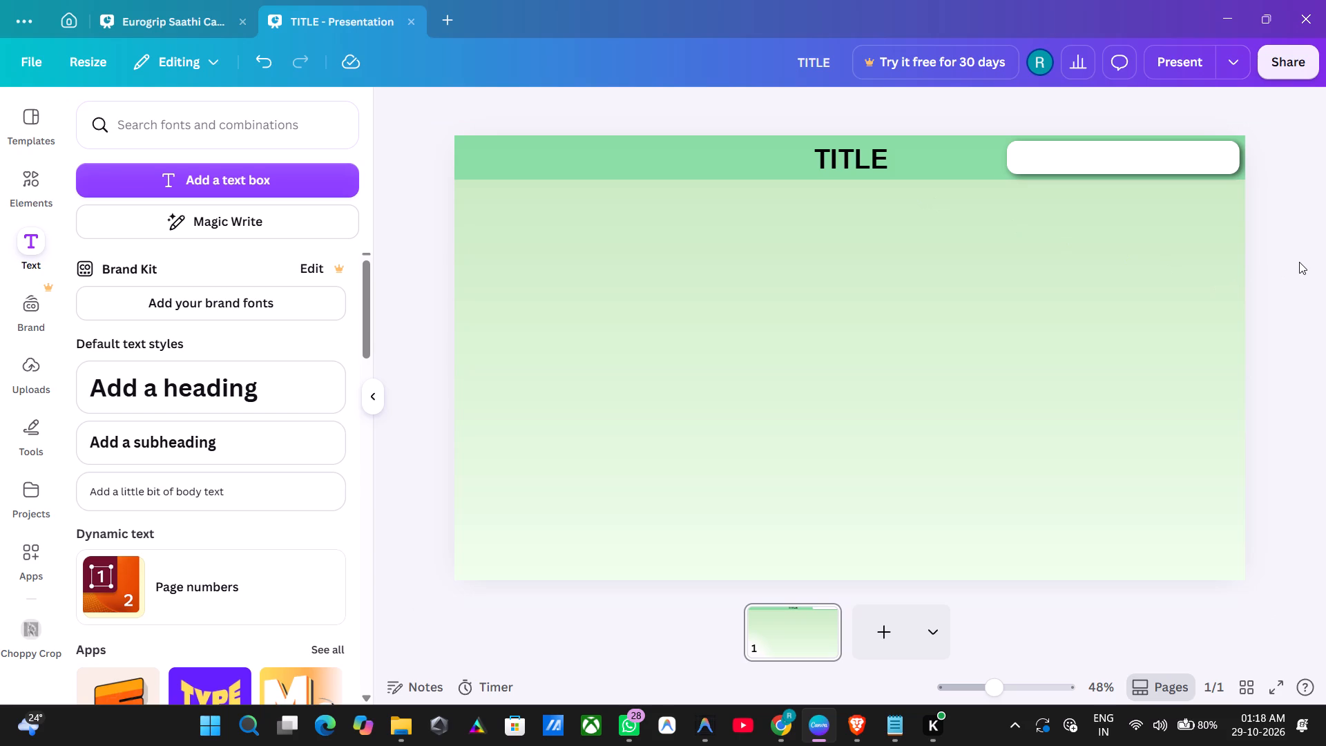
Unlock the green header band and give it a solid border with stroke weight 4.
left_click(737, 160)
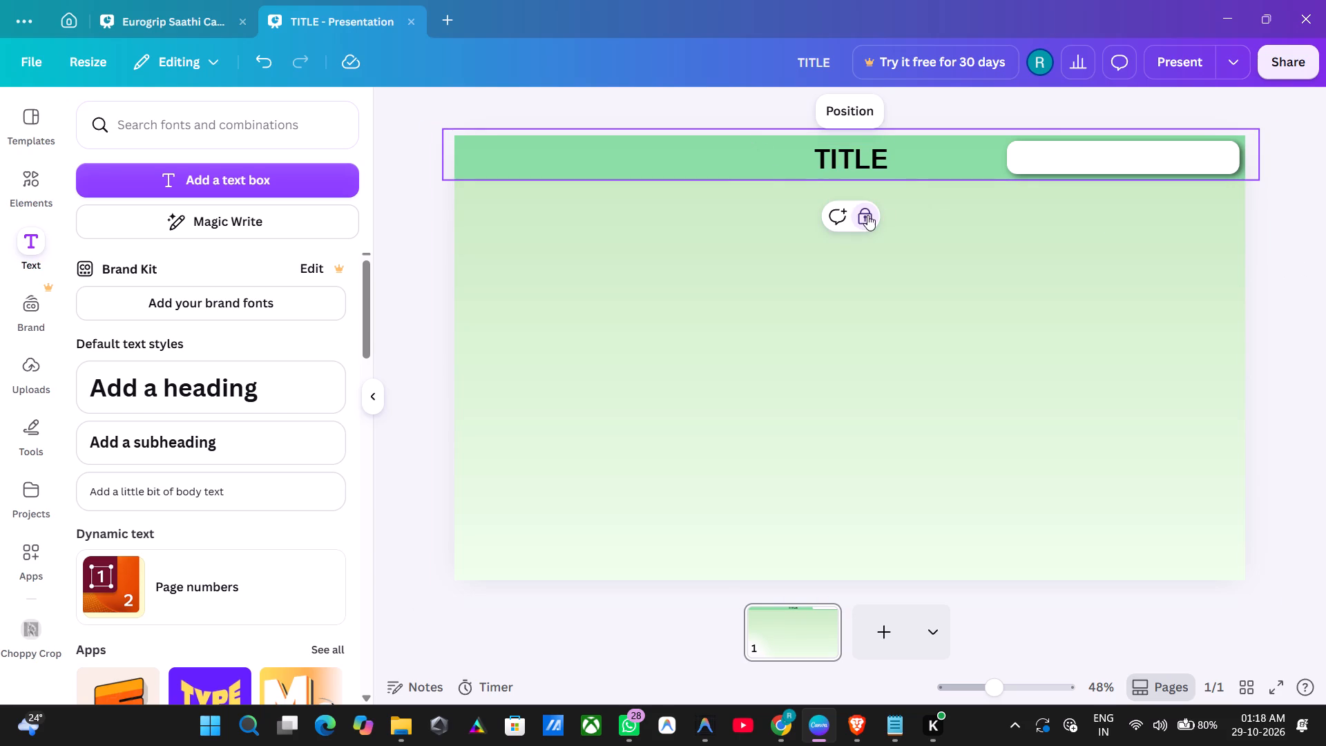
left_click(867, 215)
left_click(736, 121)
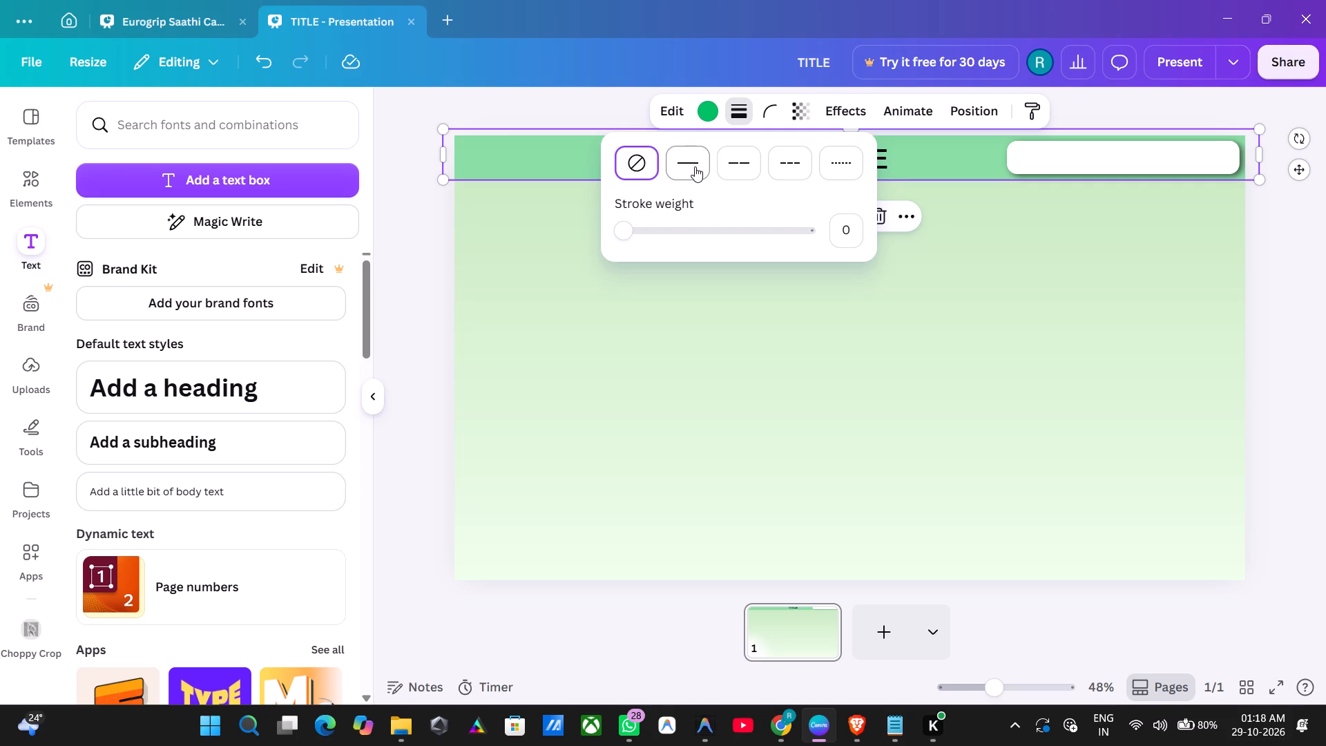
left_click(695, 166)
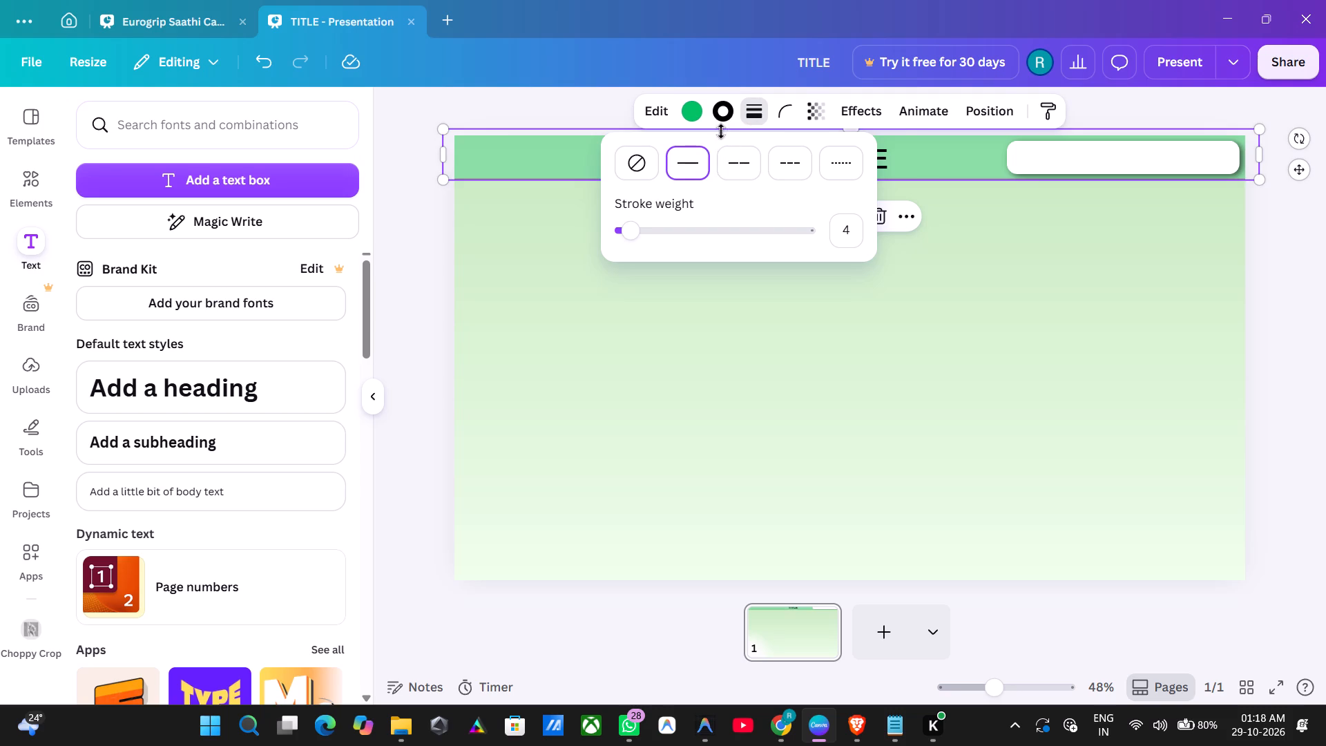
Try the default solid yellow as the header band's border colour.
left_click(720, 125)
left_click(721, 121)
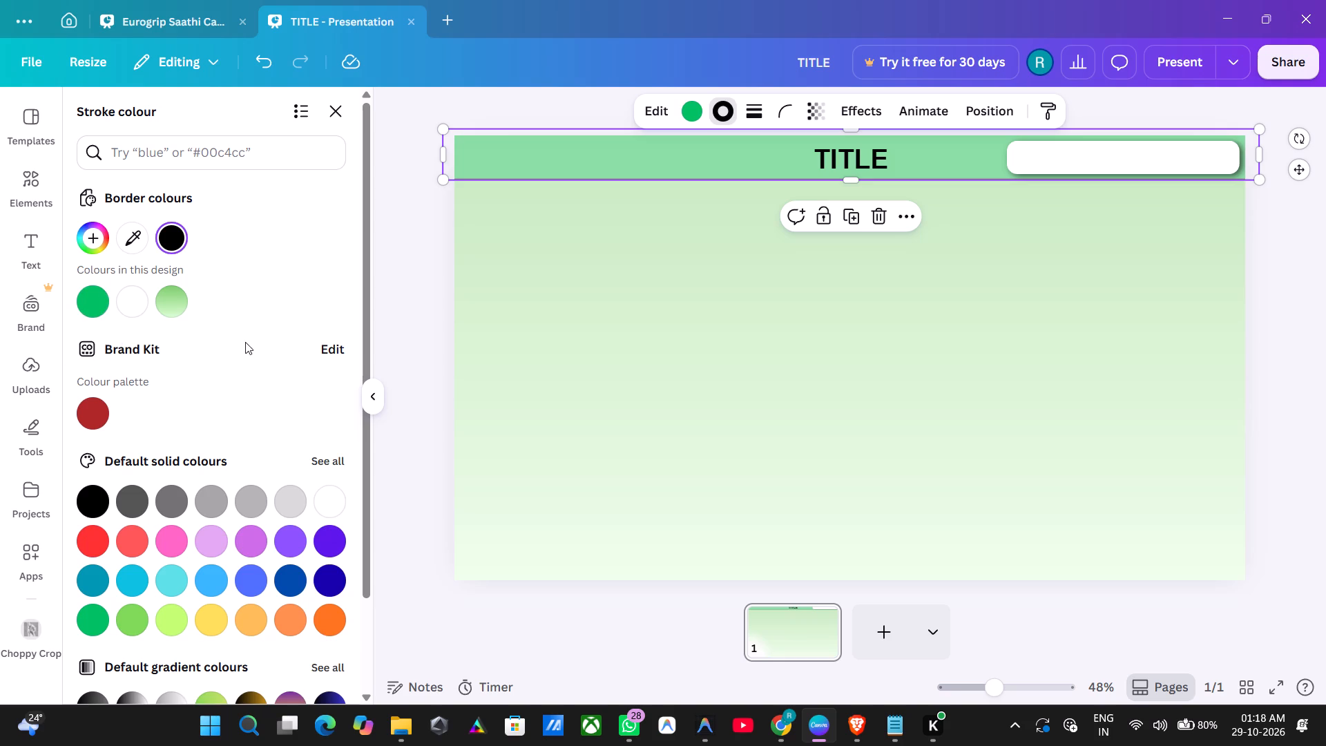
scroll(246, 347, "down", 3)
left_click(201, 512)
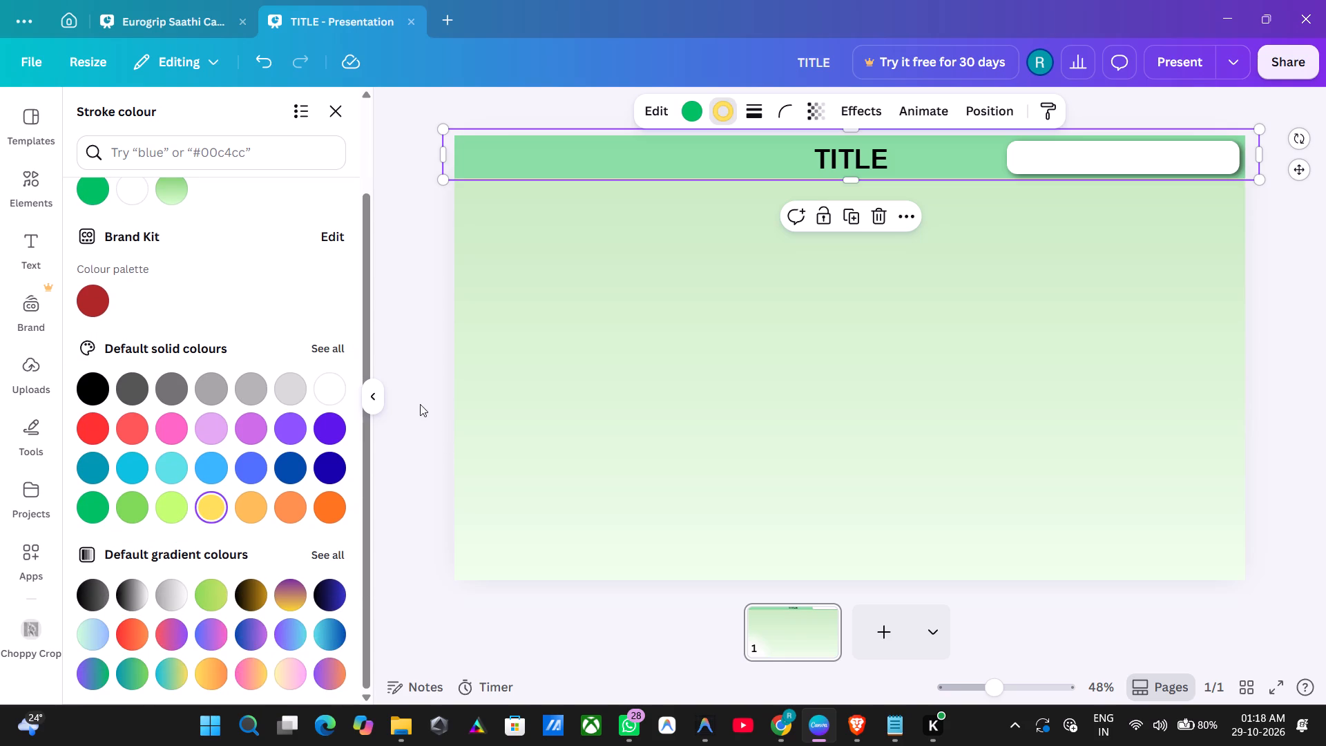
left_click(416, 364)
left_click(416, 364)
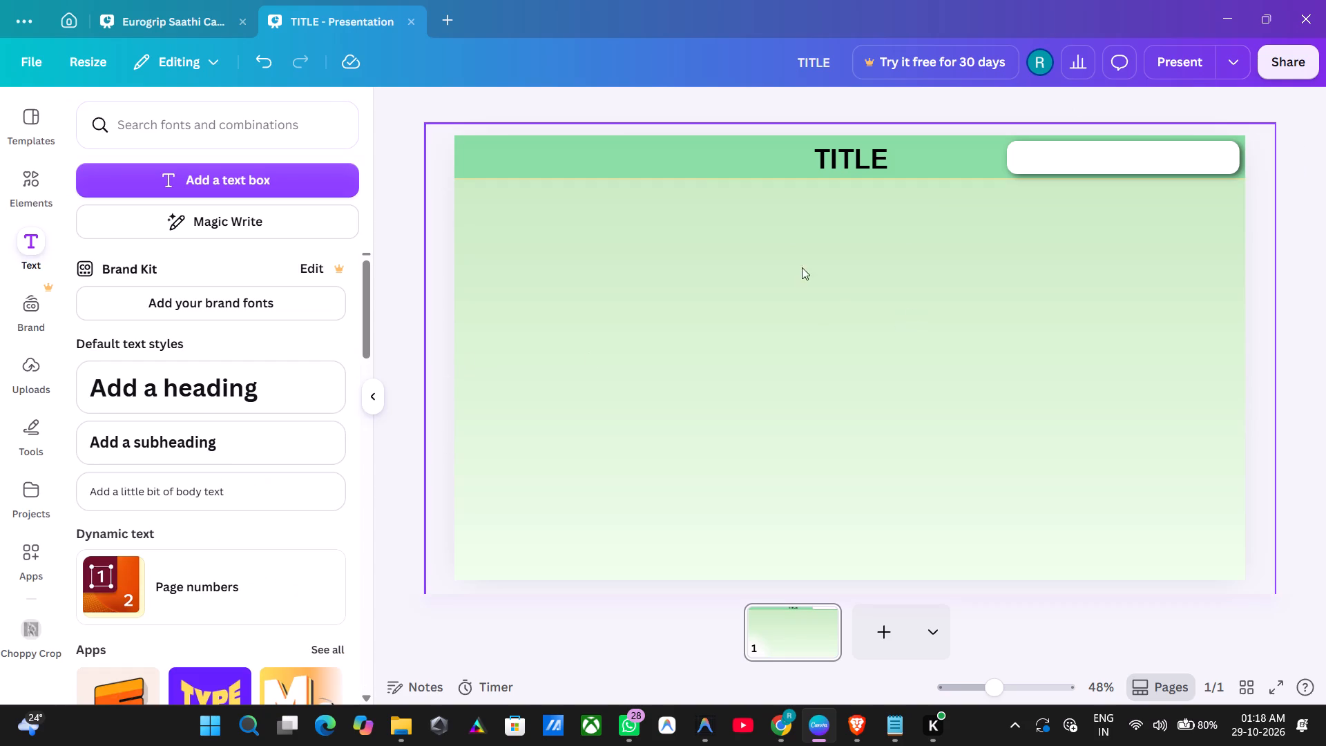
Set the header band's border colour to the default solid white.
left_click(712, 148)
left_click(731, 117)
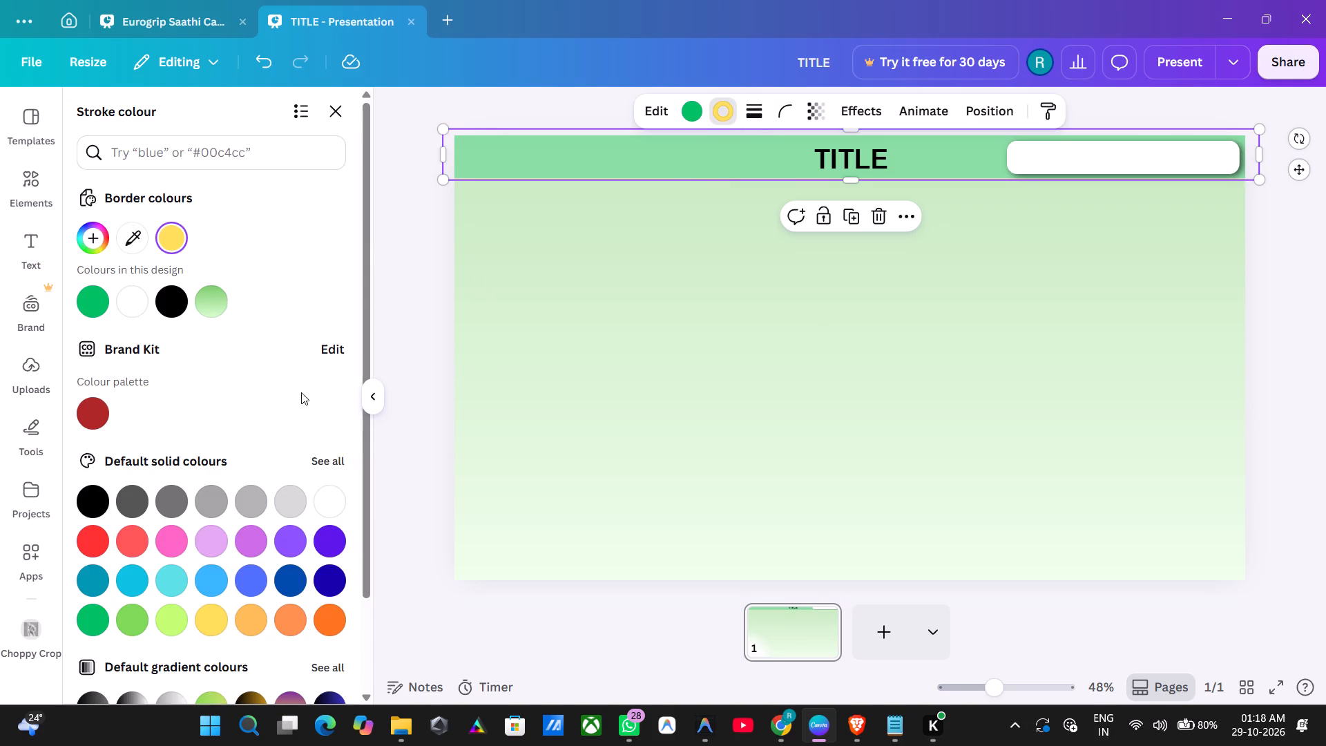
scroll(256, 368, "down", 4)
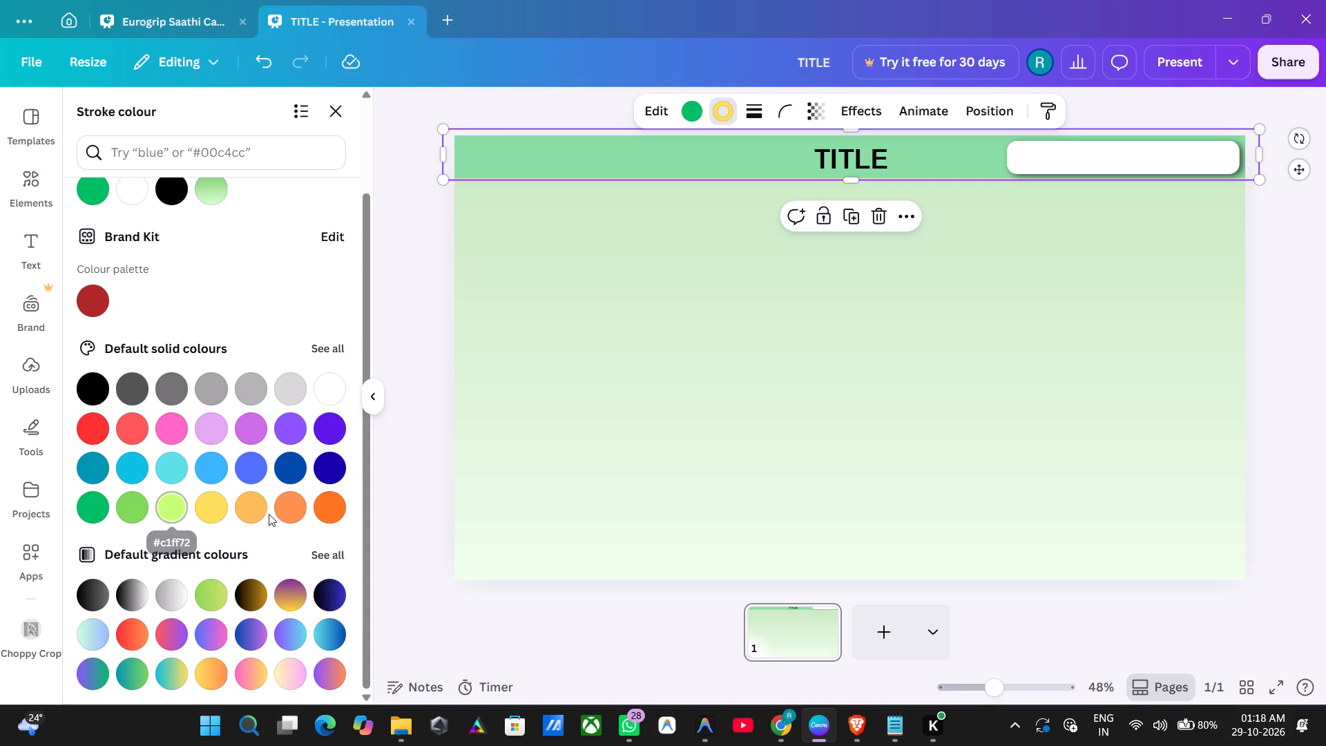
scroll(259, 510, "down", 2)
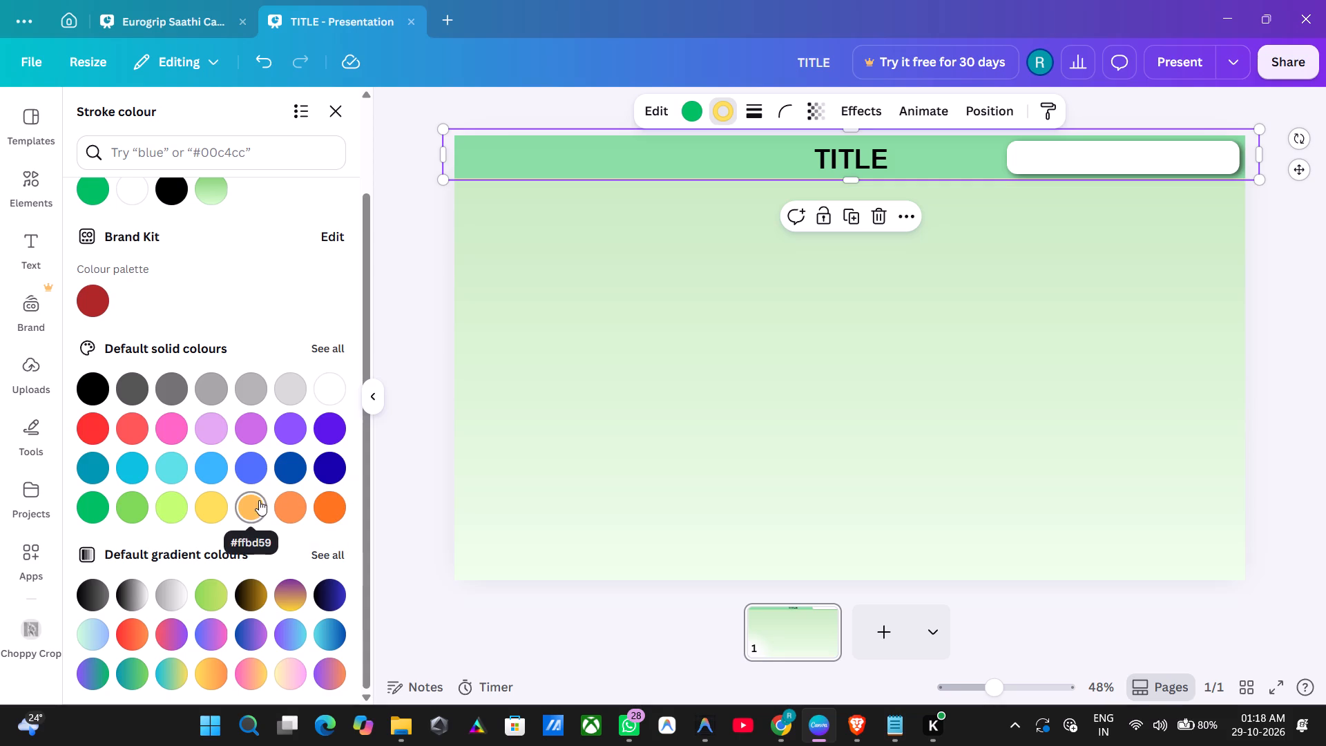
left_click(328, 392)
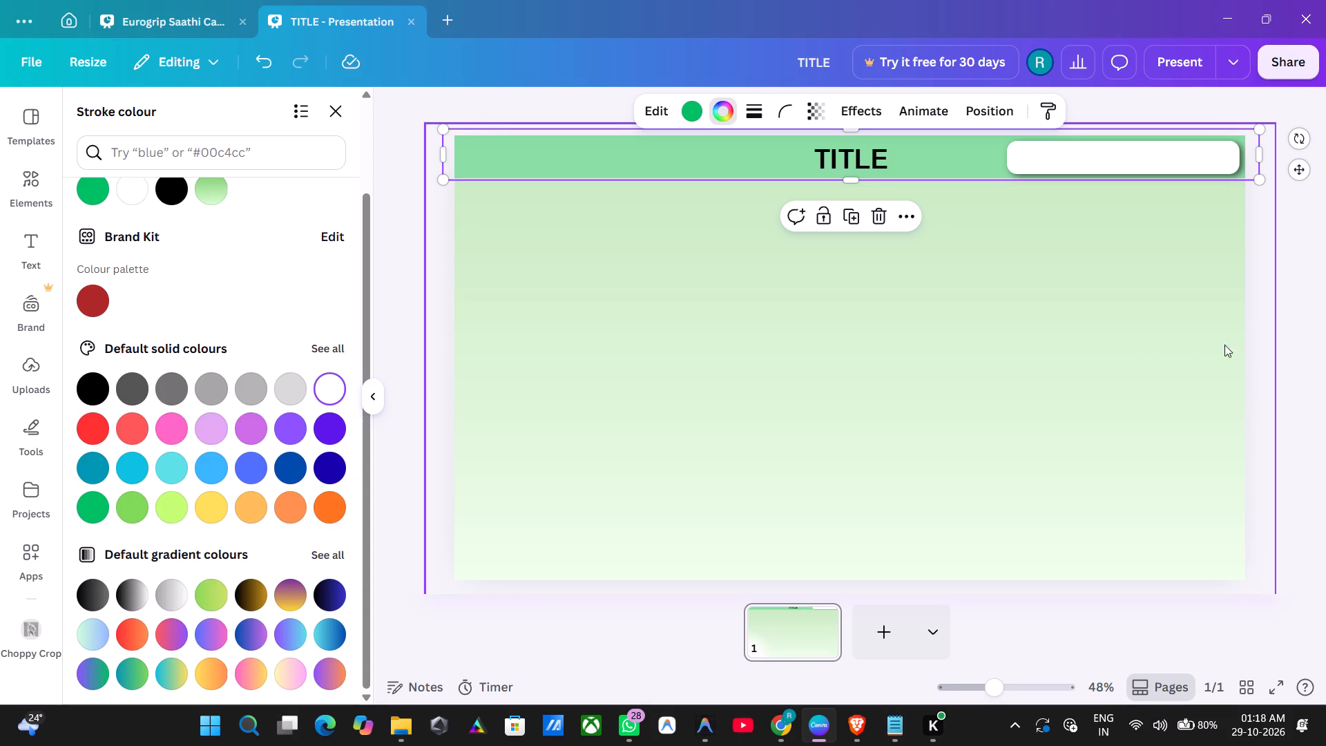
left_click(1291, 322)
left_click(1293, 312)
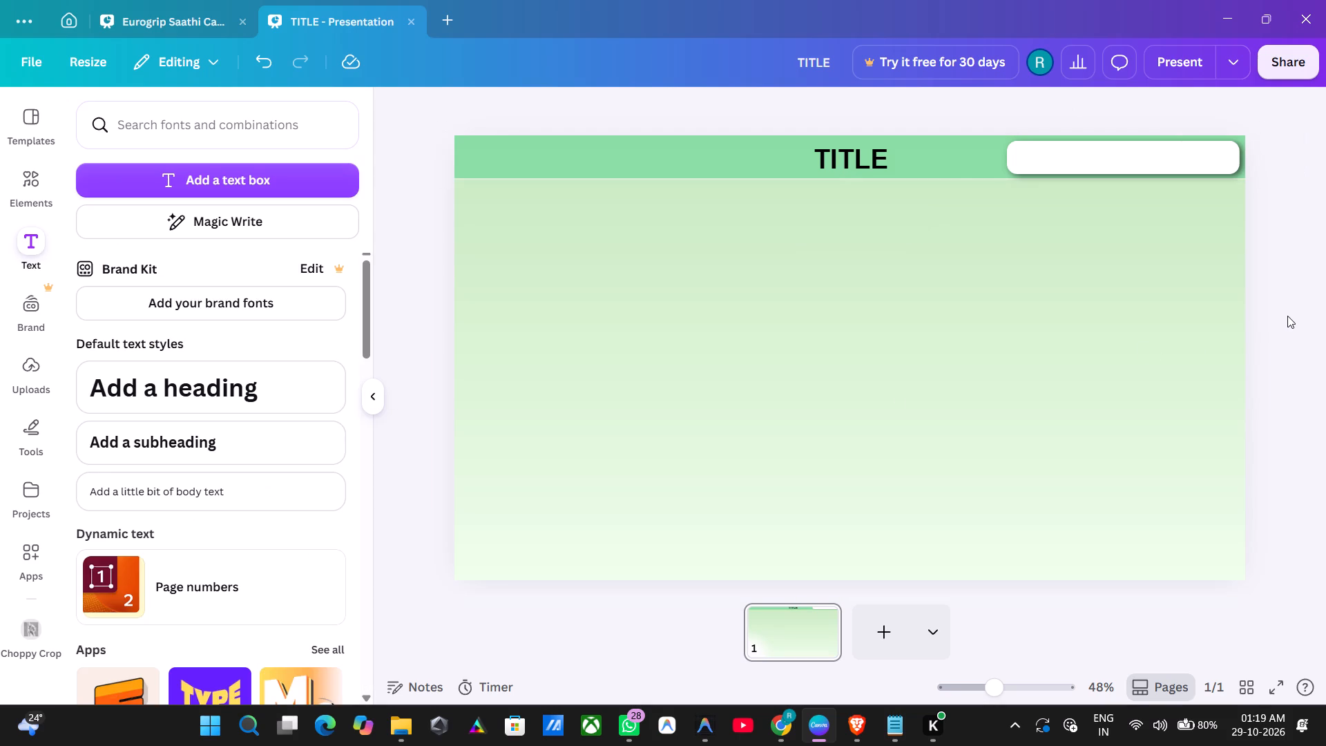
Thicken the green header band's solid white border to a stroke weight of about 11.
left_click(954, 171)
left_click(753, 126)
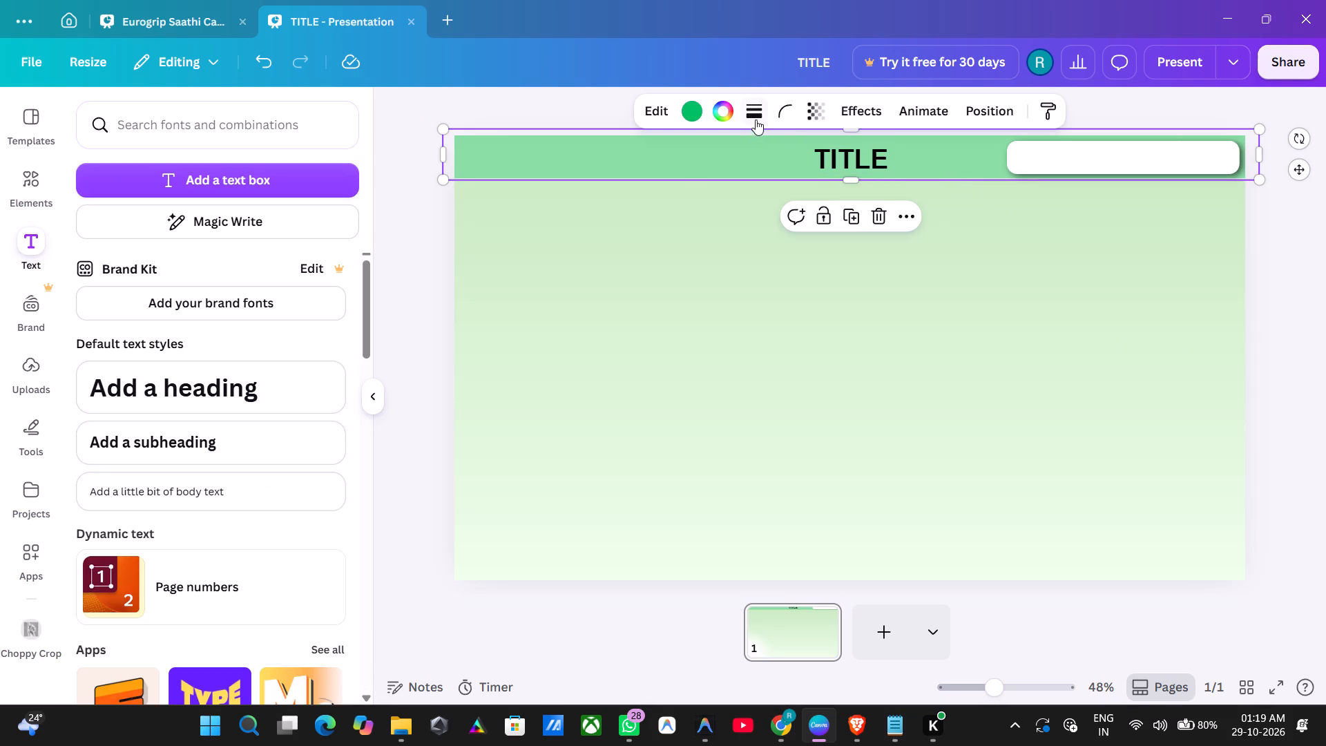
left_click(756, 119)
left_click_drag(654, 232, 675, 236)
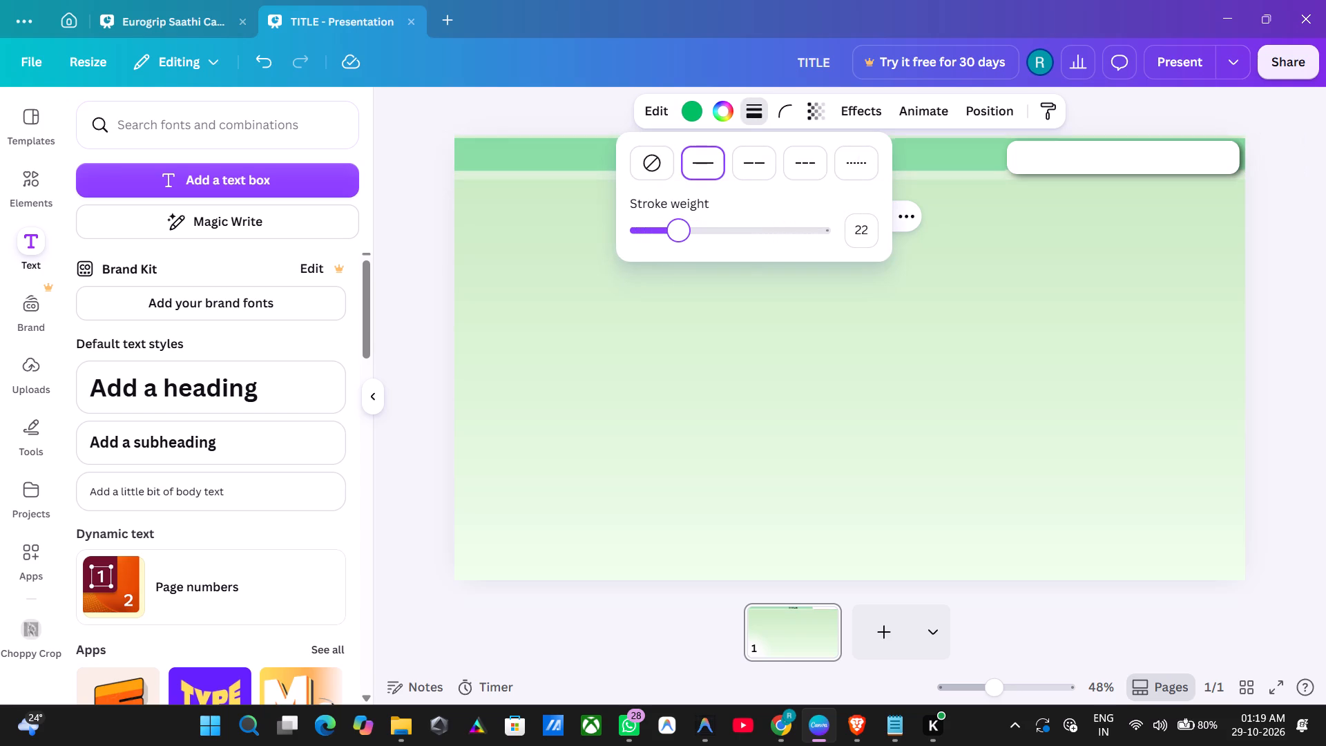
left_click_drag(675, 236, 657, 247)
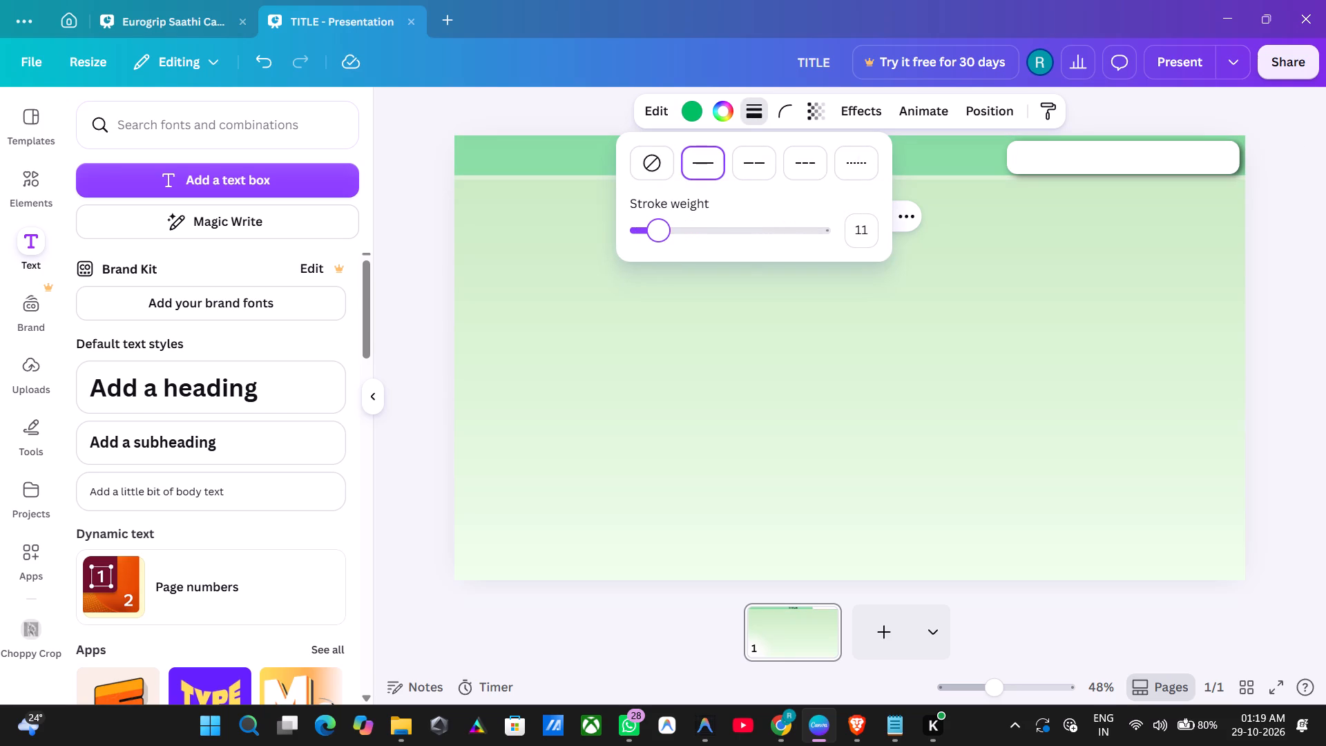
left_click_drag(657, 247, 657, 250)
left_click_drag(657, 250, 653, 251)
left_click(651, 362)
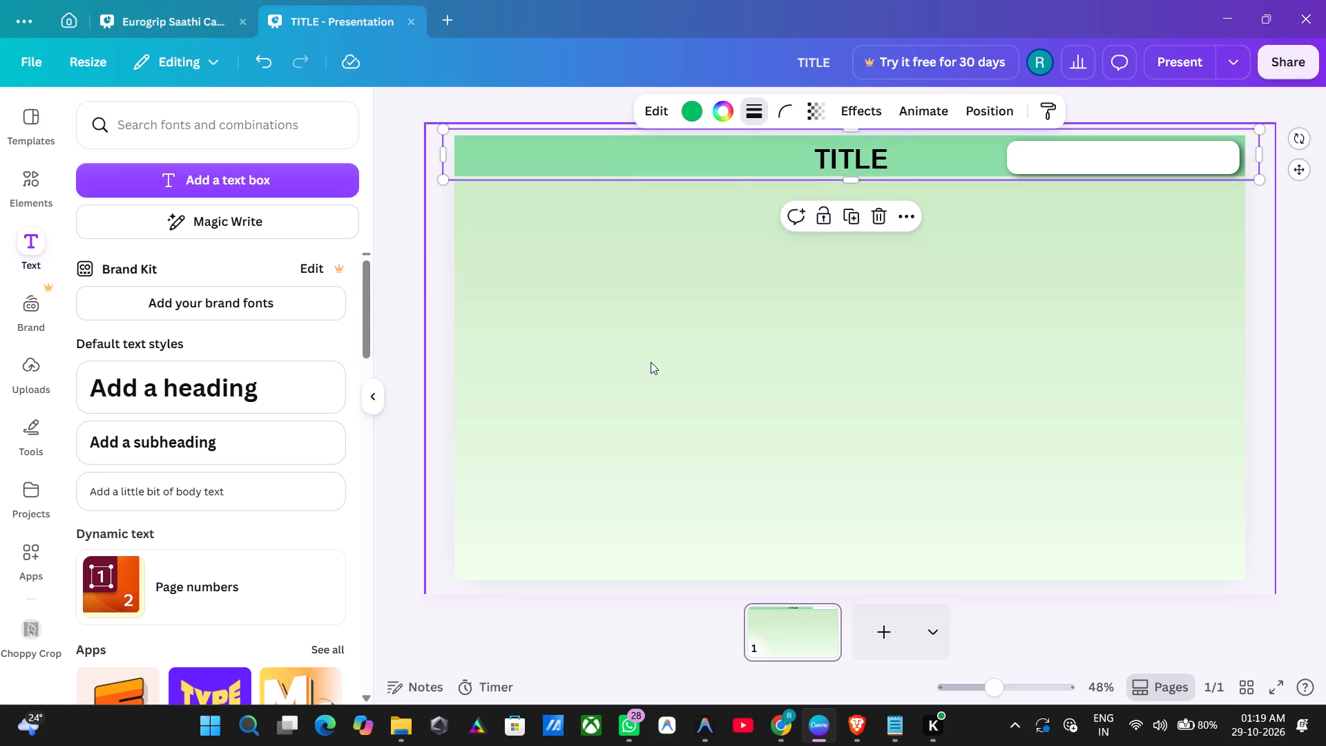
Extend the header band's top edge upward beyond the slide, making the band about 138 high.
left_click(564, 166)
left_click_drag(849, 131, 854, 124)
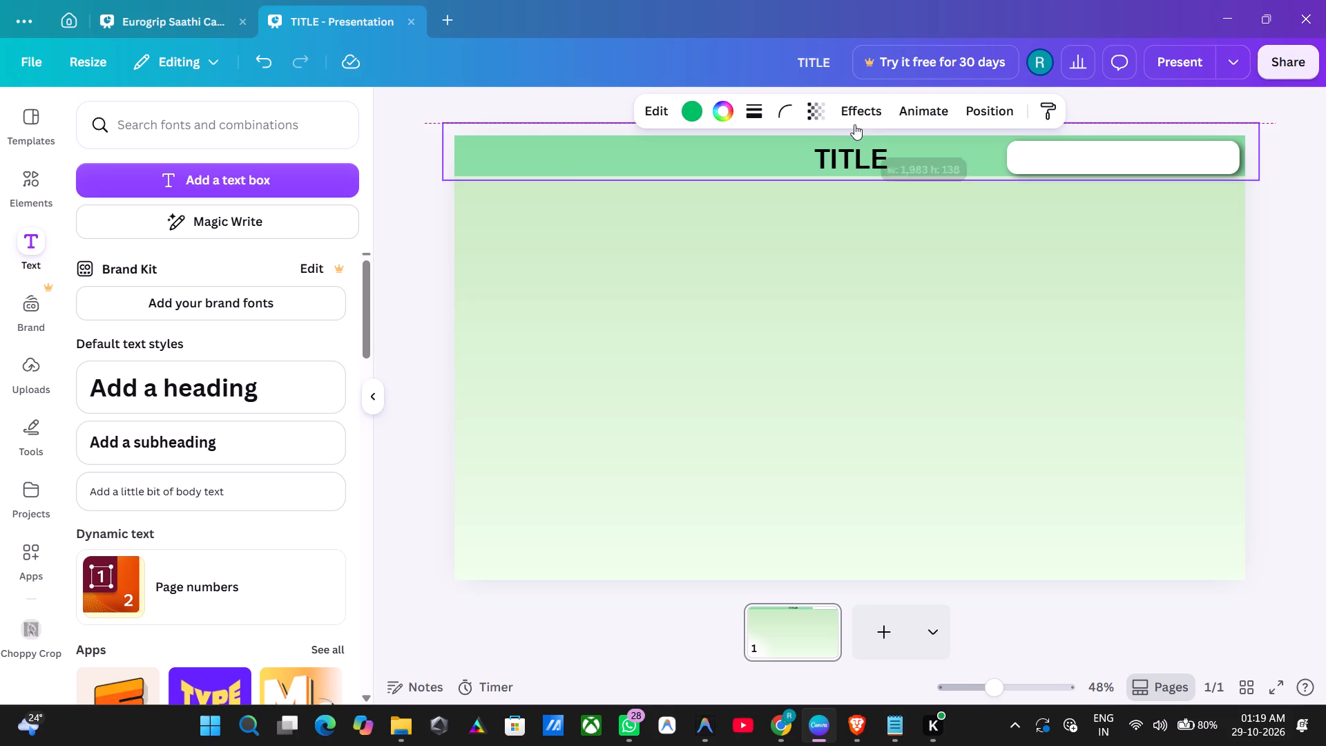
left_click_drag(854, 124, 856, 122)
left_click(1283, 251)
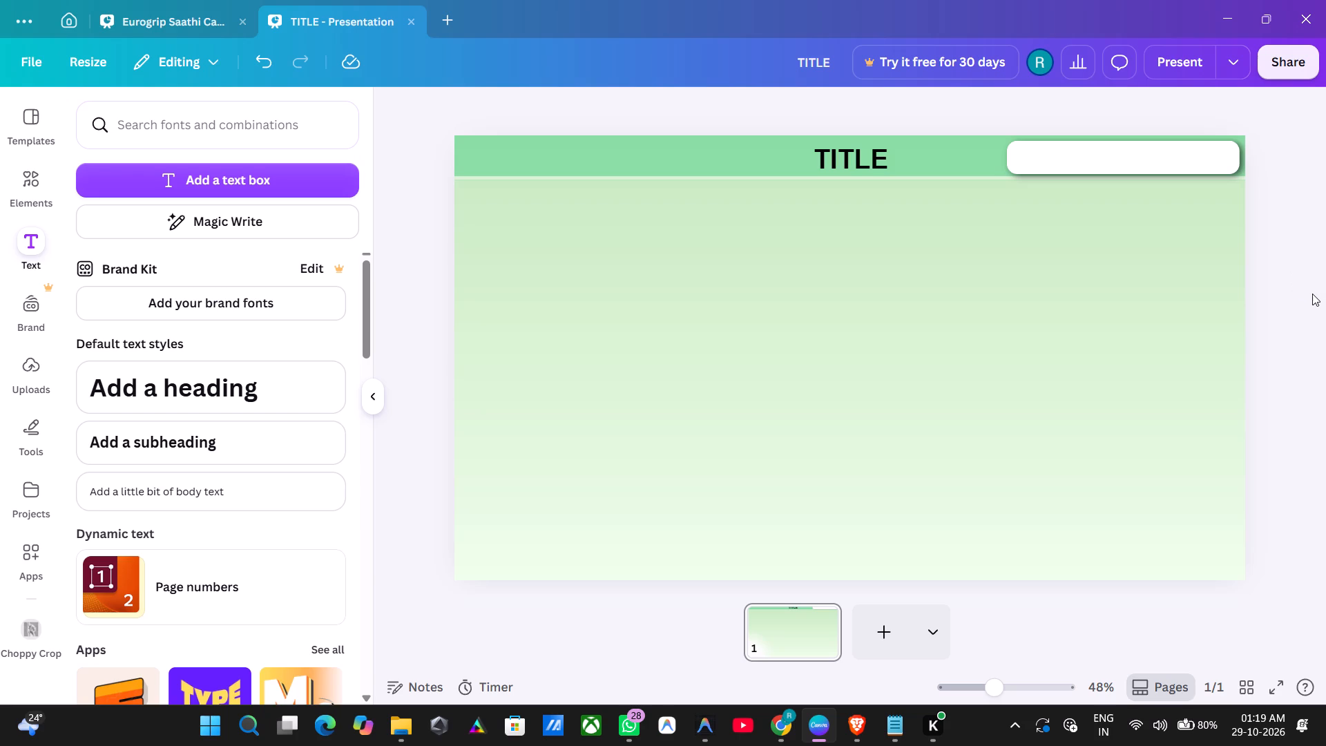
left_click(1291, 288)
Shorten the white box in the header band from its bottom edge to a height of about 70.
key("ctrl+equal")
key("ctrl+equal")
key("ctrl+equal")
key("ctrl+equal")
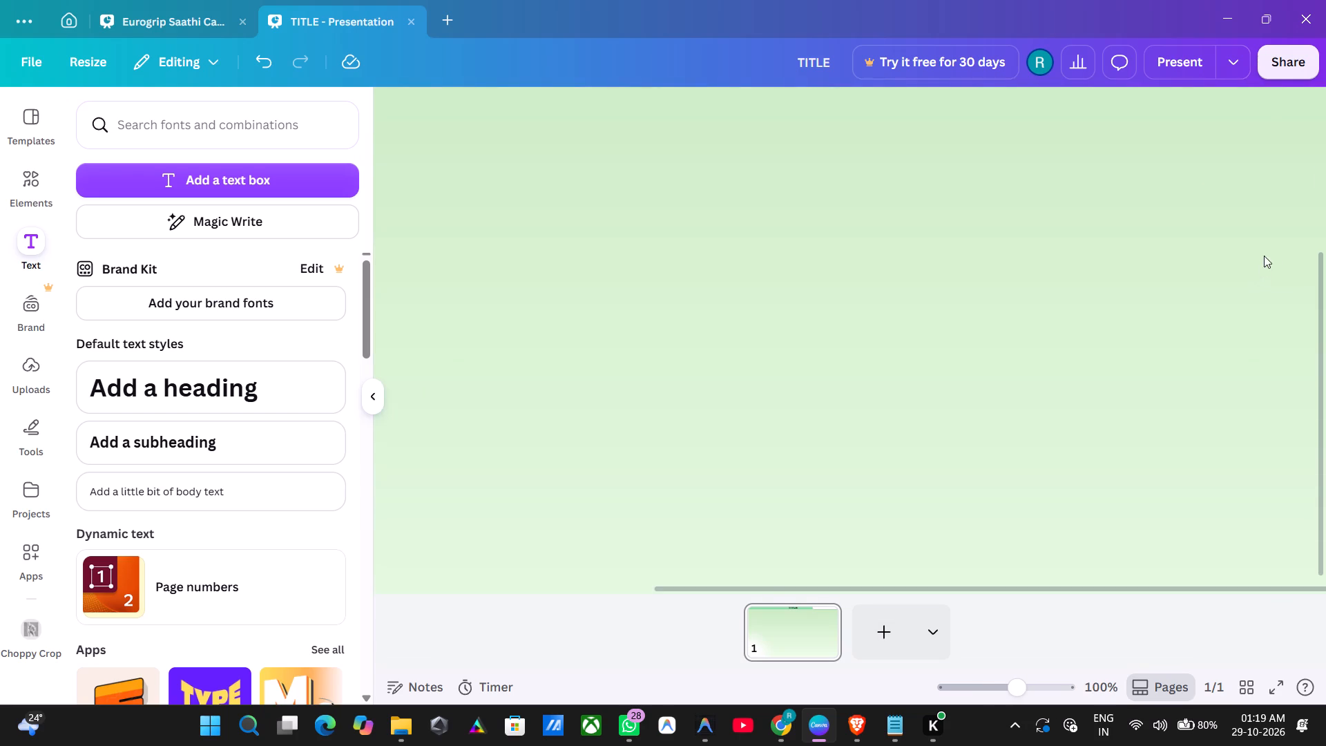
middle_click_drag(1265, 260, 778, 621)
left_click(995, 180)
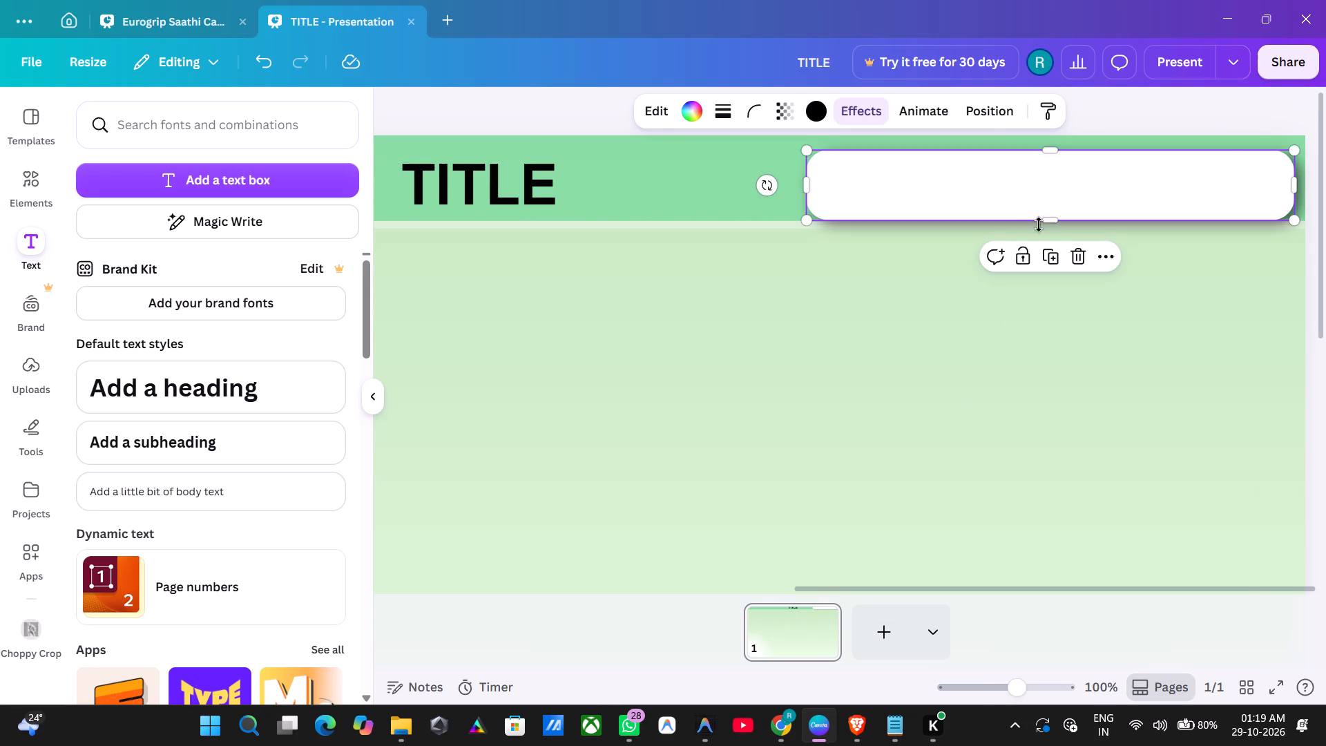
left_click_drag(1053, 220, 1053, 212)
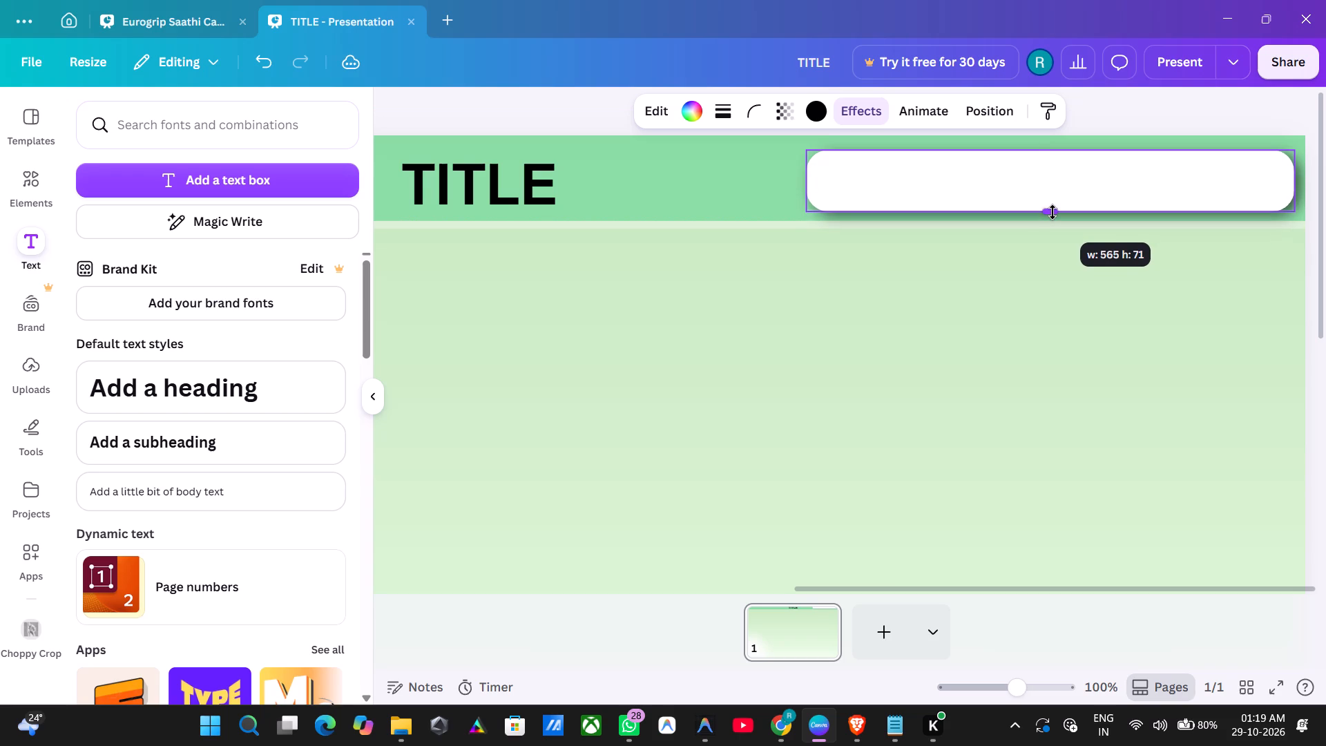
left_click_drag(1053, 212, 1053, 209)
left_click(1115, 365)
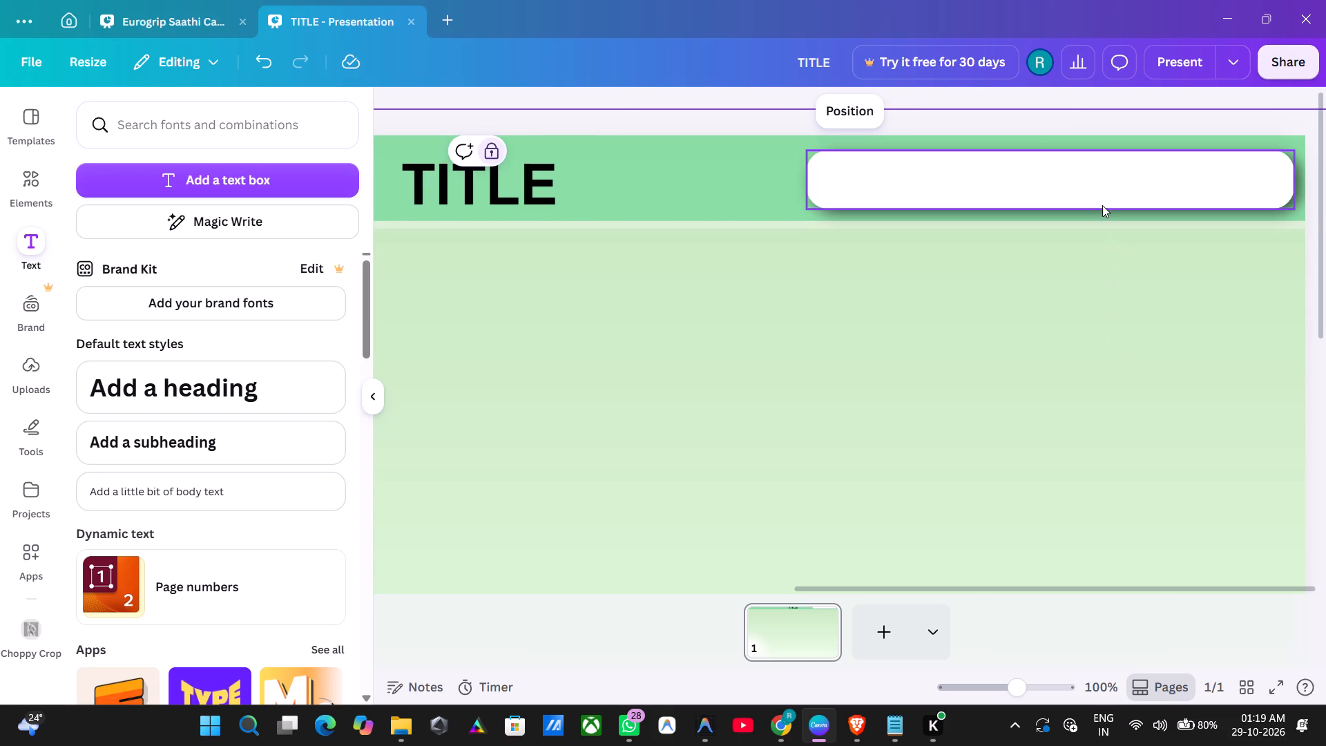
Nudge the white box slightly upward and slightly to the left within the header band.
left_click(1102, 197)
key("Up")
key("Up")
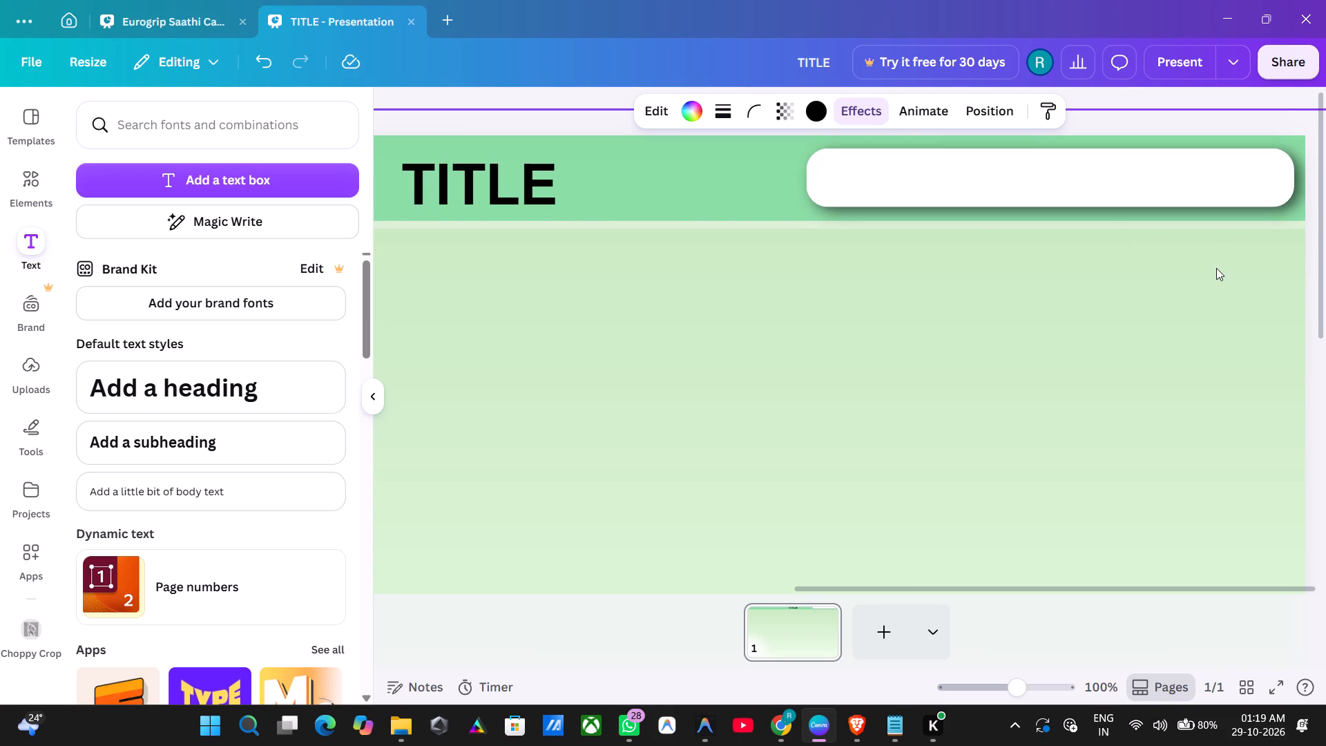
key("Down")
left_click(1126, 379)
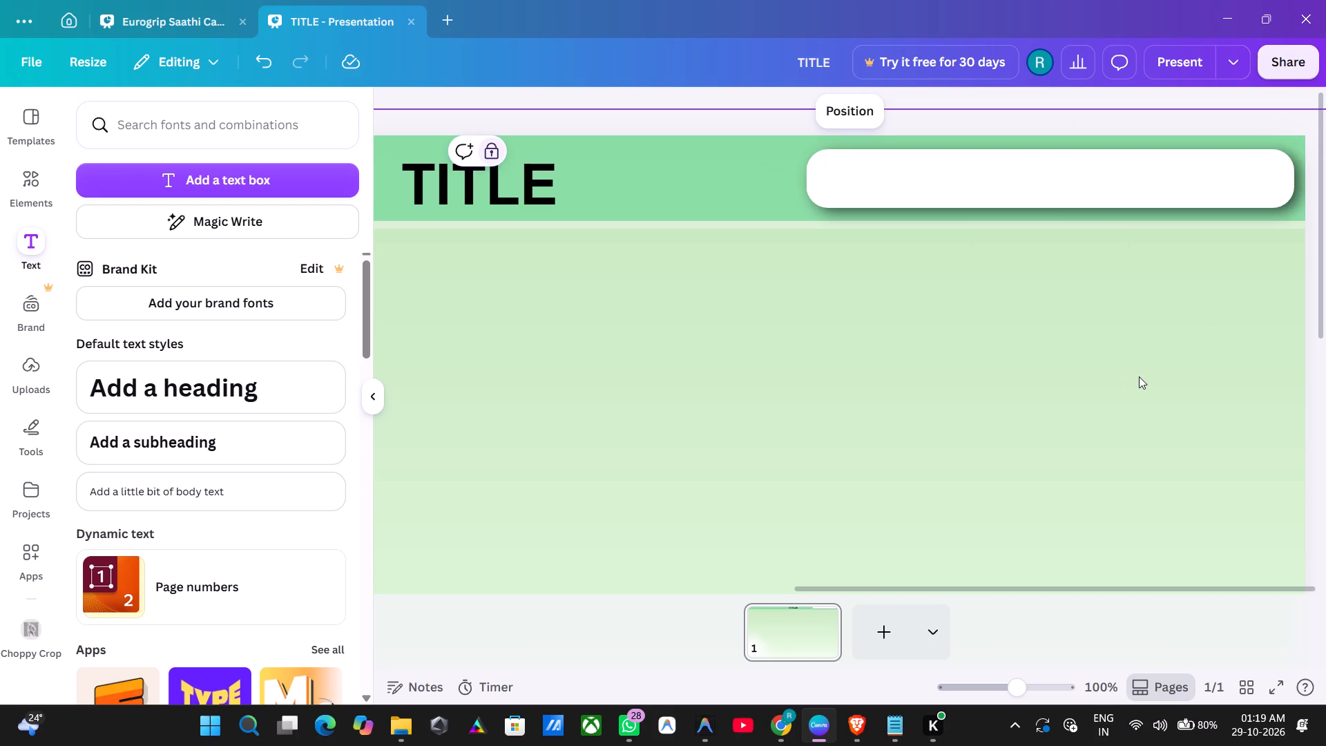
key("Left")
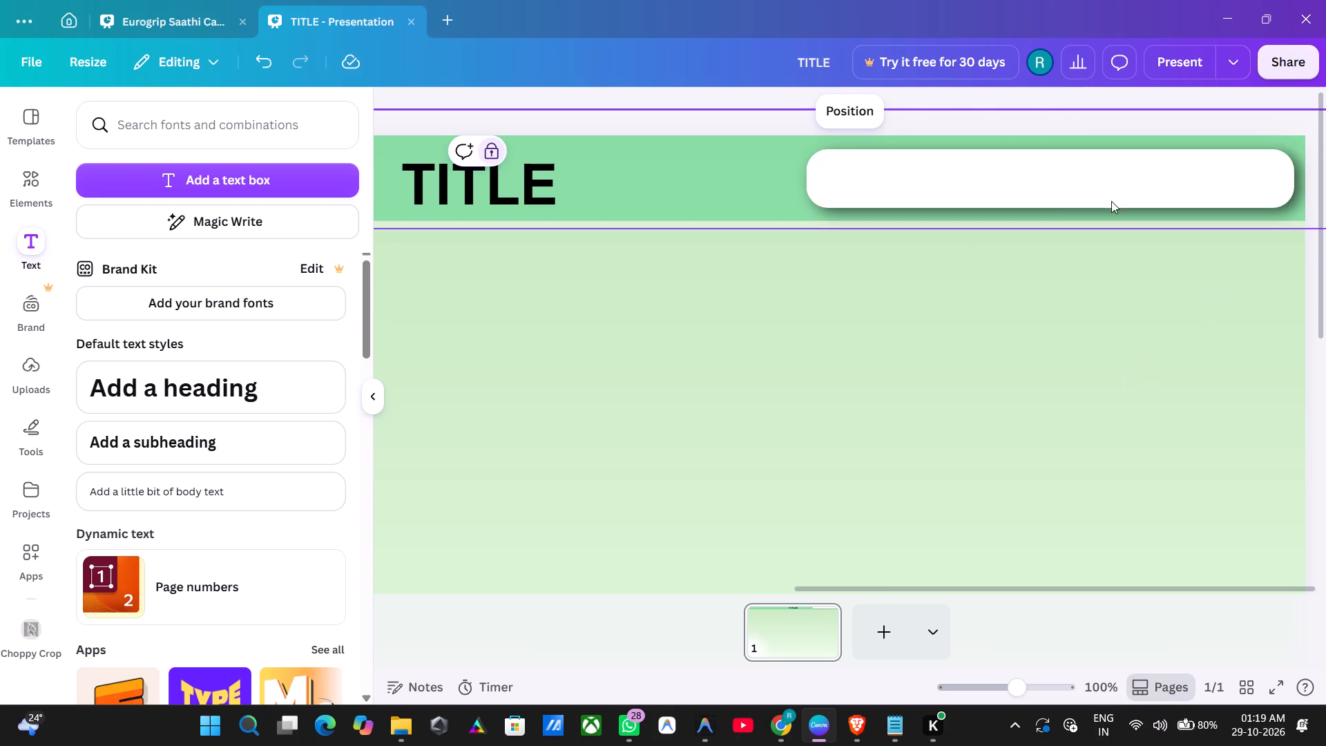
left_click(1110, 195)
key("Left")
key("Left")
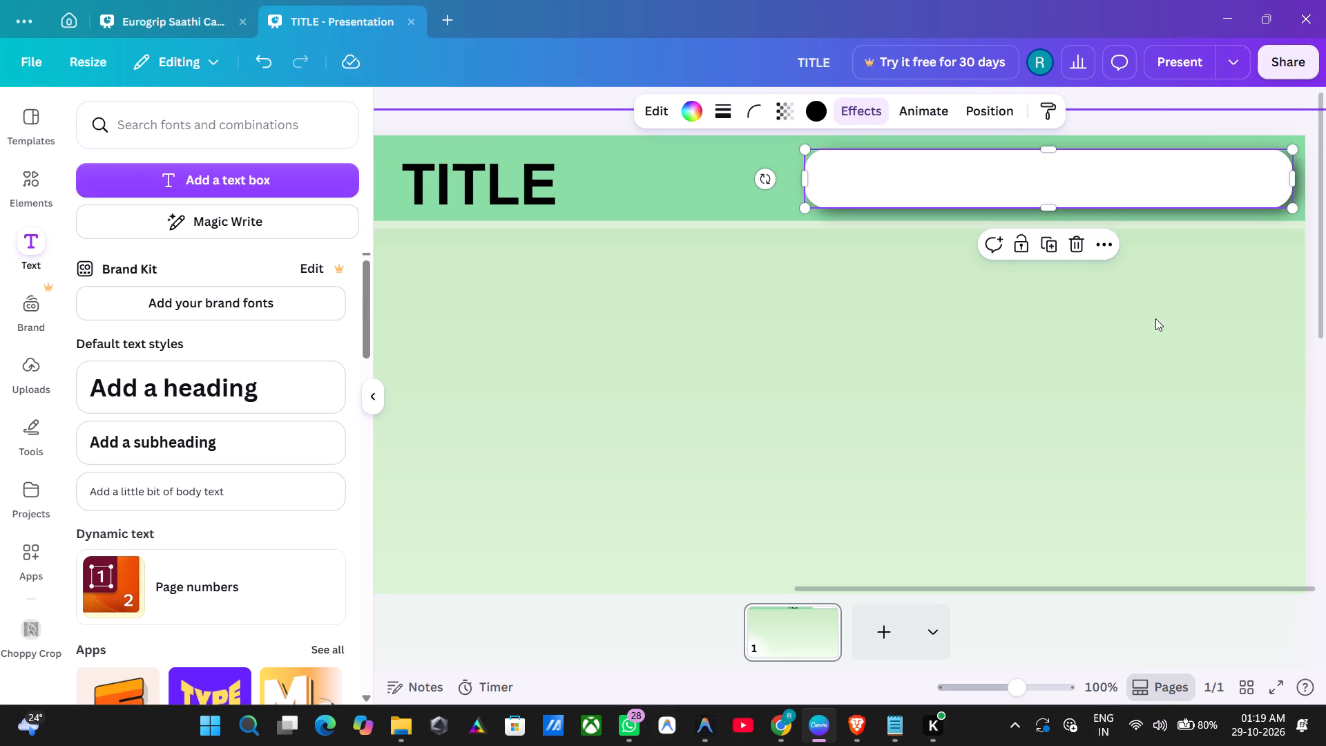
left_click(1188, 375)
left_click(1144, 373)
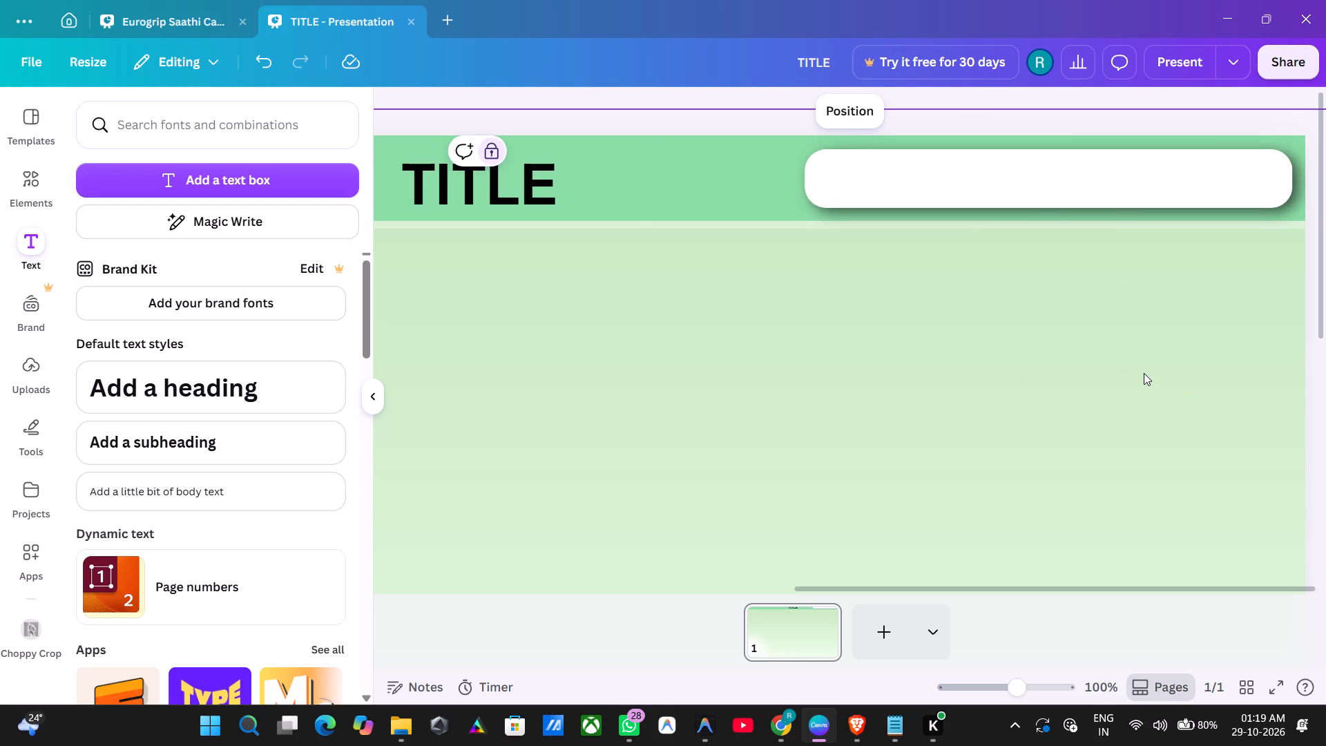
Move the TITLE text from the centre into the left half of the header band.
key("ctrl+minus")
key("ctrl+minus")
key("ctrl+minus")
key("ctrl+minus")
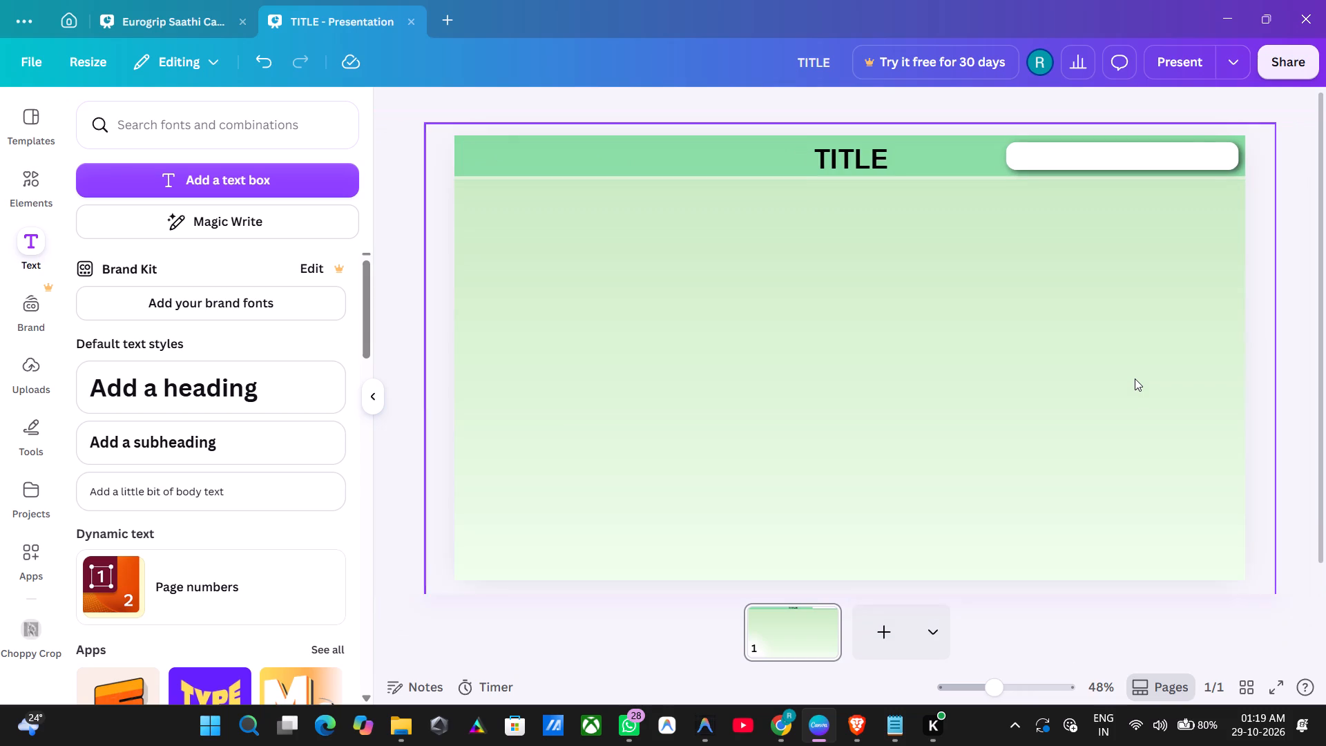
left_click(1308, 281)
scroll(1205, 316, "down", 4)
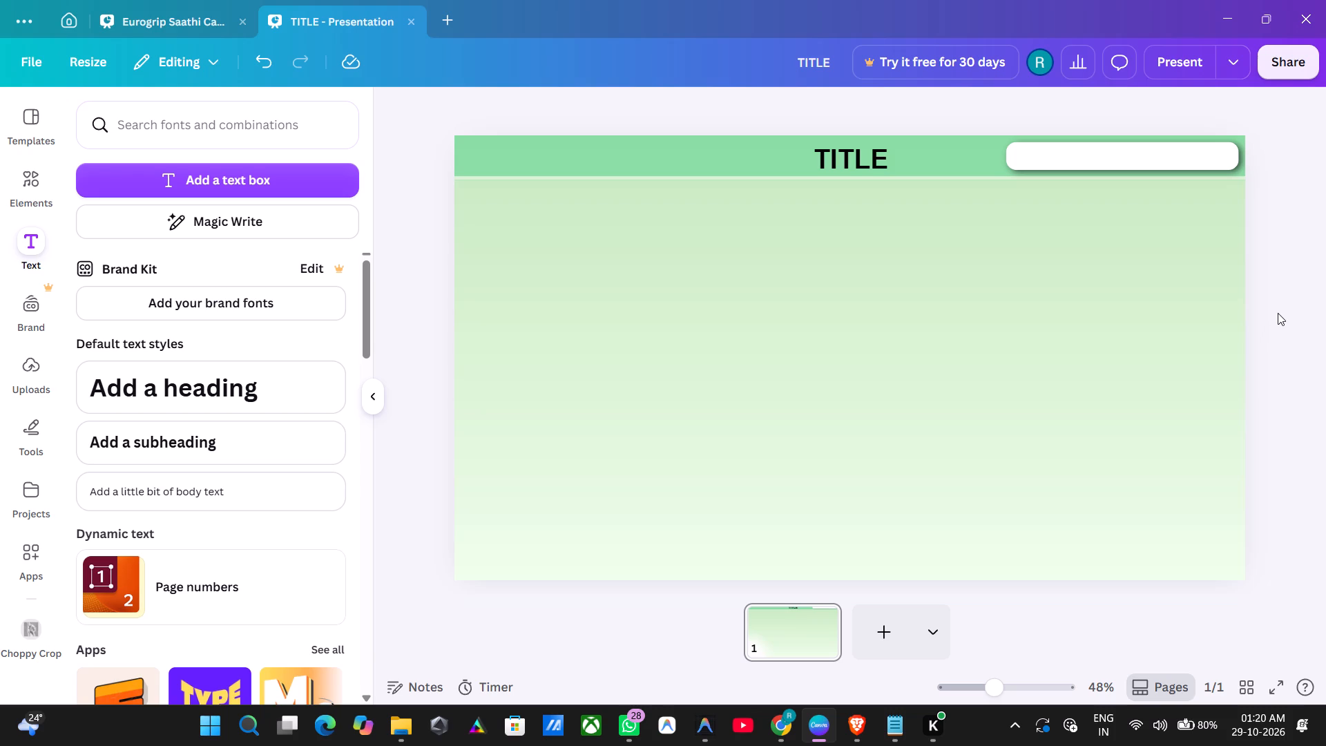
left_click(1278, 313)
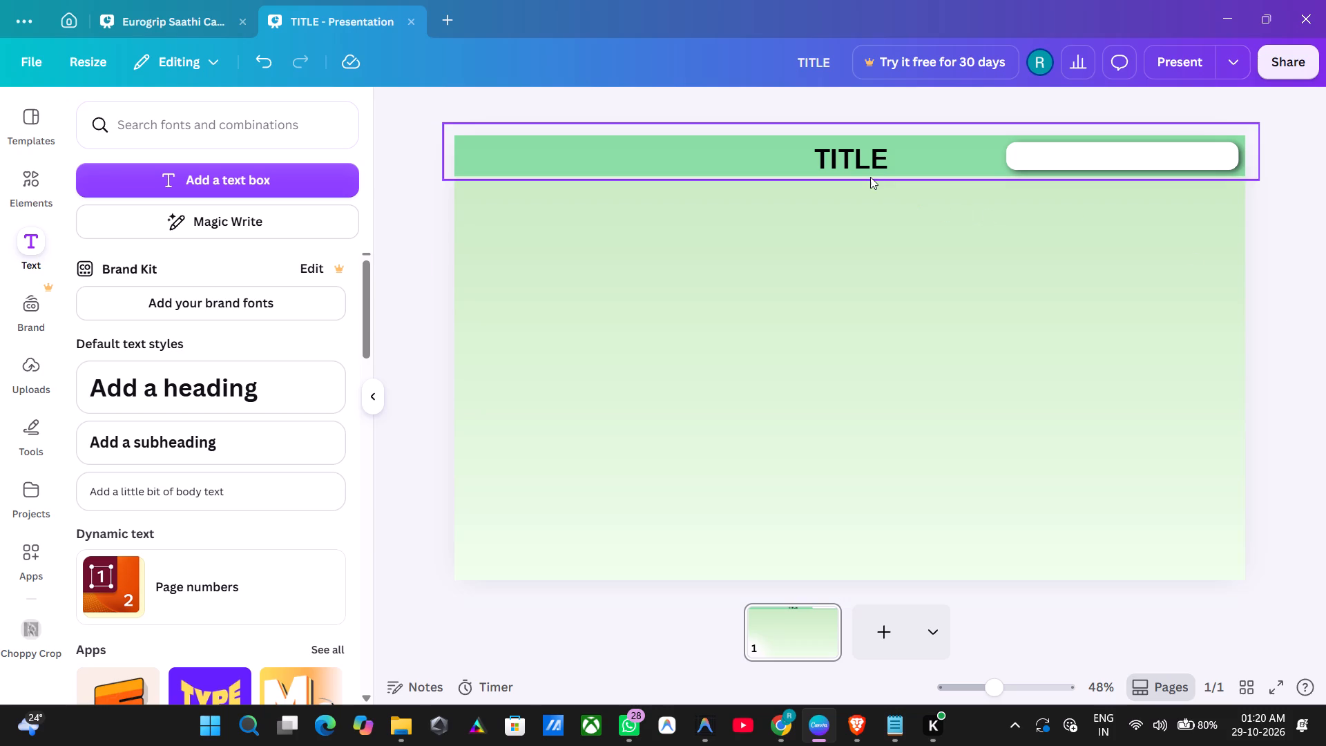
left_click(1299, 213)
left_click_drag(847, 149, 611, 144)
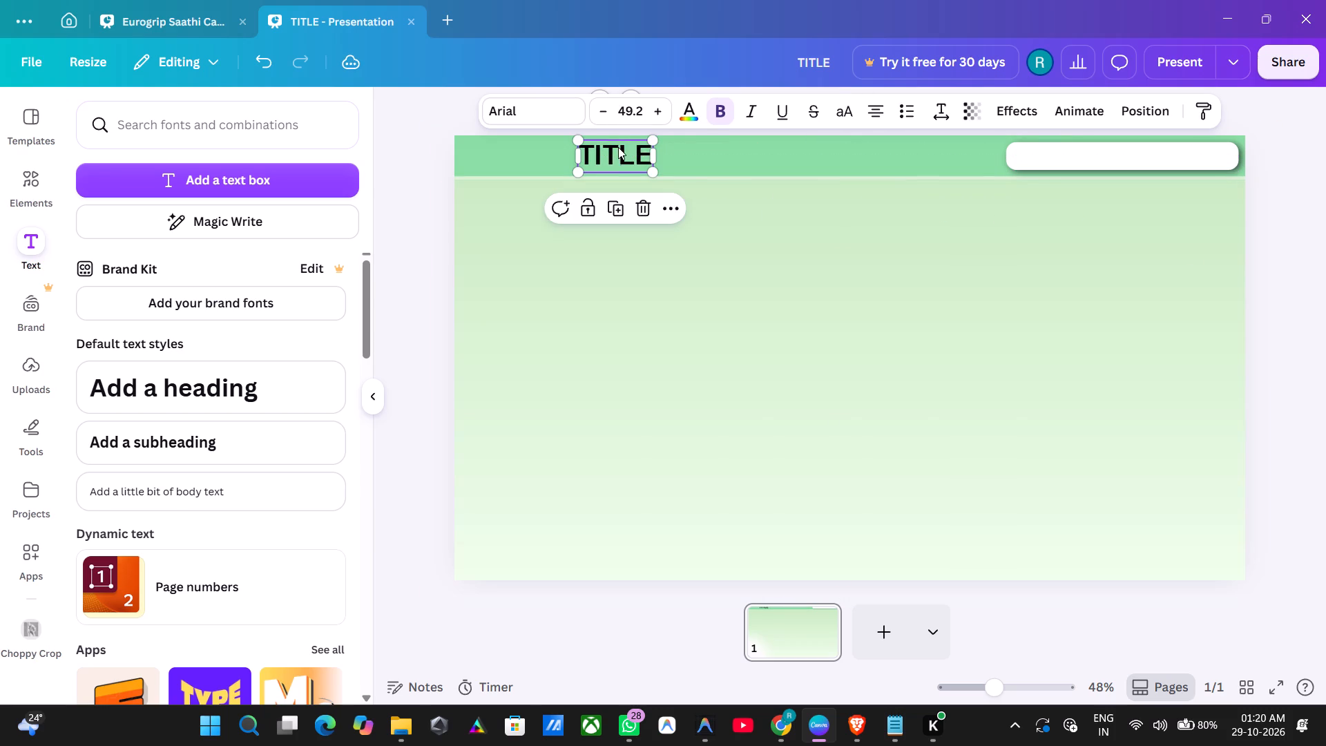
left_click(1285, 211)
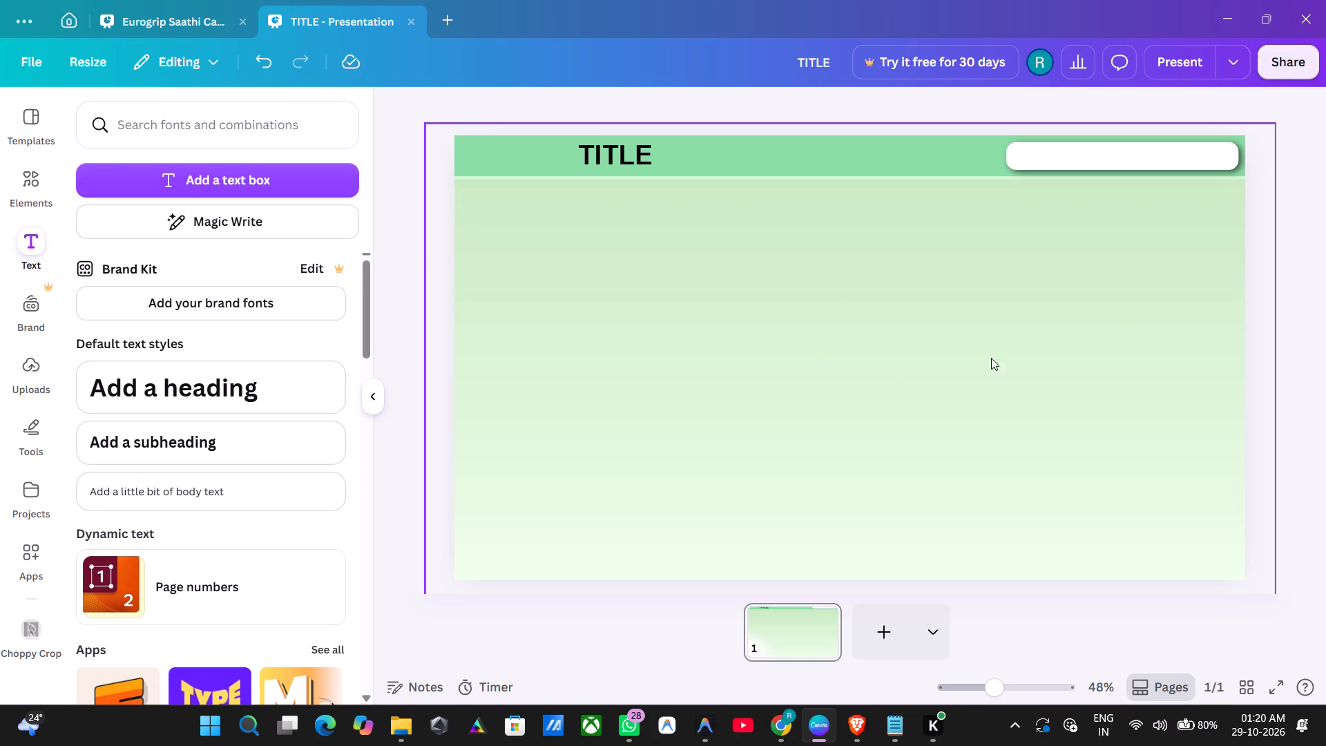
left_click(1288, 283)
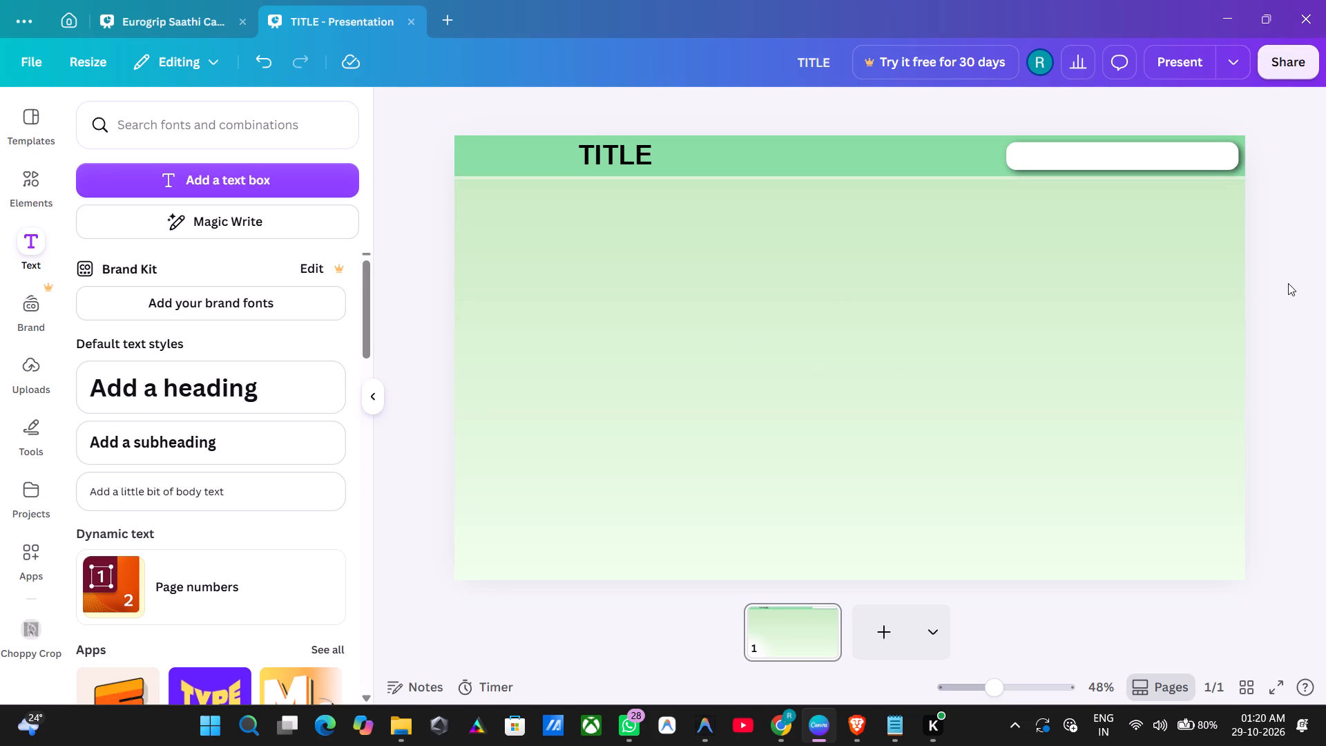
Add the recently used black rounded rectangle (Flowchart Process) and place it near the slide's left edge, below the header band.
left_click(38, 184)
left_click(106, 206)
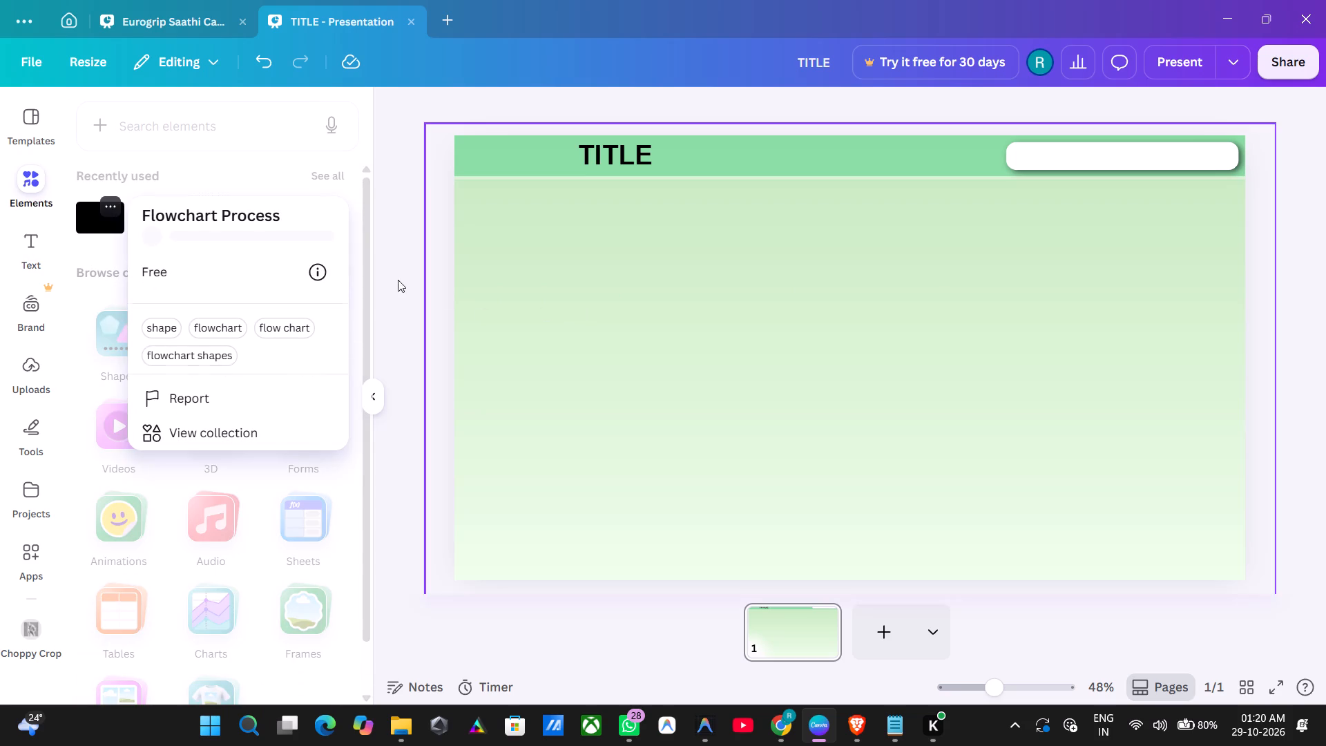
left_click(409, 238)
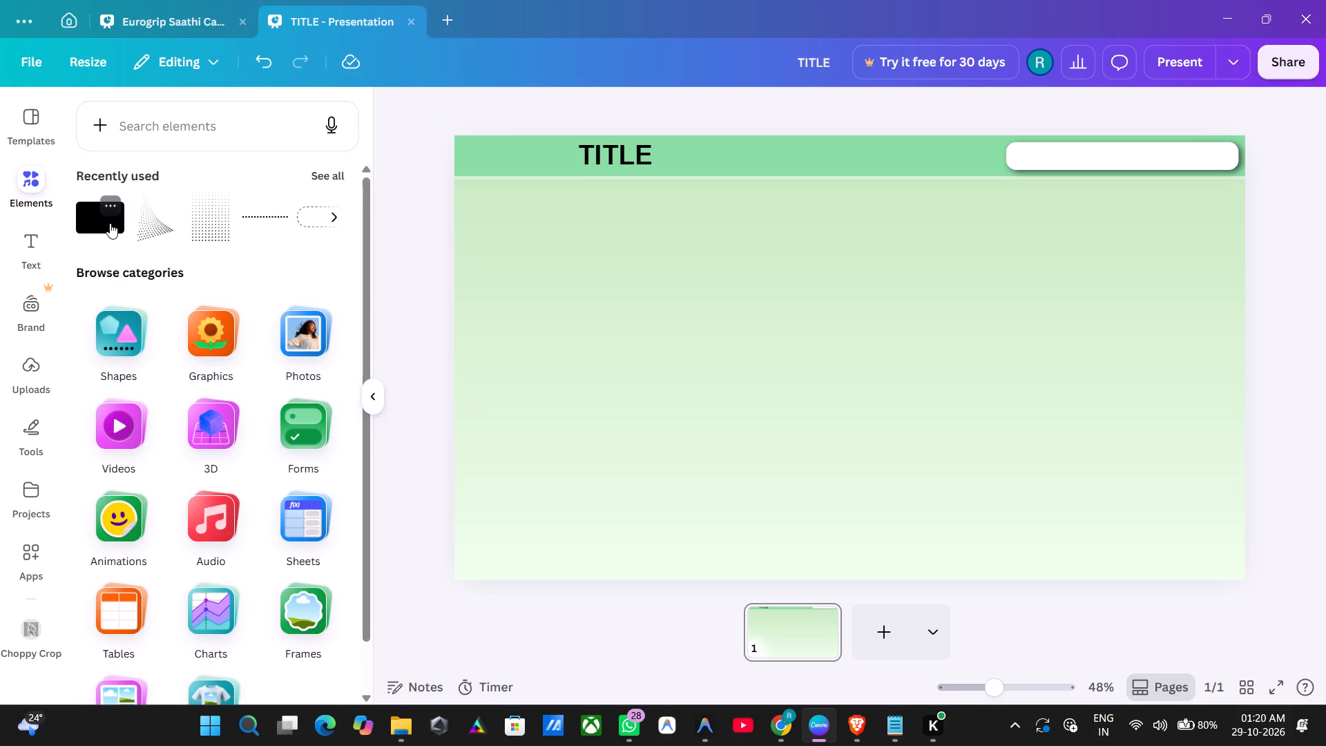
left_click(110, 223)
left_click_drag(866, 369, 605, 280)
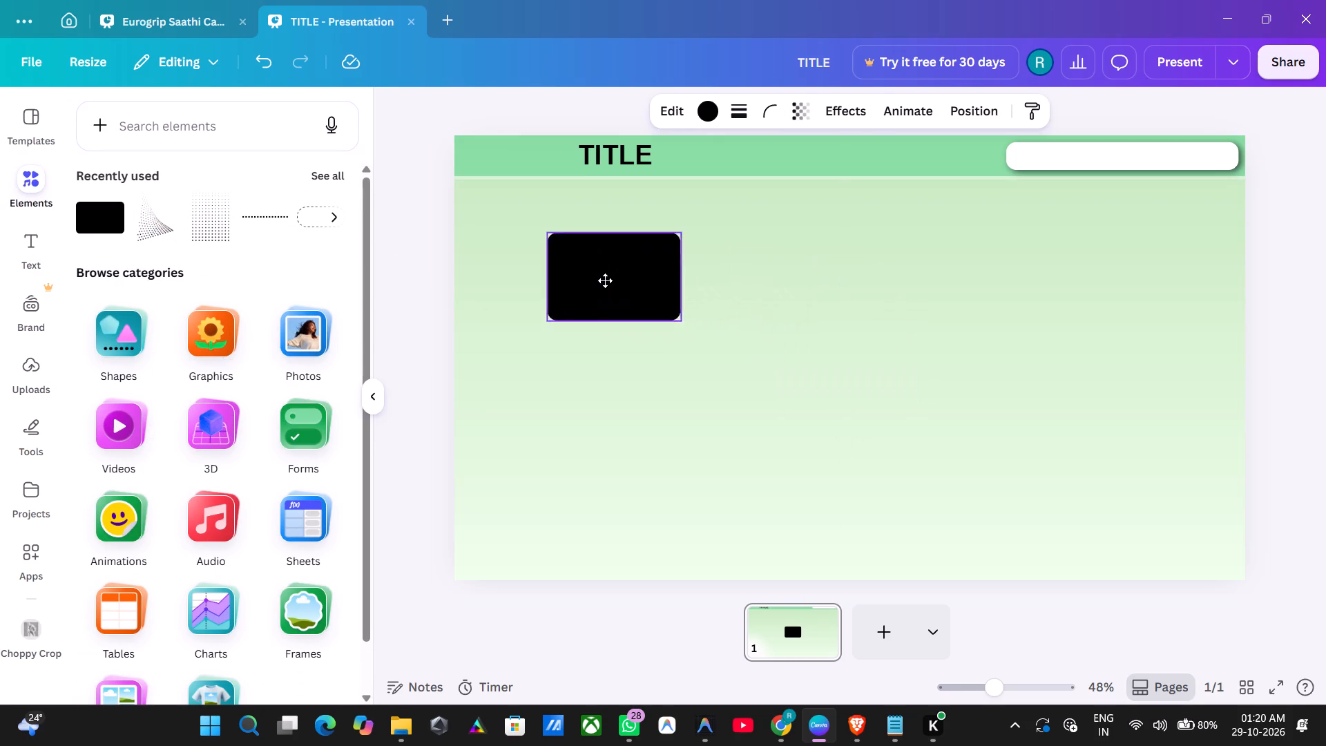
left_click_drag(605, 280, 565, 270)
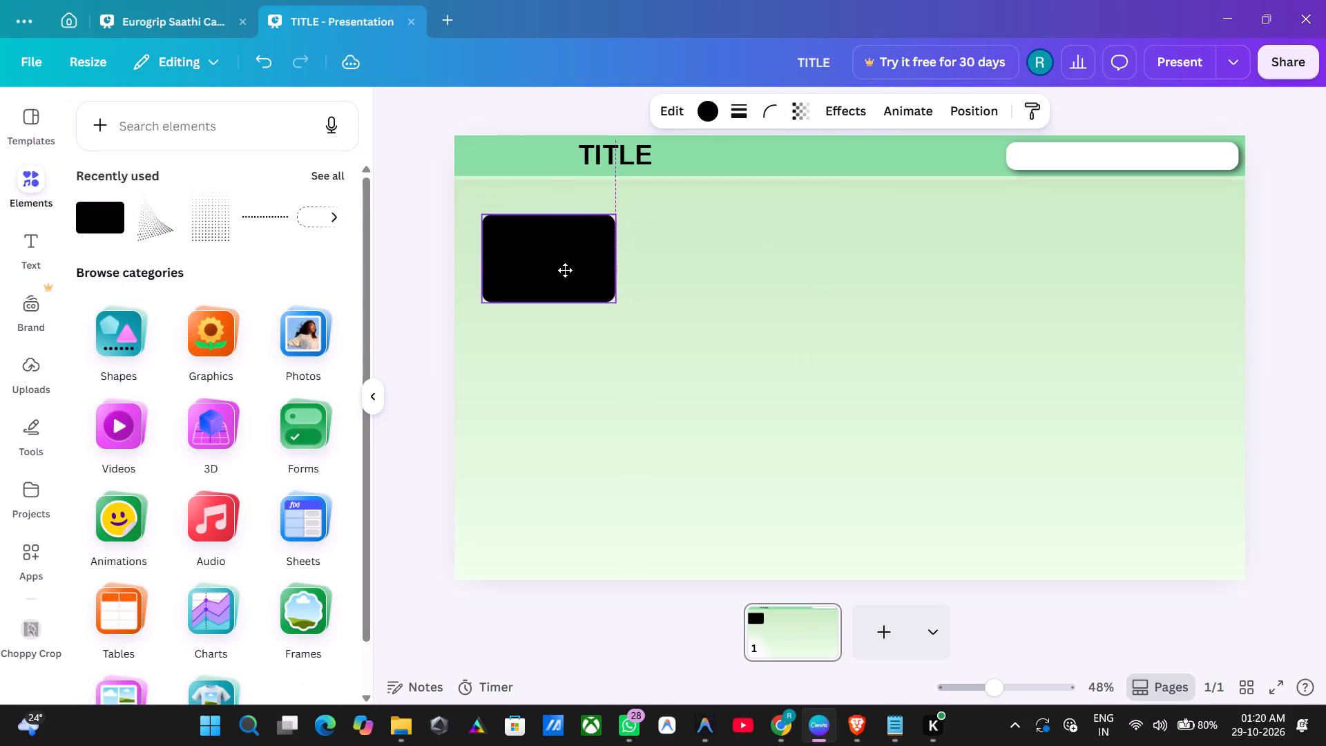
left_click_drag(565, 270, 573, 274)
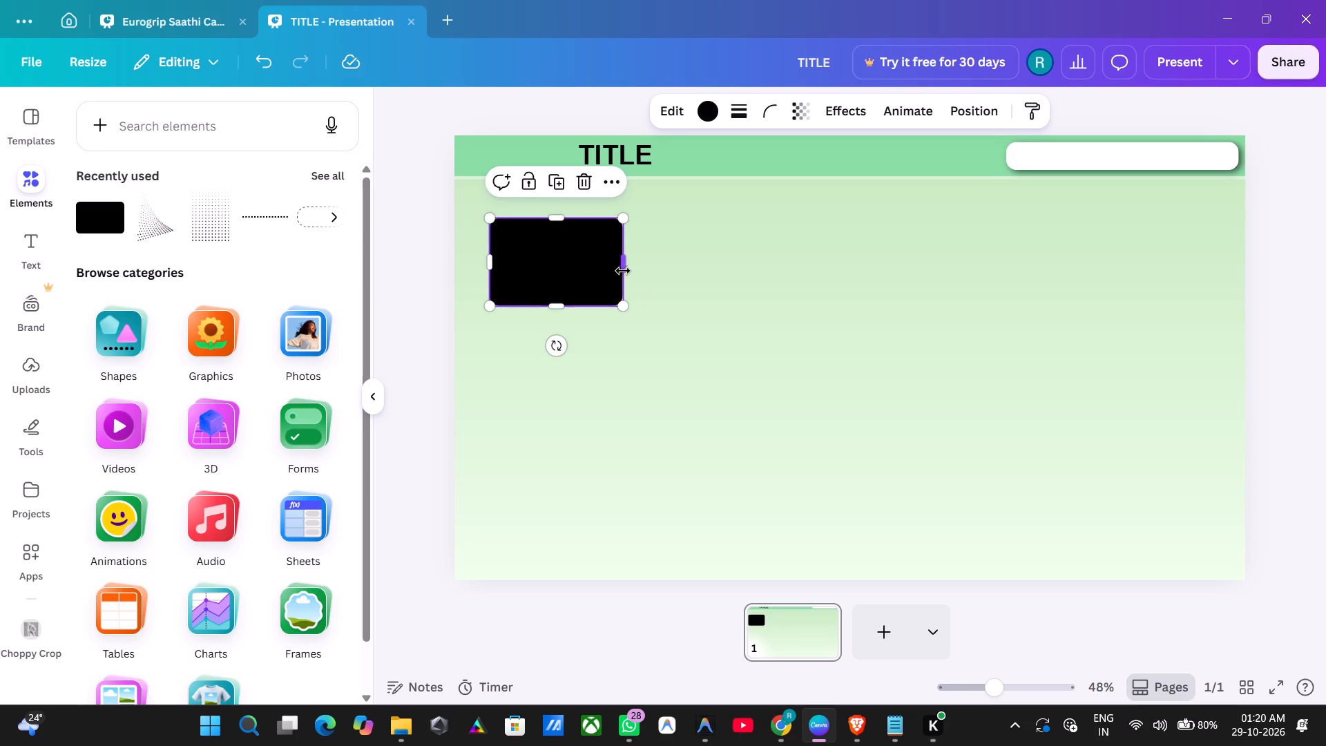
Resize the black rounded rectangle into a narrower, slightly taller portrait card, keeping its top-left corner in place.
left_click_drag(626, 269, 571, 277)
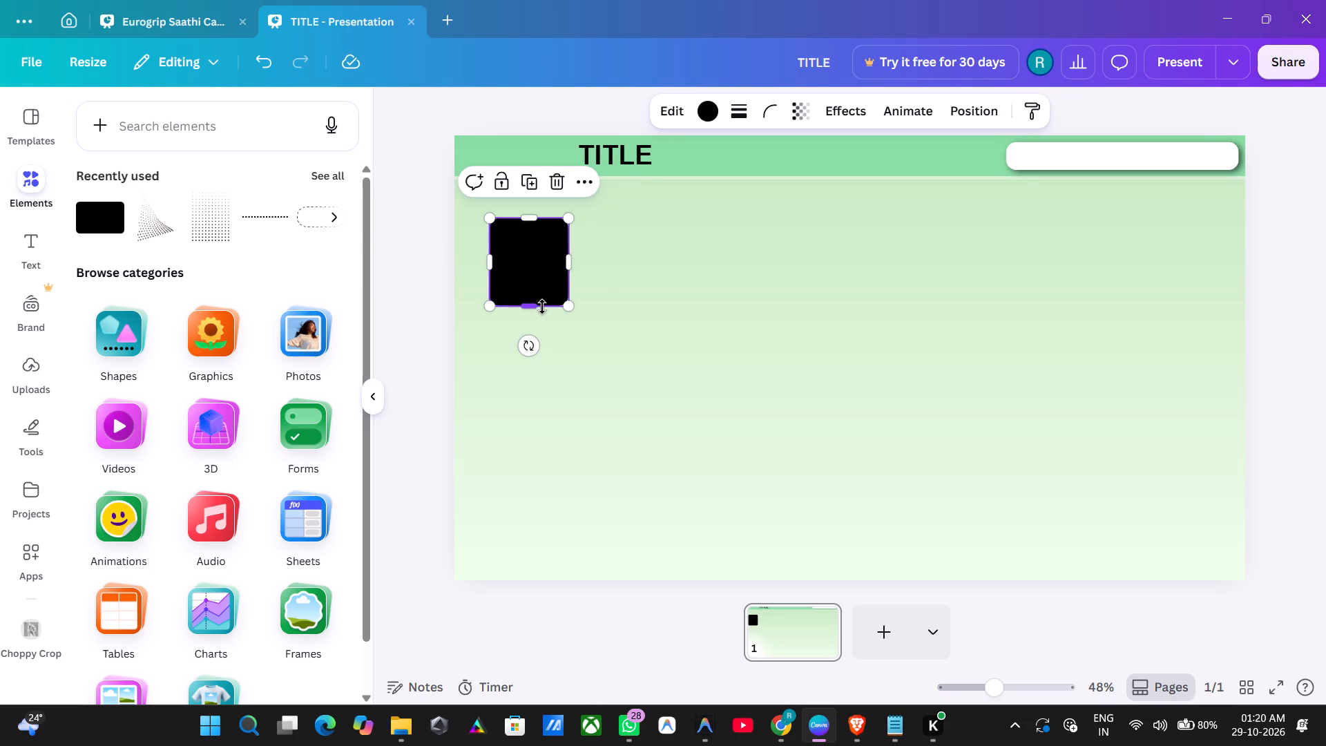
left_click_drag(534, 307, 536, 323)
left_click(678, 298)
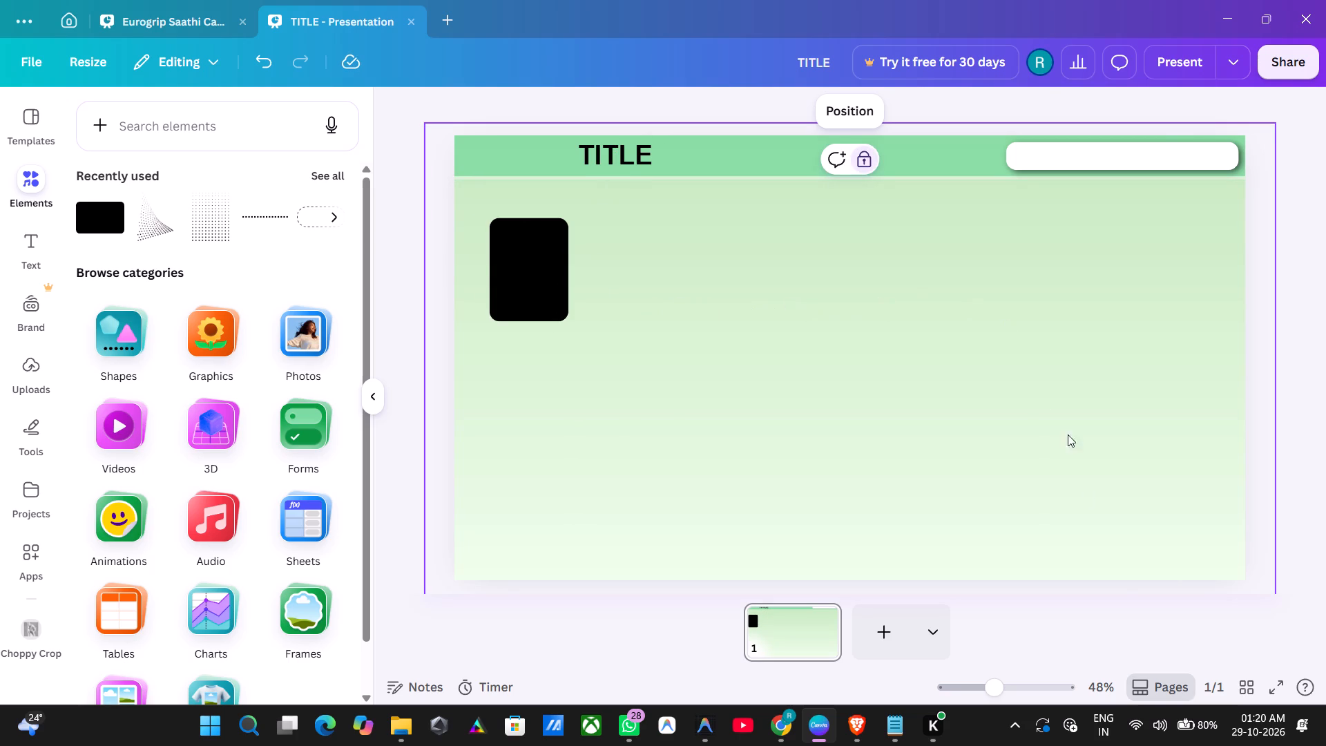
Preview the slide in full screen to check the layout, and return to editing.
left_click(1278, 682)
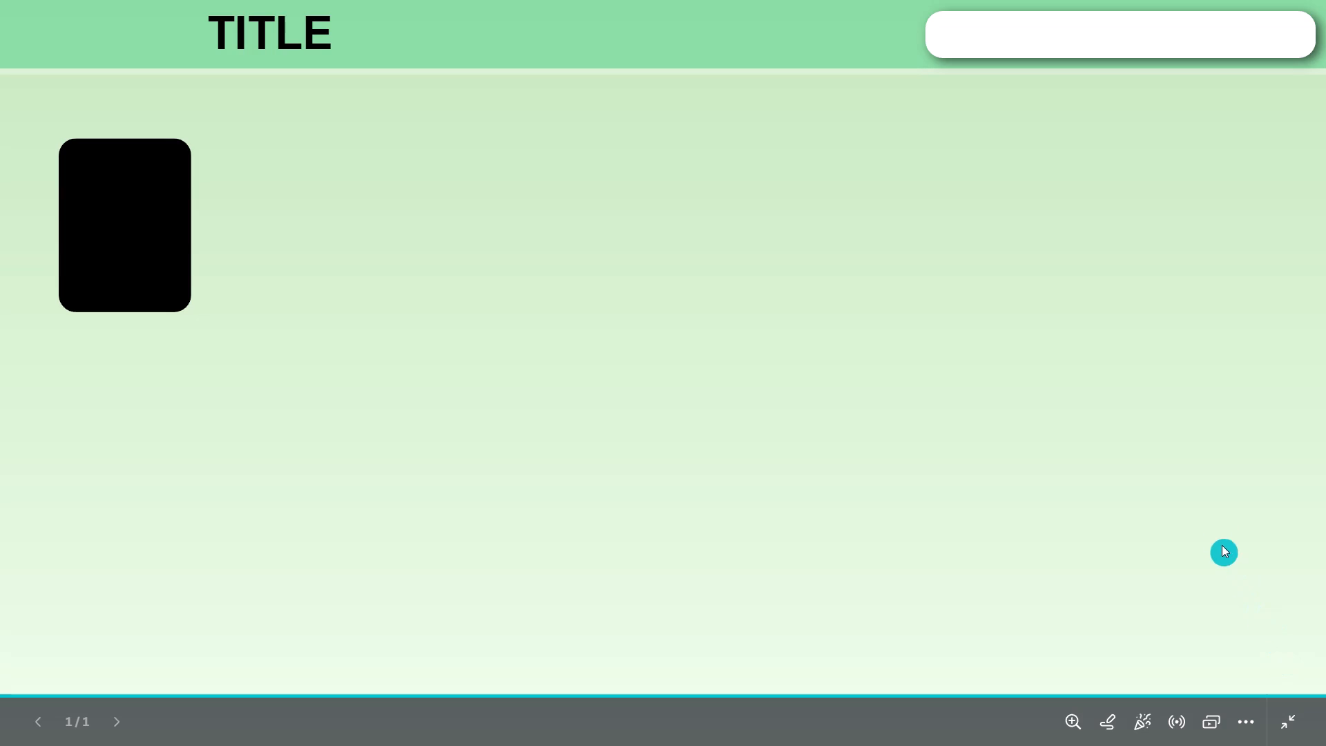
left_click(1287, 725)
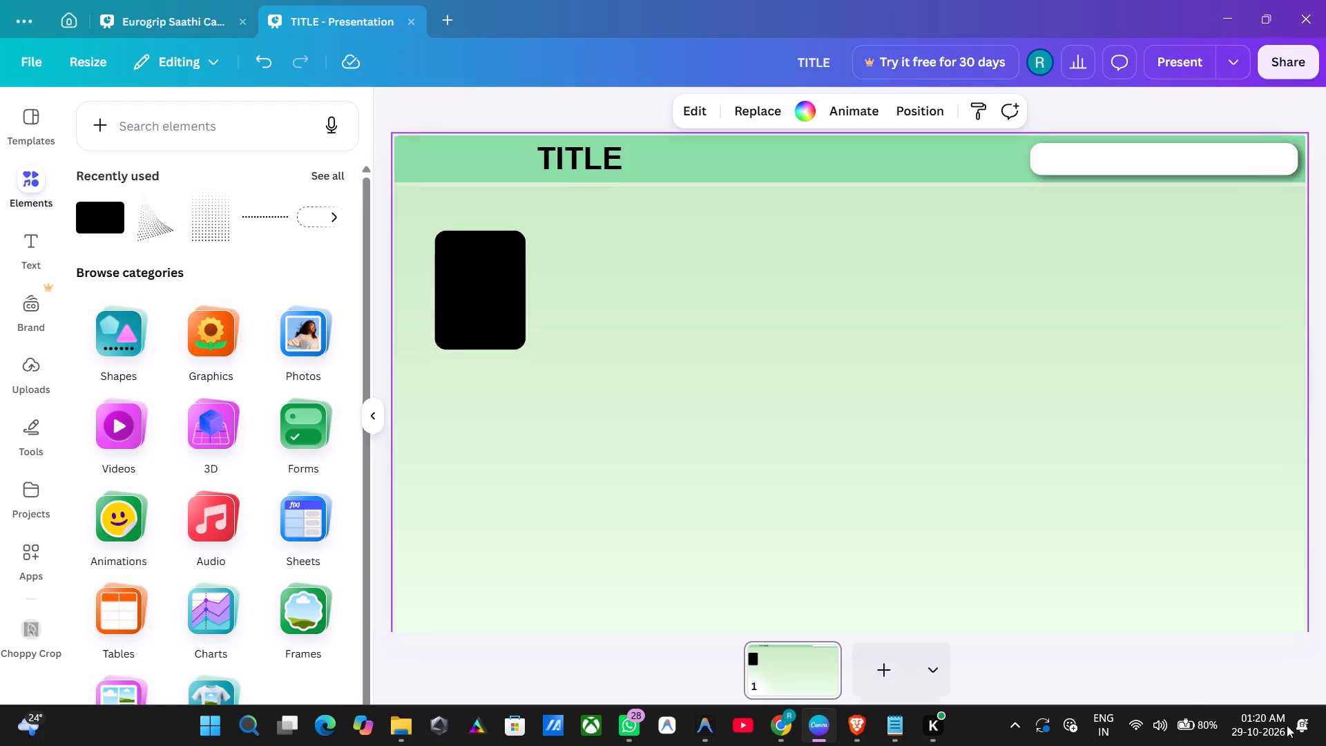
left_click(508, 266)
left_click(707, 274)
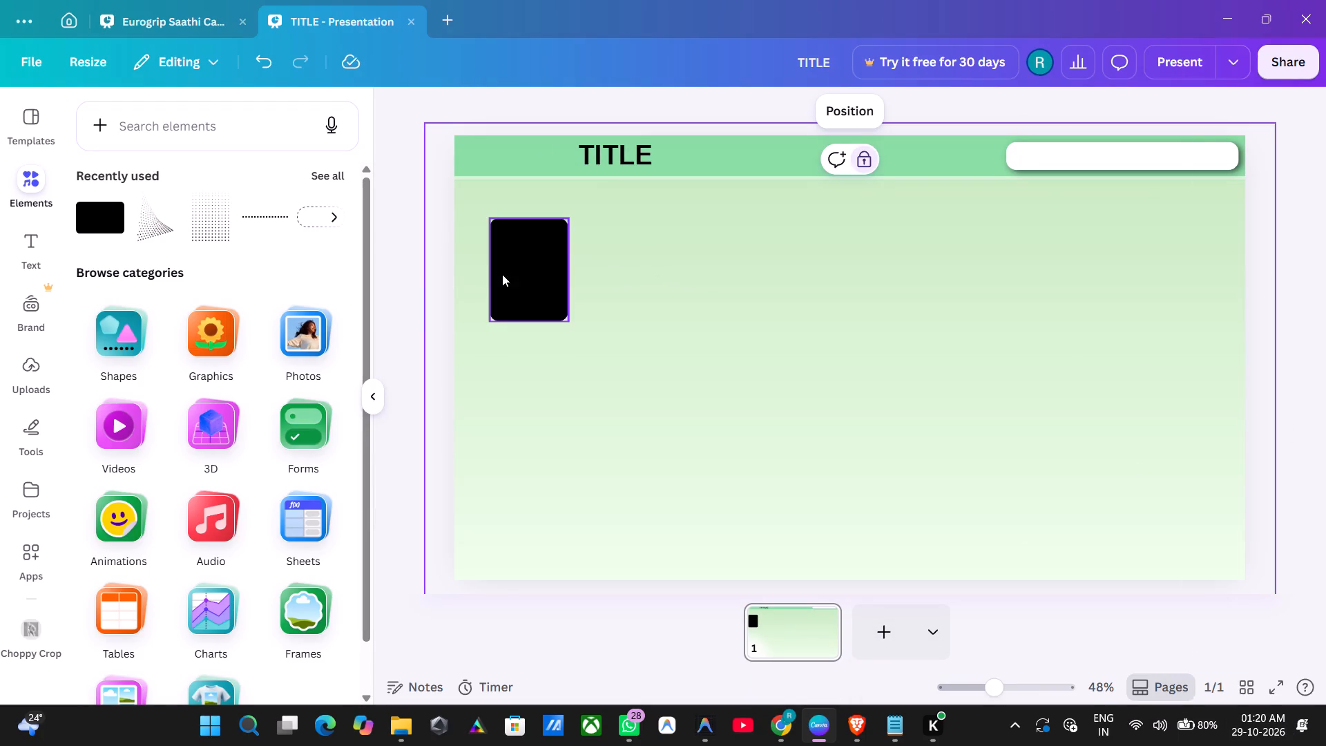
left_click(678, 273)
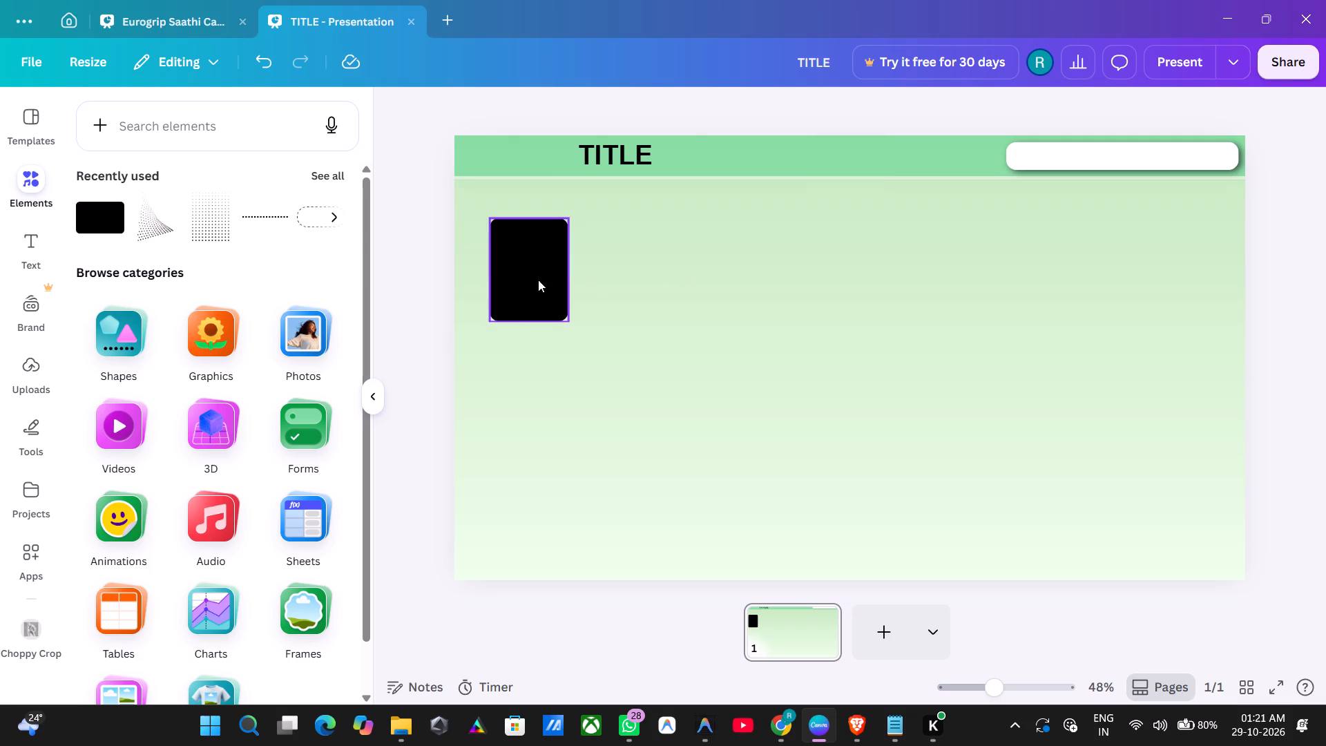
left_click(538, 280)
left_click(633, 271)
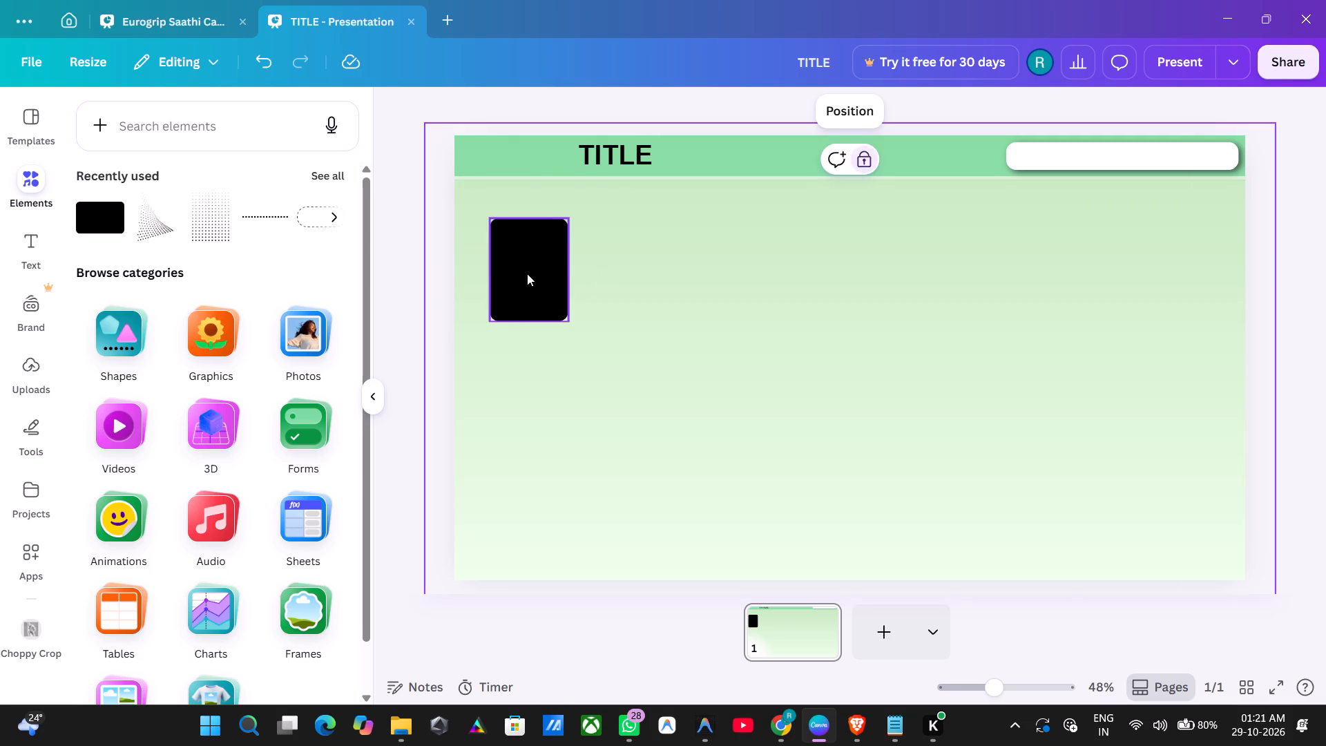
Duplicate the black card and place the copy to its right, level with it, leaving a gap of about 46.
left_click(527, 274)
left_click(534, 184)
left_click_drag(556, 258, 654, 251)
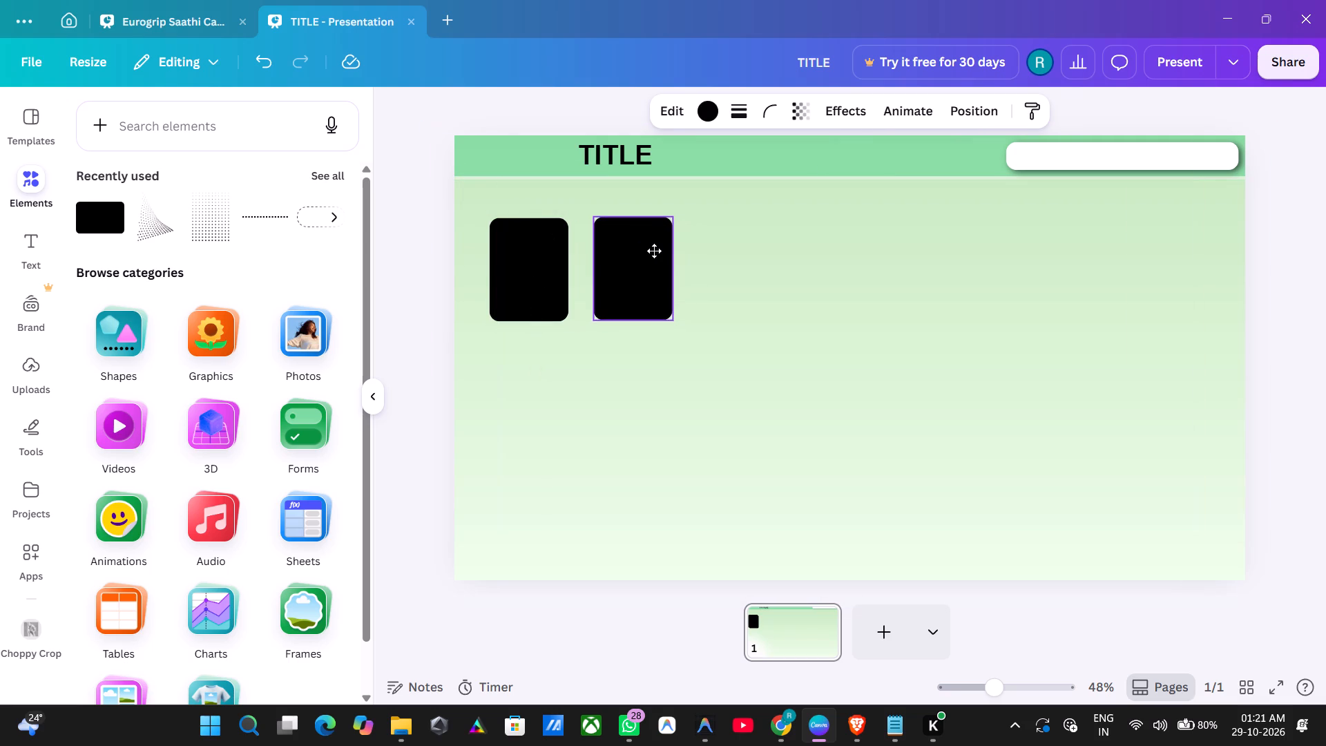
left_click_drag(654, 251, 644, 254)
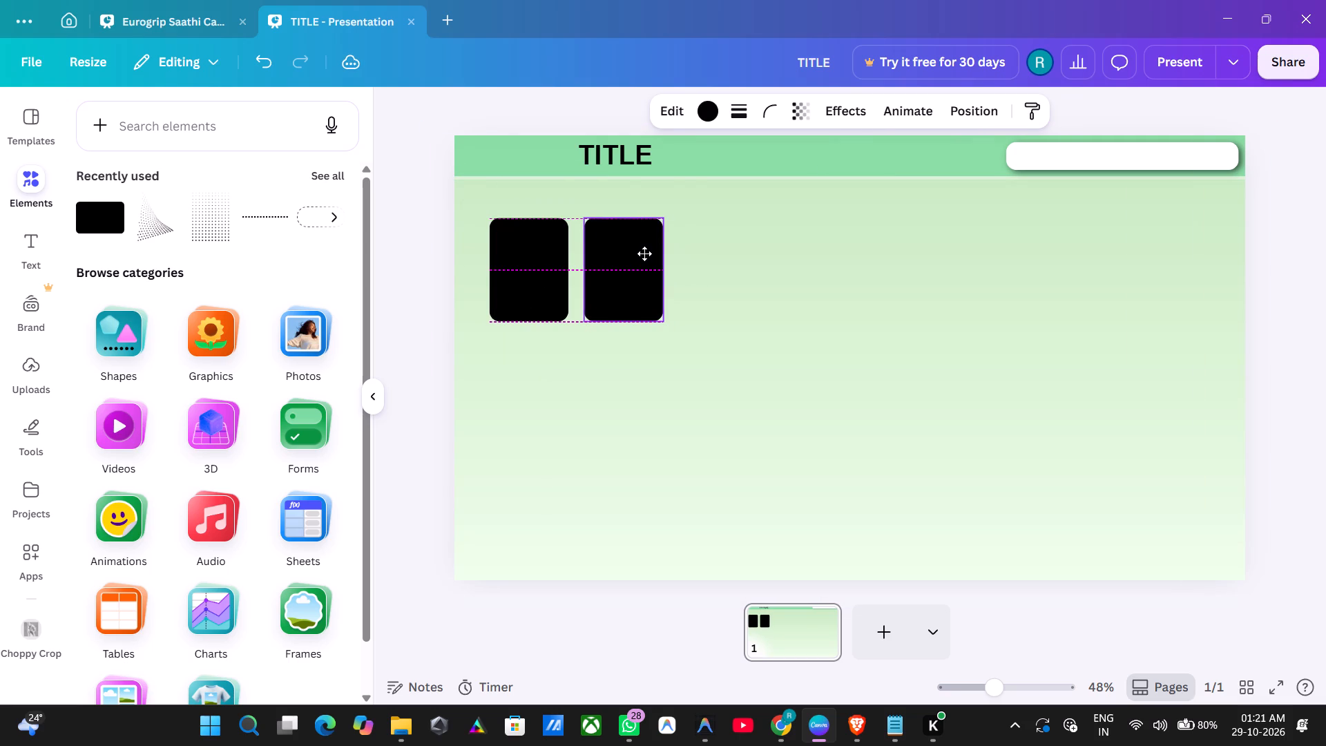
left_click_drag(644, 254, 648, 254)
left_click(747, 266)
Duplicate the second card five times at the same spacing to make a row of seven cards.
left_click(632, 264)
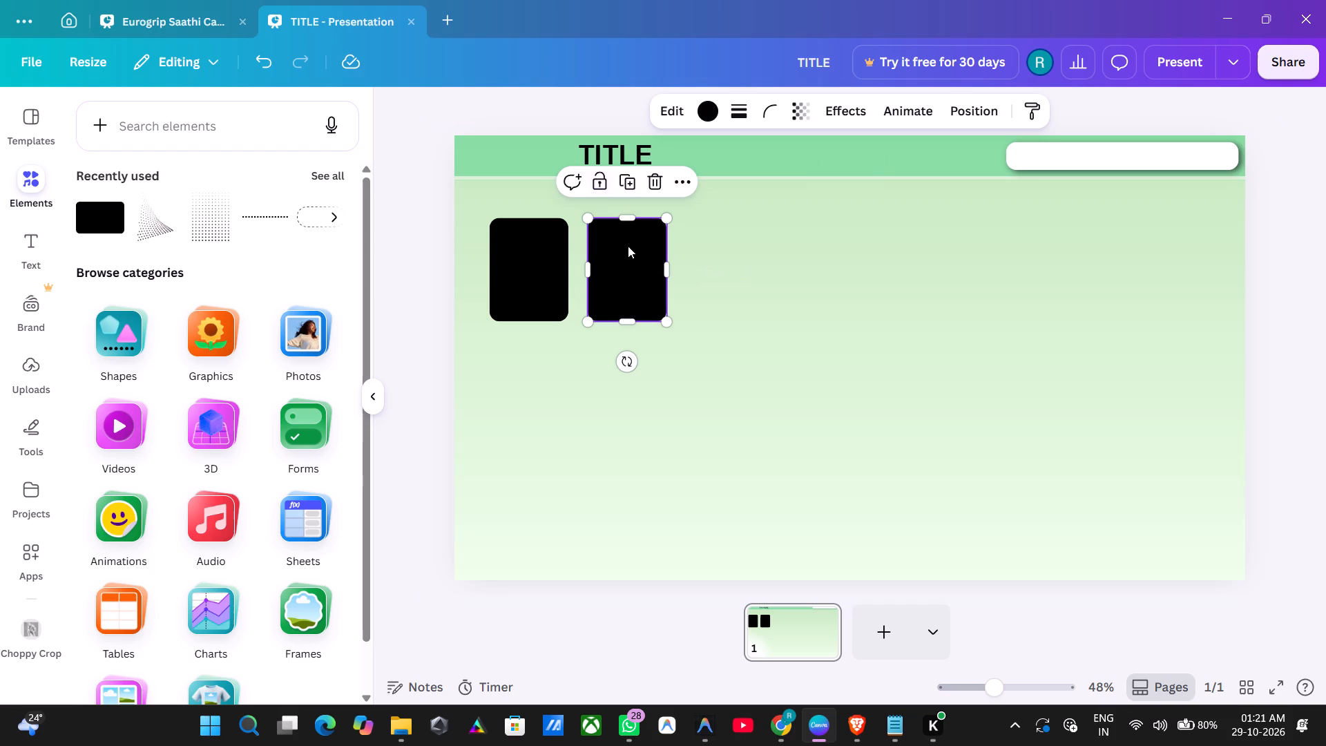
left_click(625, 186)
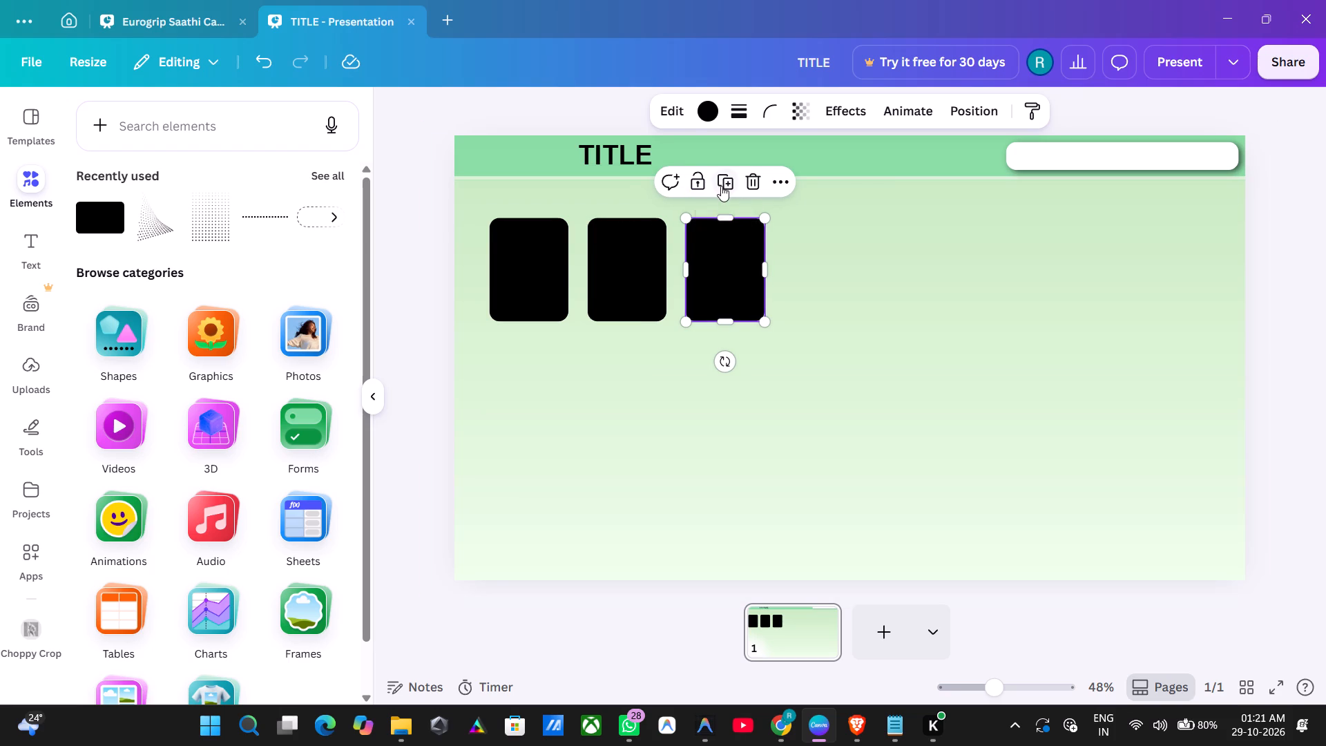
left_click(721, 186)
left_click(826, 185)
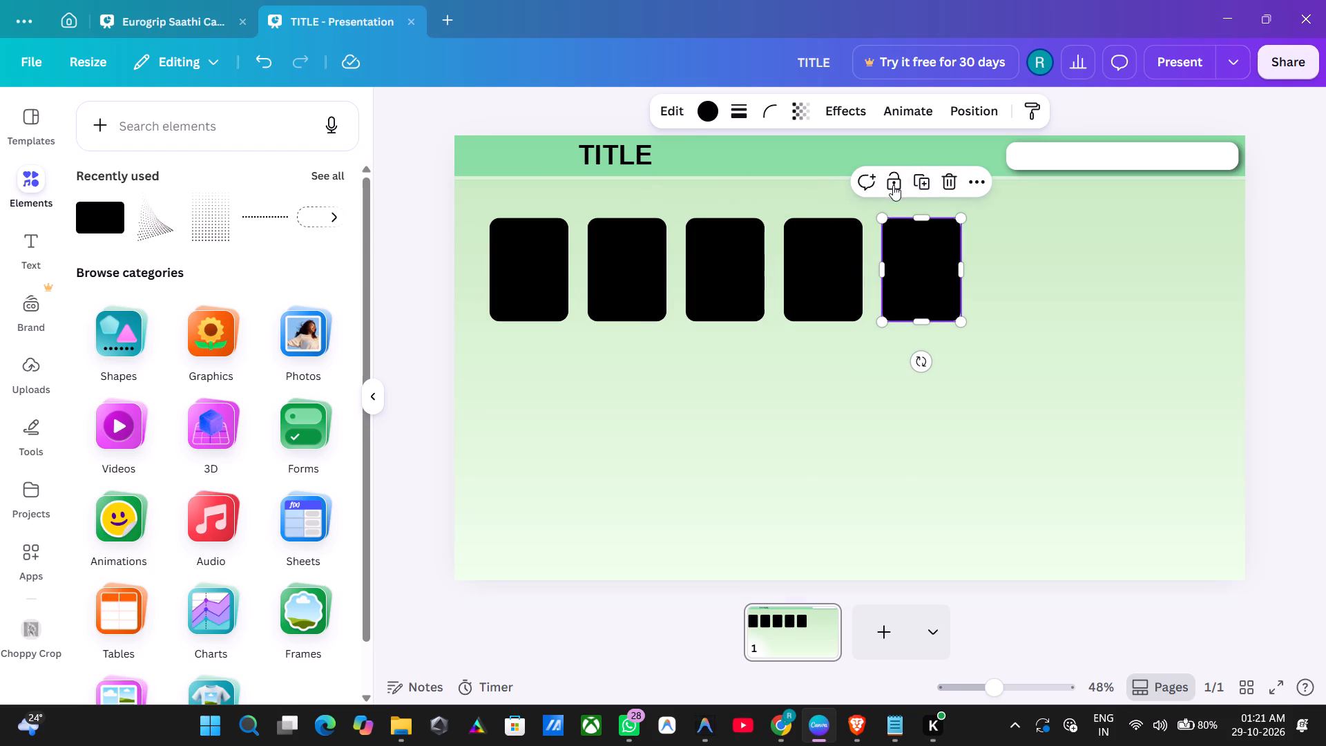
left_click(919, 183)
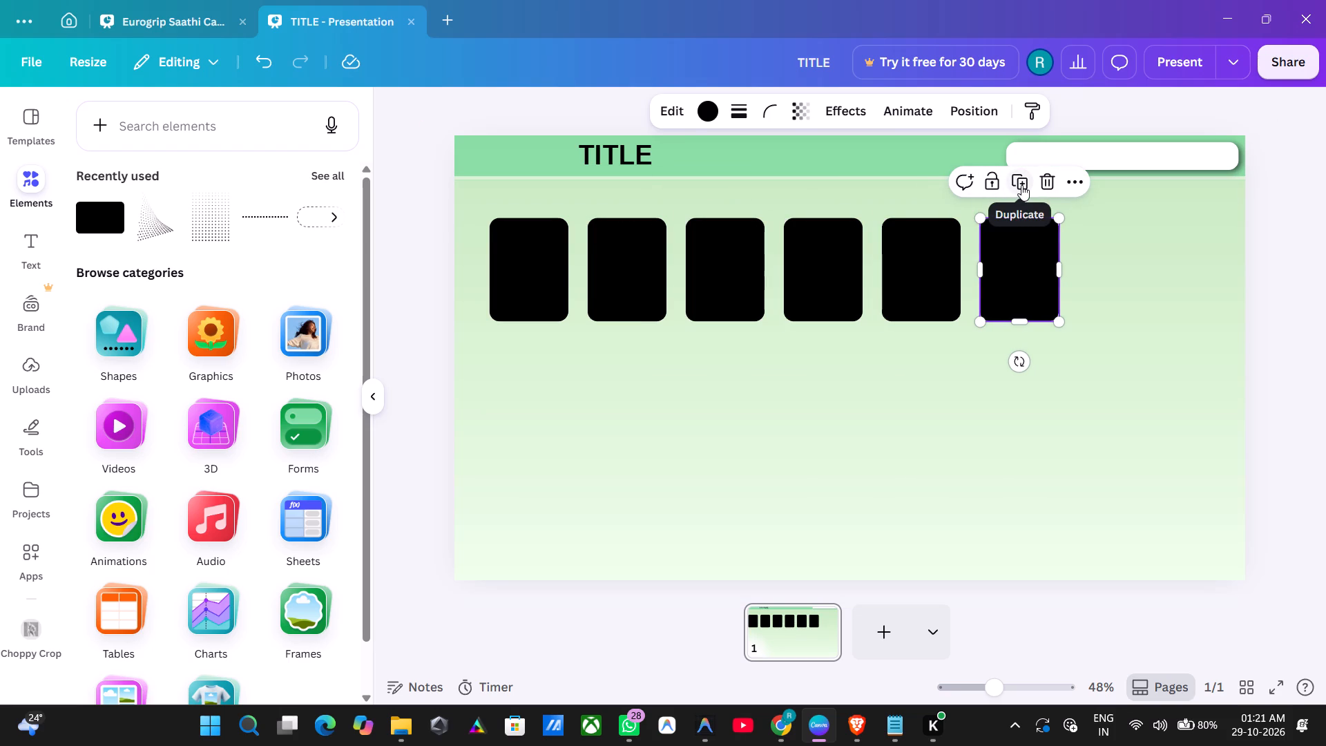
left_click(1026, 184)
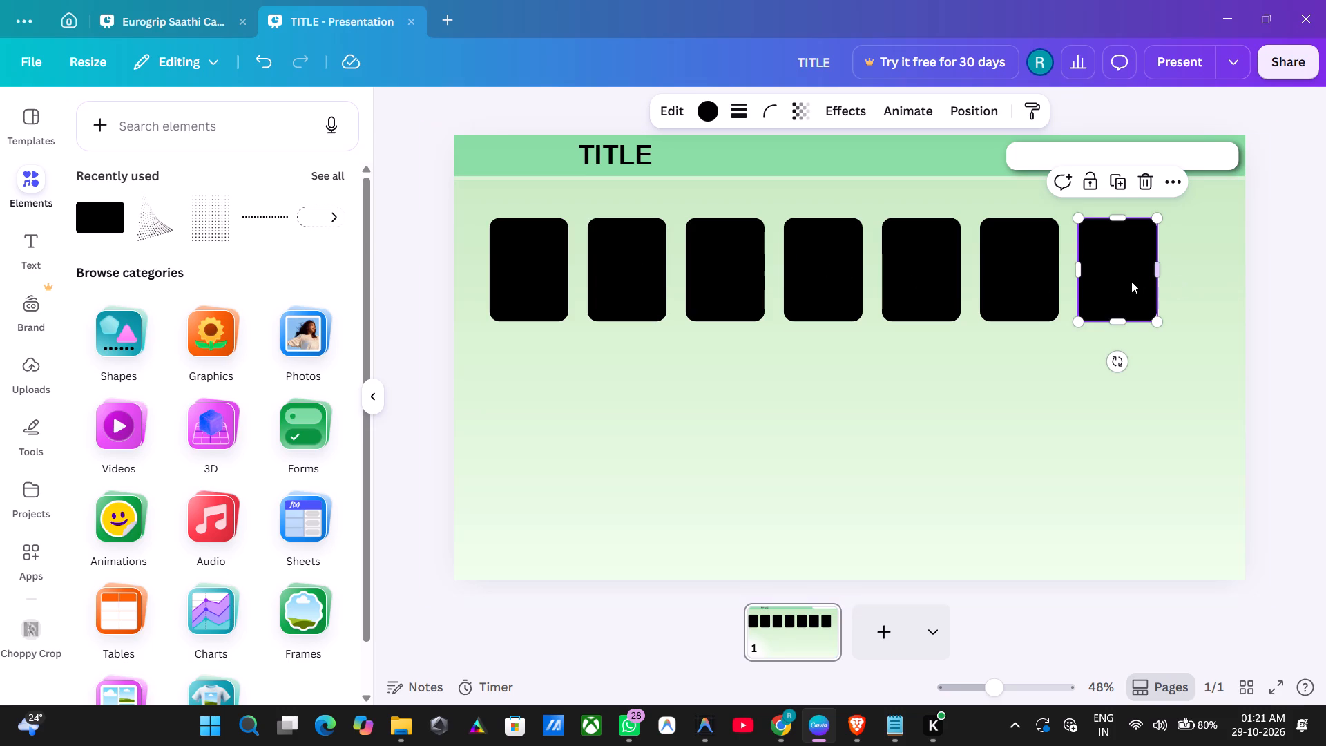
left_click(1273, 266)
Spread the third to seventh cards roughly across the slide, with the seventh near the slide's right edge.
left_click_drag(1114, 284, 1131, 284)
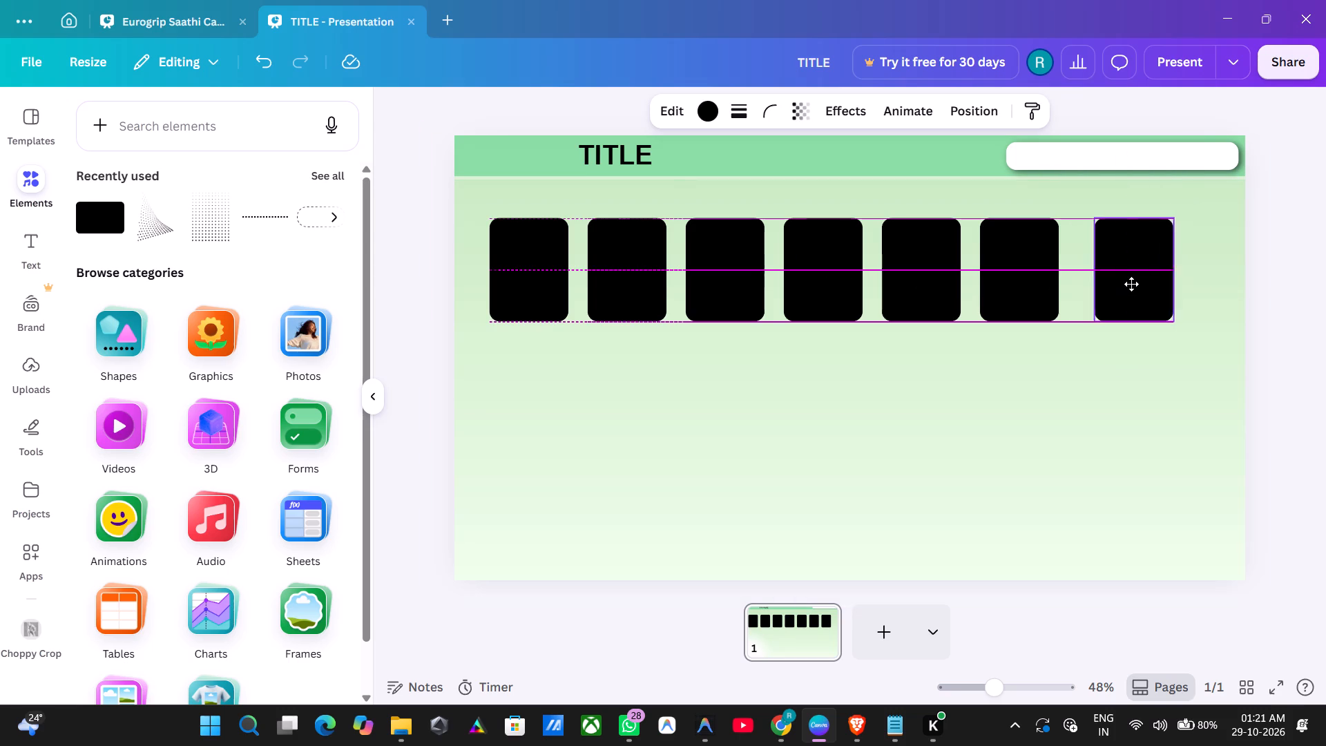
left_click_drag(1131, 284, 1154, 285)
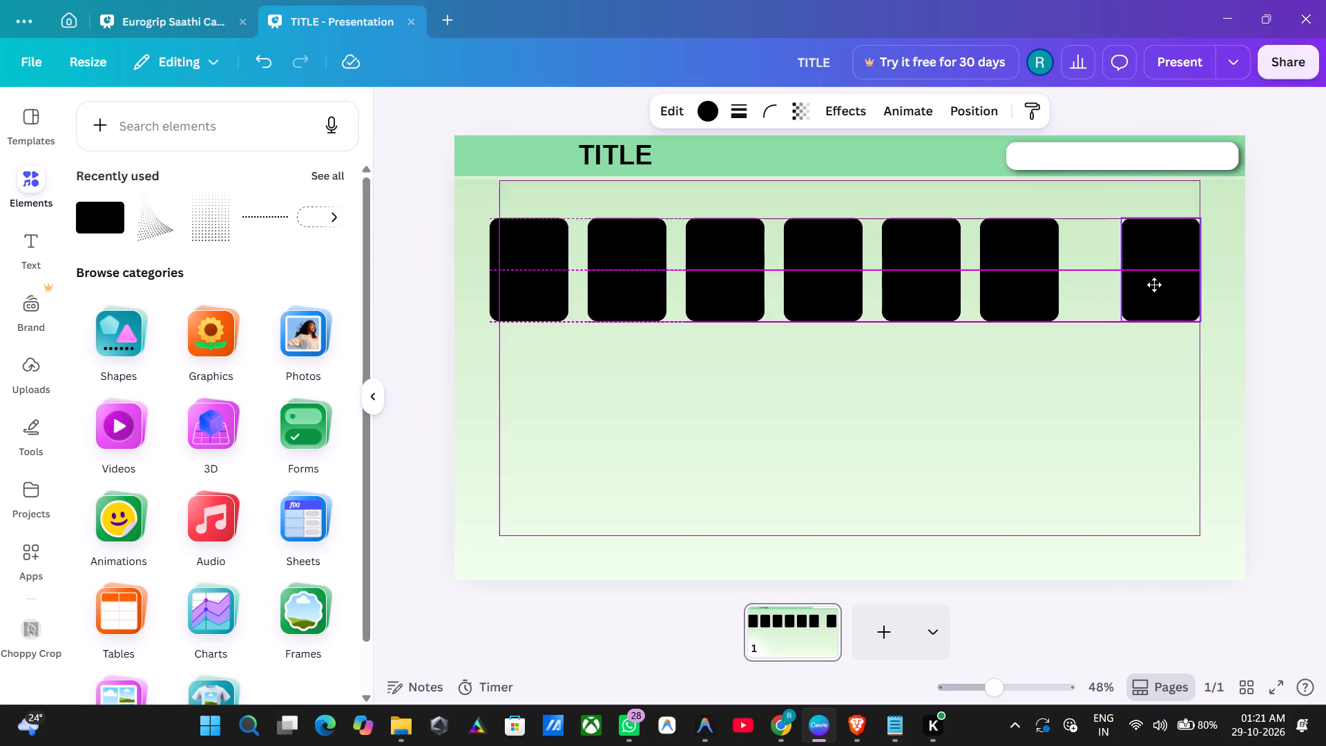
left_click_drag(1154, 285, 1168, 283)
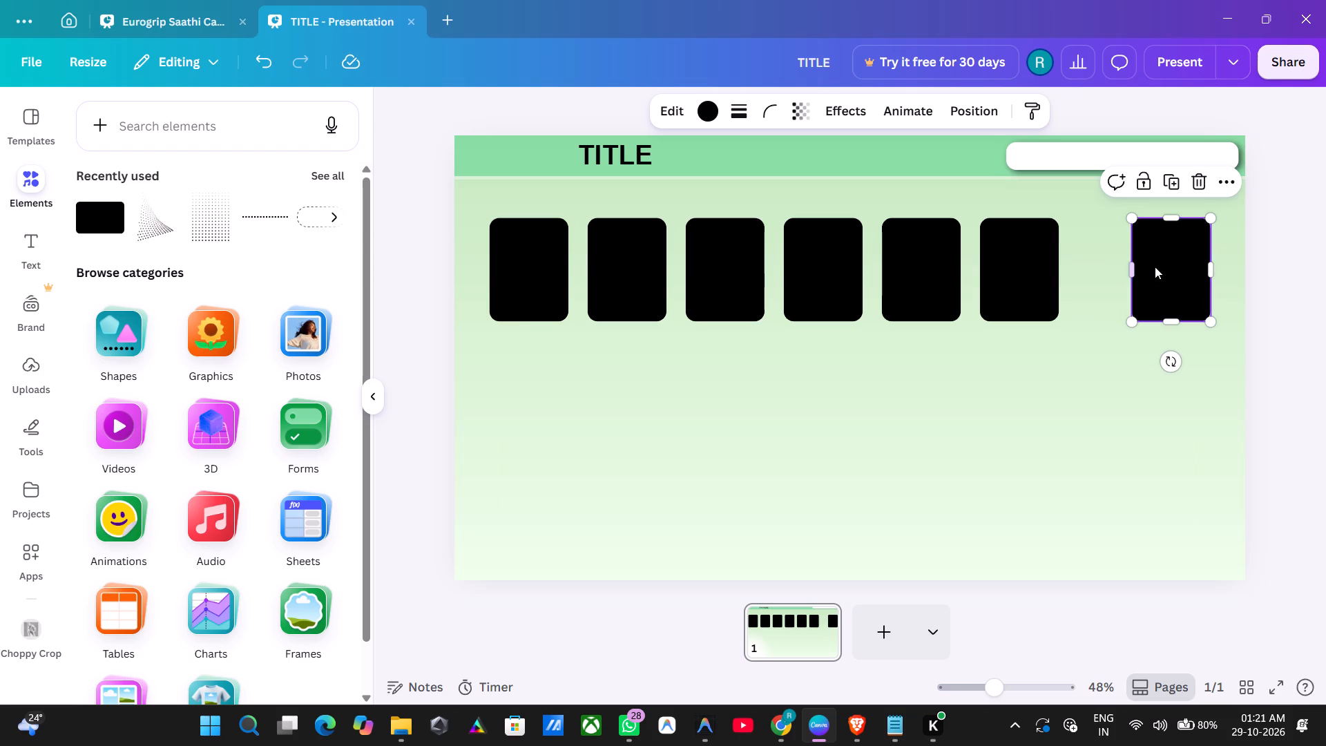
left_click(1169, 267)
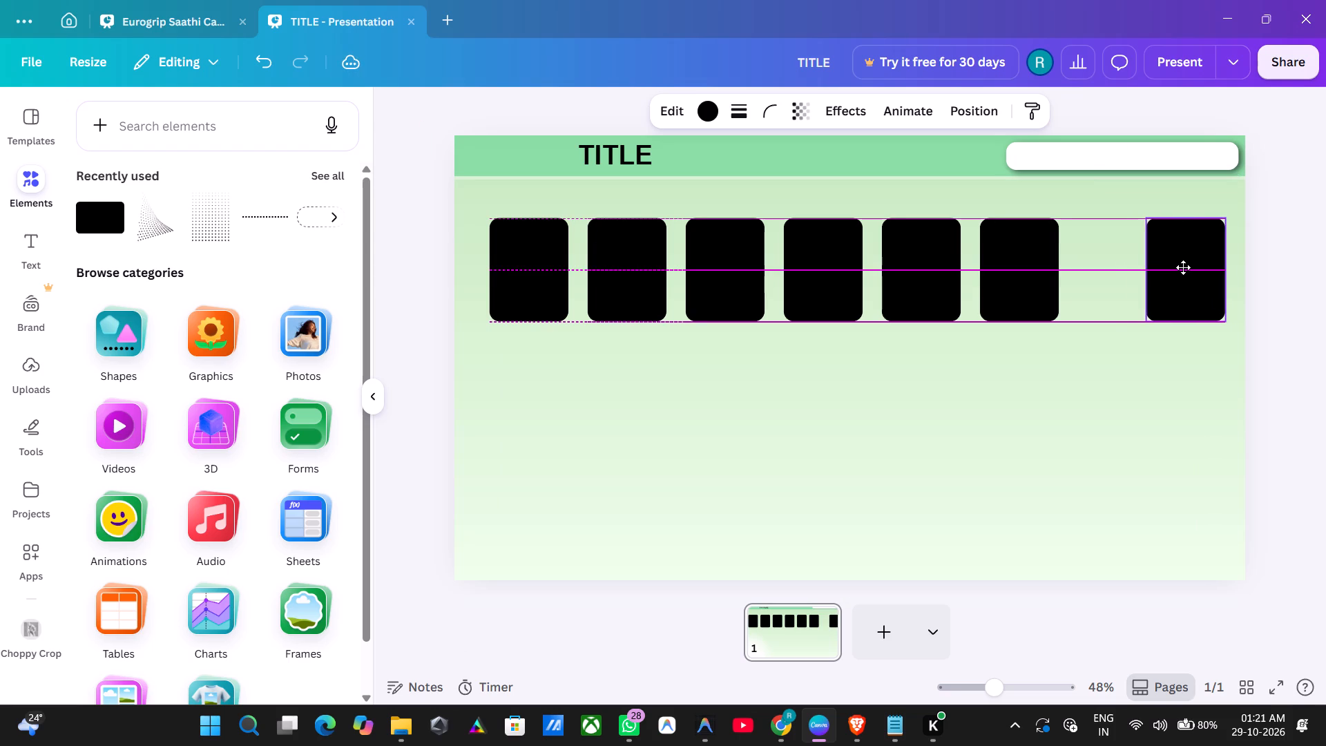
left_click_drag(1011, 267, 1025, 267)
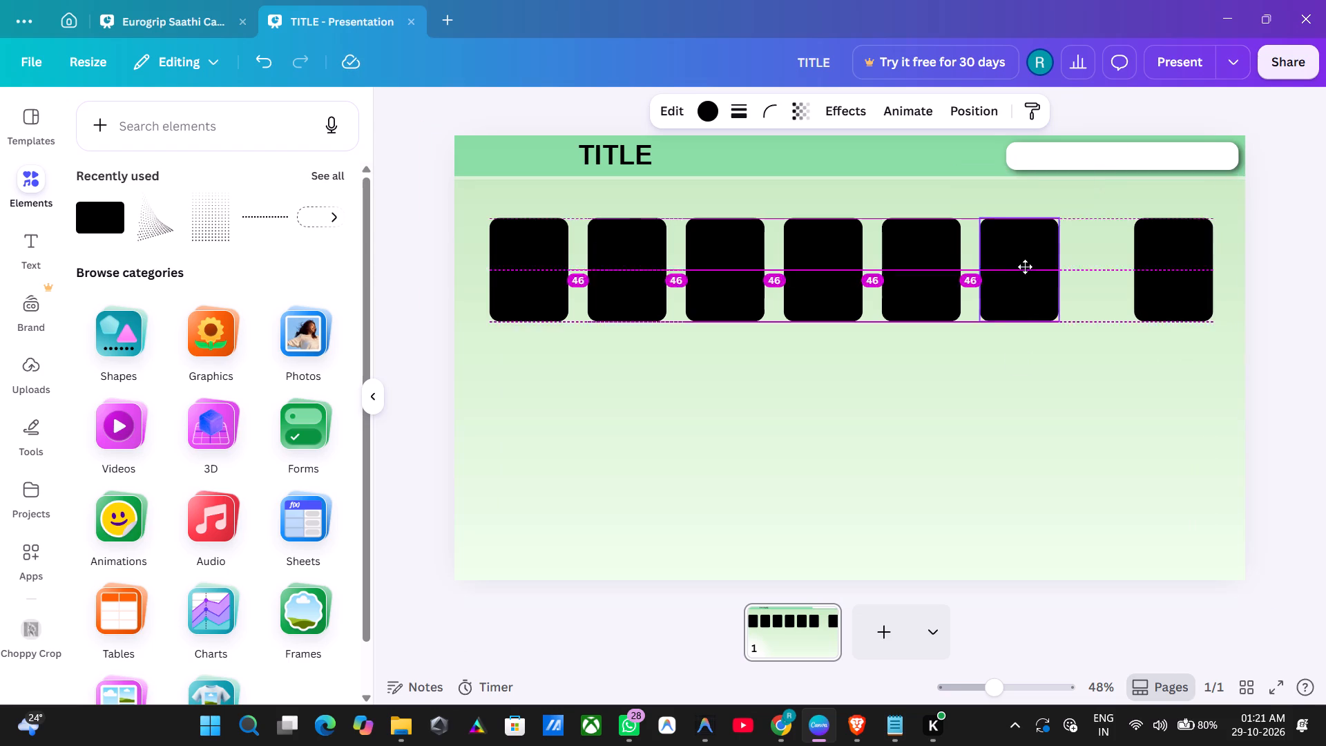
left_click_drag(1025, 267, 1050, 267)
left_click_drag(907, 265, 940, 265)
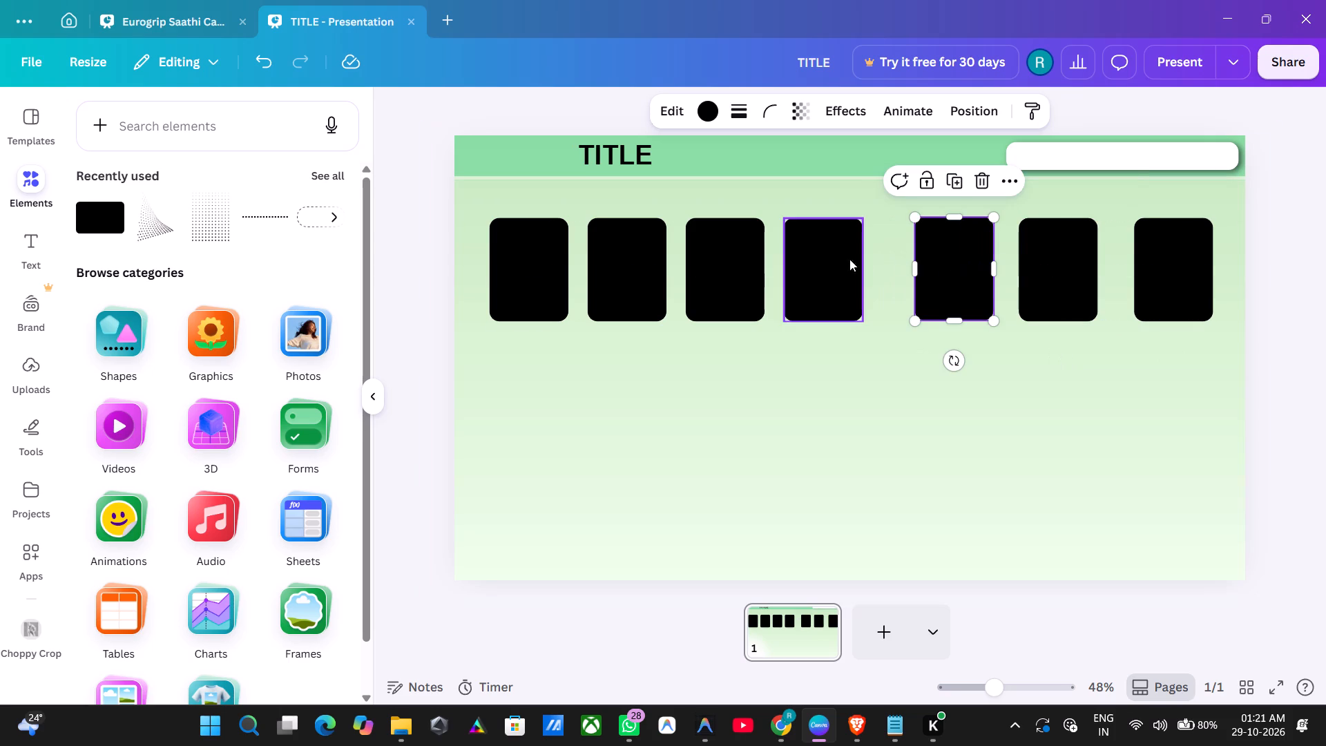
left_click_drag(810, 264, 843, 265)
left_click_drag(729, 264, 753, 264)
Reposition the second to seventh cards one by one, level with the first, with equal gaps of 80.
left_click_drag(635, 257, 648, 257)
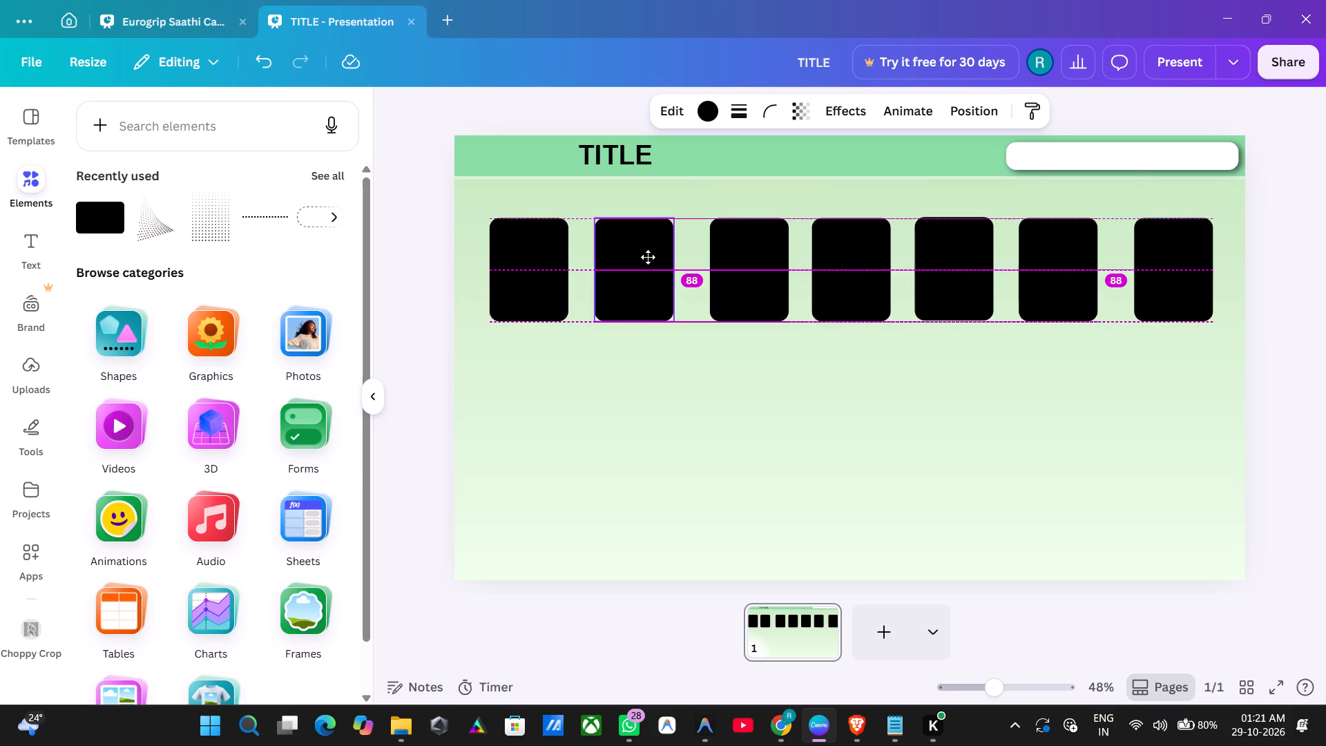
left_click_drag(648, 257, 649, 257)
left_click(738, 260)
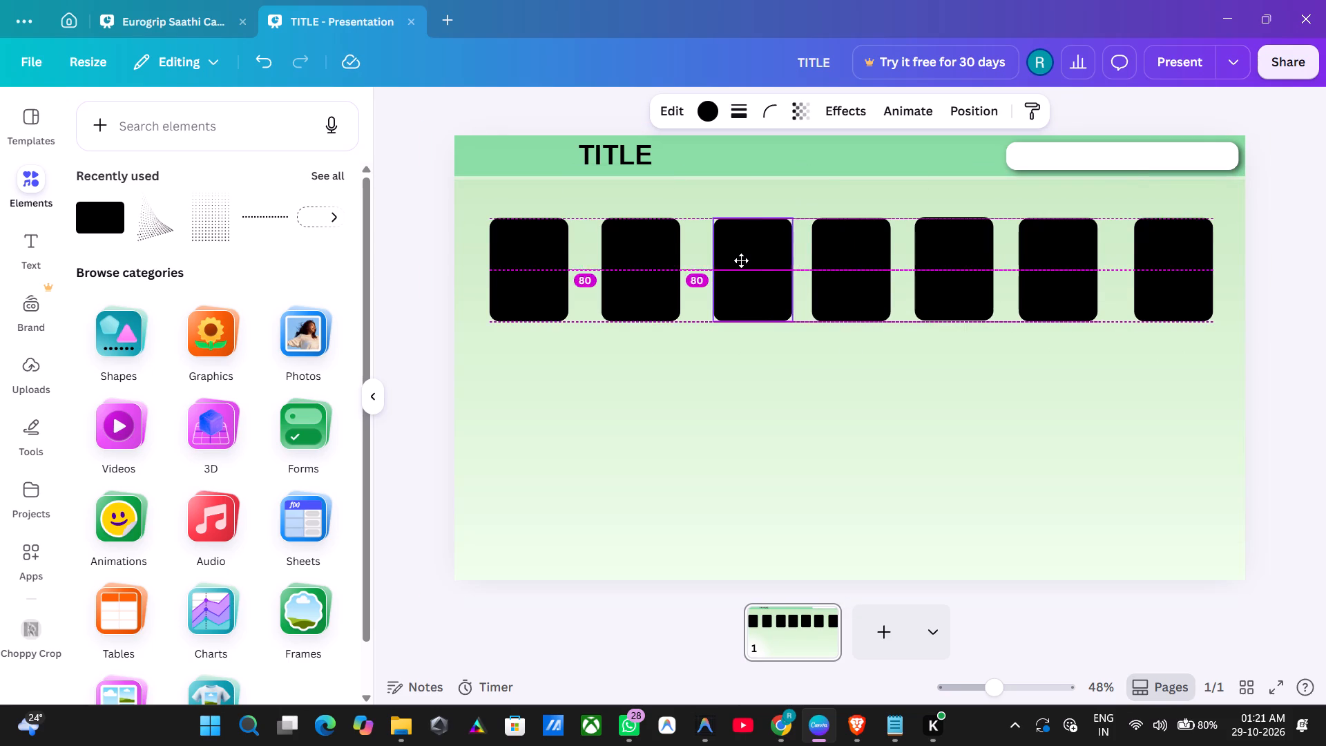
left_click_drag(847, 271, 861, 271)
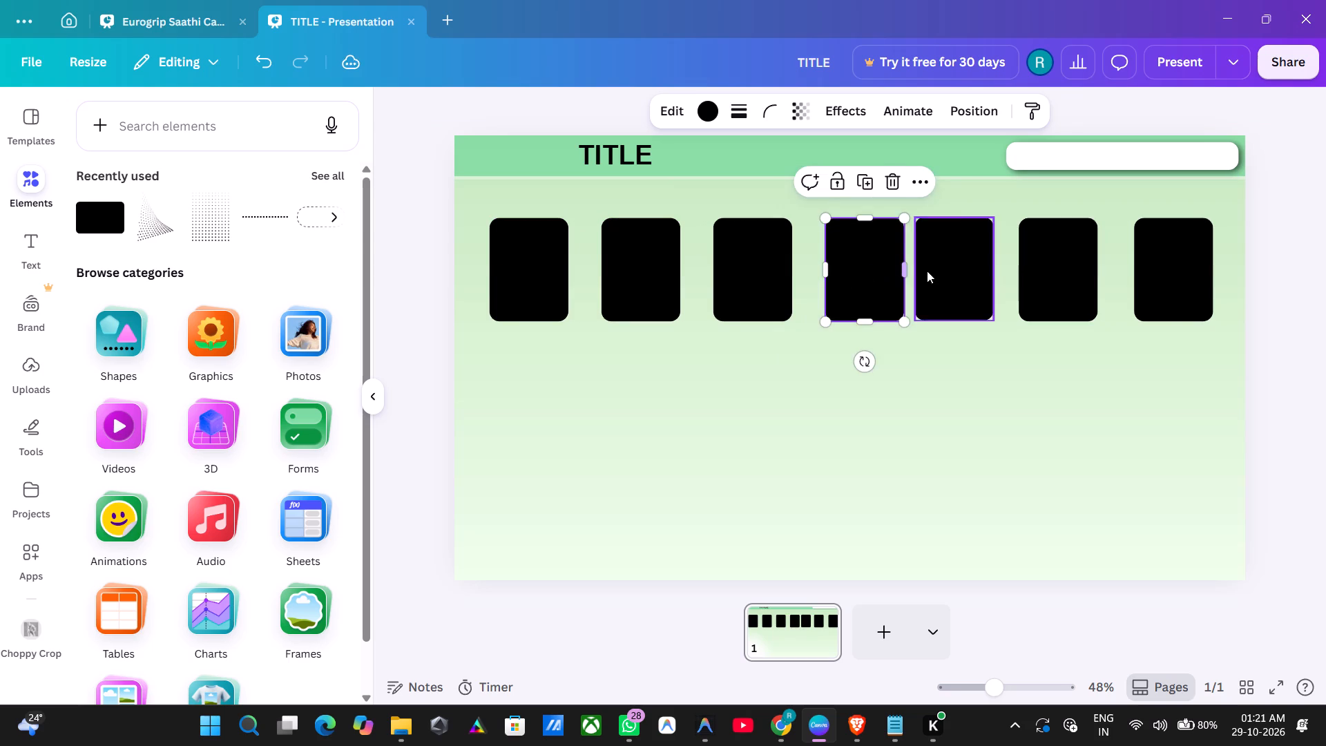
left_click_drag(936, 271, 957, 271)
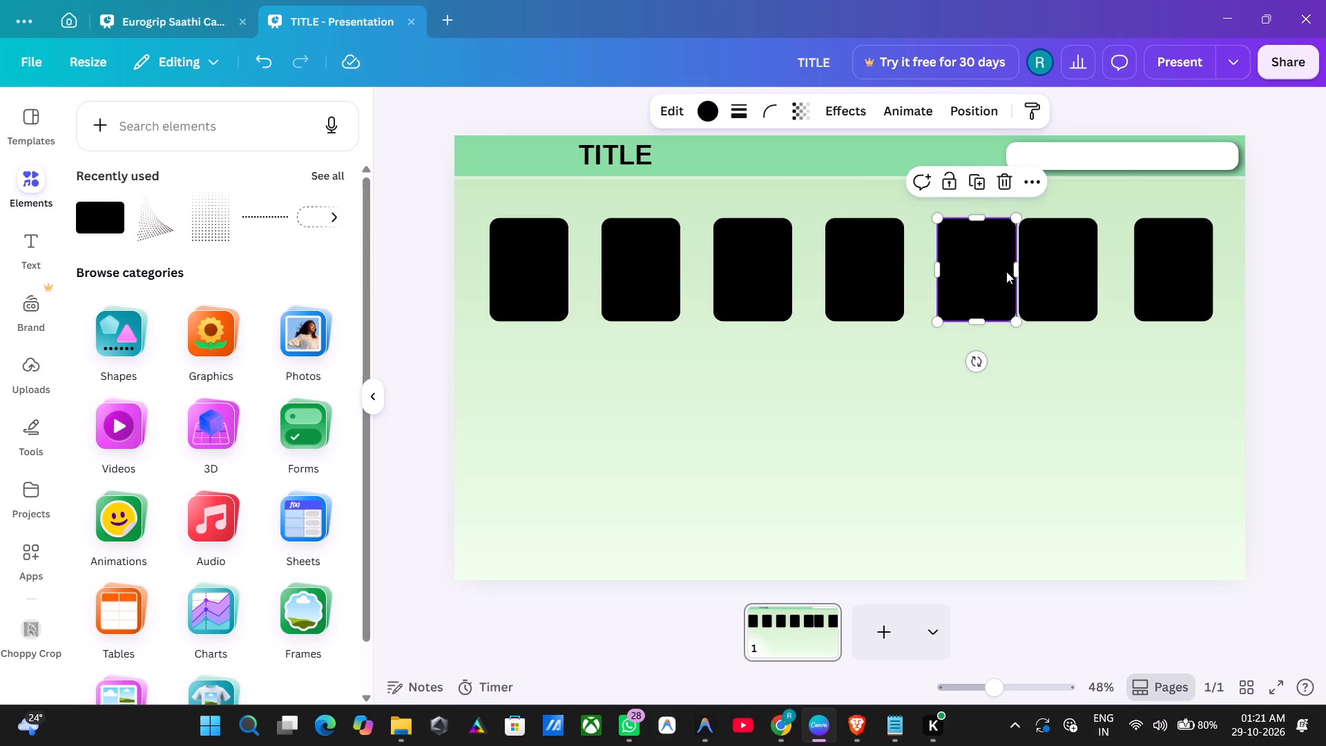
left_click_drag(1044, 273, 1075, 273)
left_click_drag(1151, 273, 1170, 274)
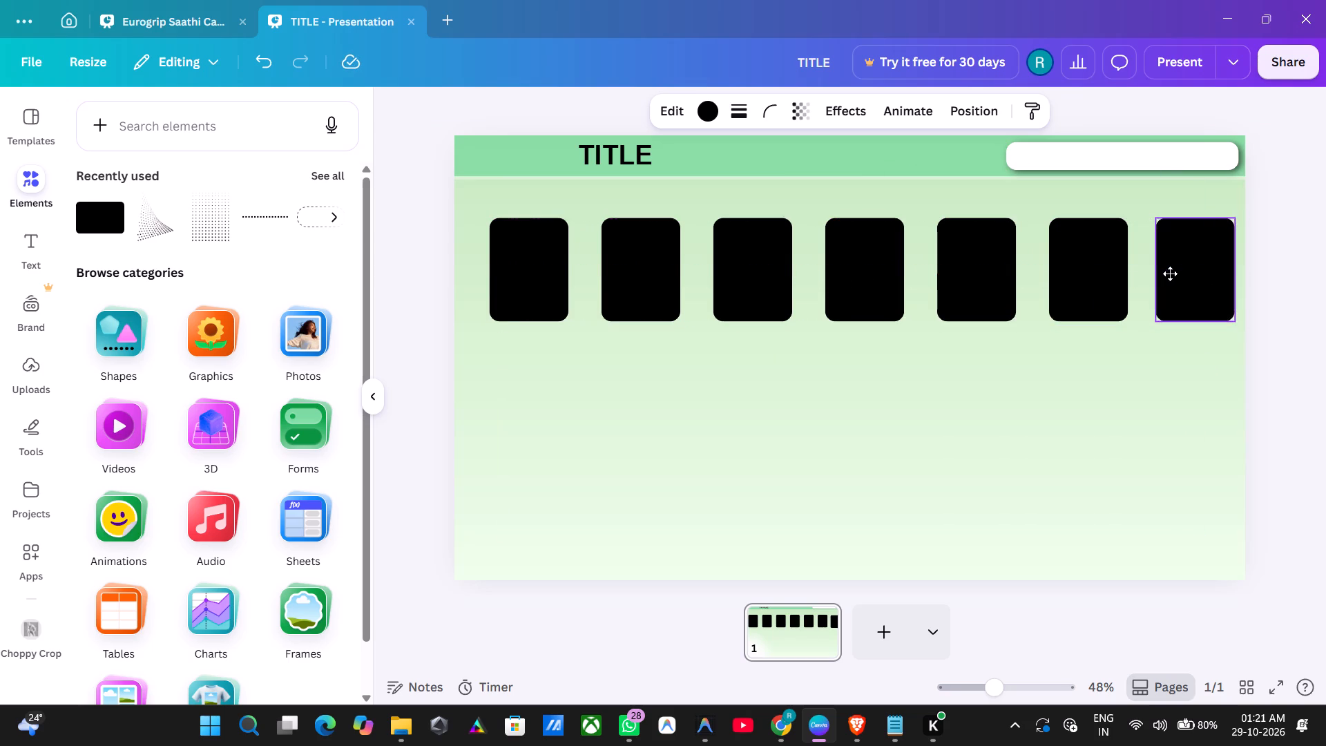
left_click_drag(1170, 274, 1177, 274)
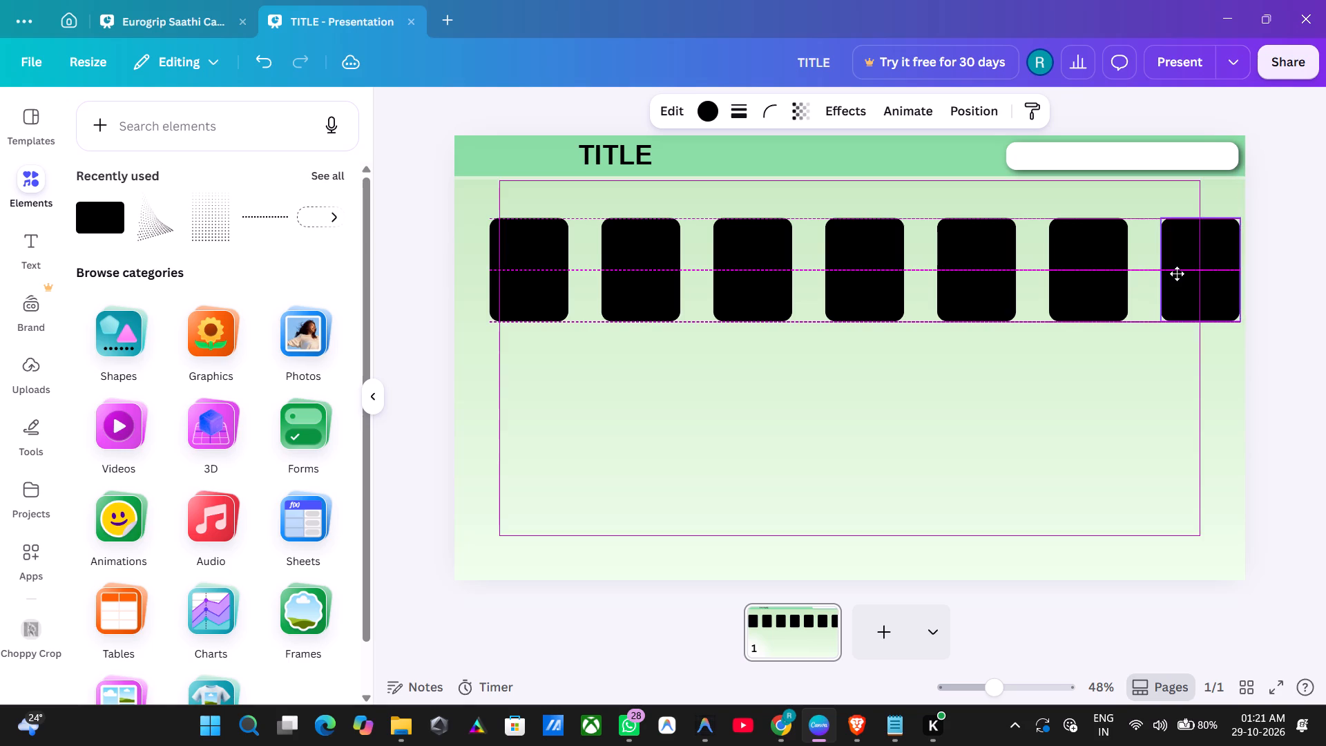
left_click_drag(1177, 274, 1178, 273)
left_click(1269, 289)
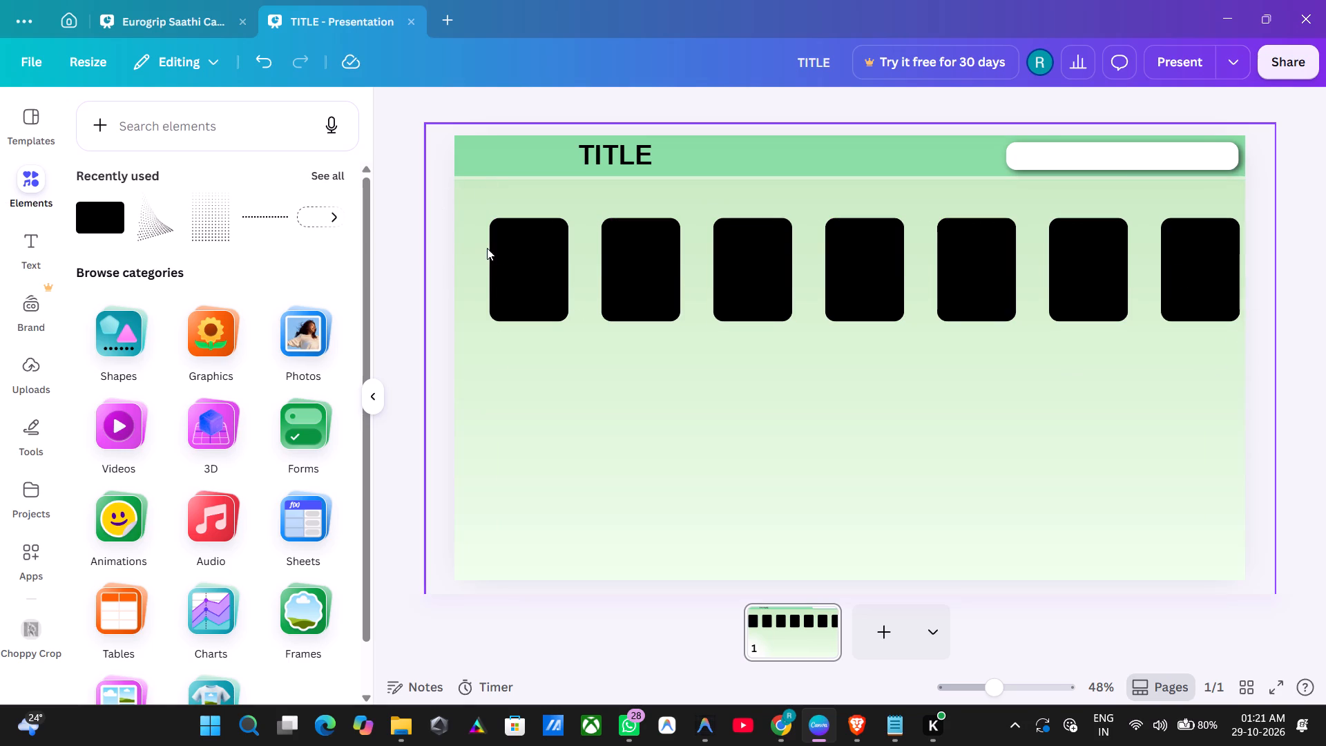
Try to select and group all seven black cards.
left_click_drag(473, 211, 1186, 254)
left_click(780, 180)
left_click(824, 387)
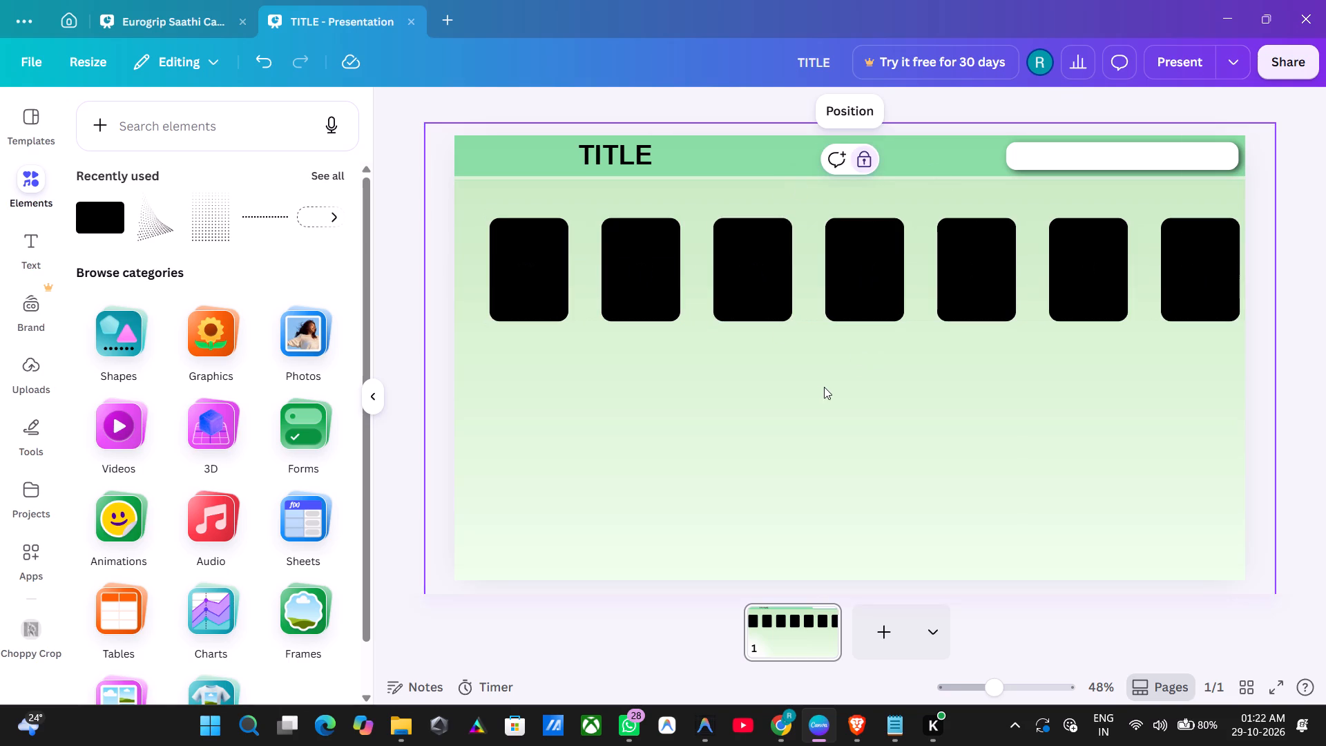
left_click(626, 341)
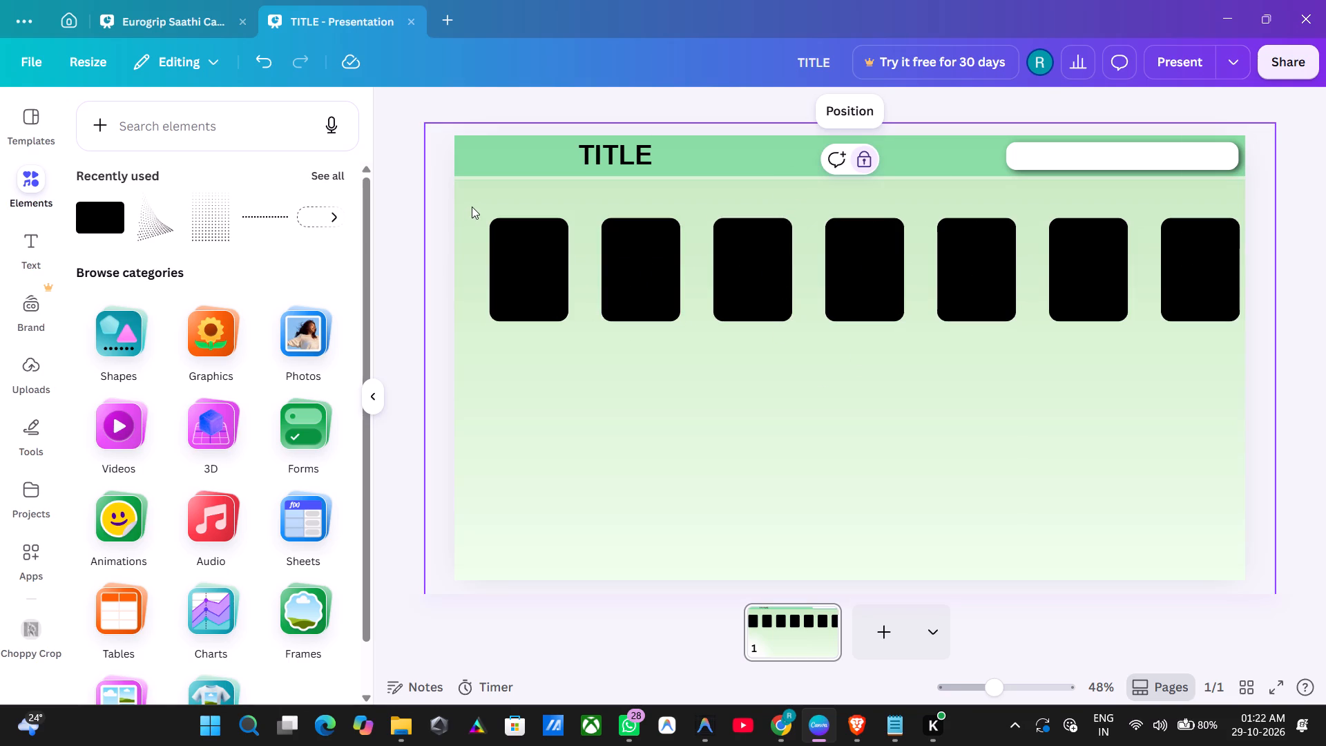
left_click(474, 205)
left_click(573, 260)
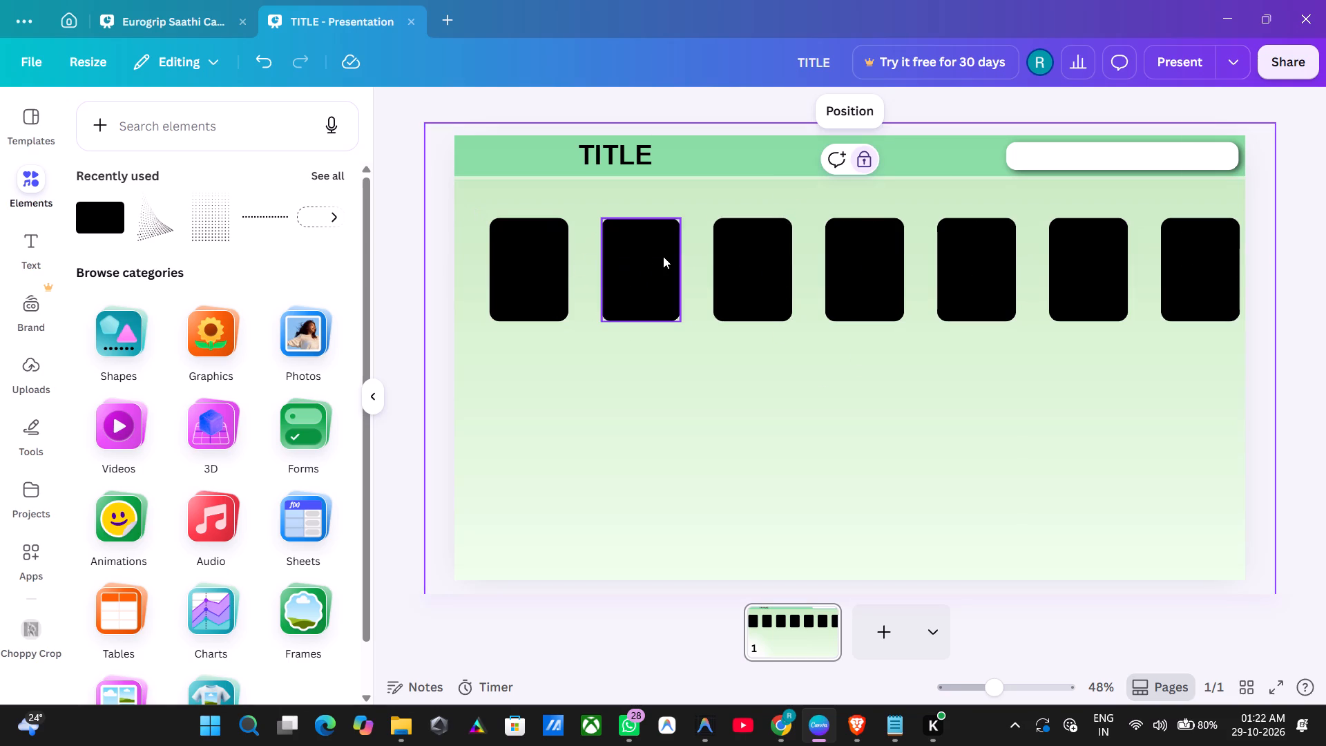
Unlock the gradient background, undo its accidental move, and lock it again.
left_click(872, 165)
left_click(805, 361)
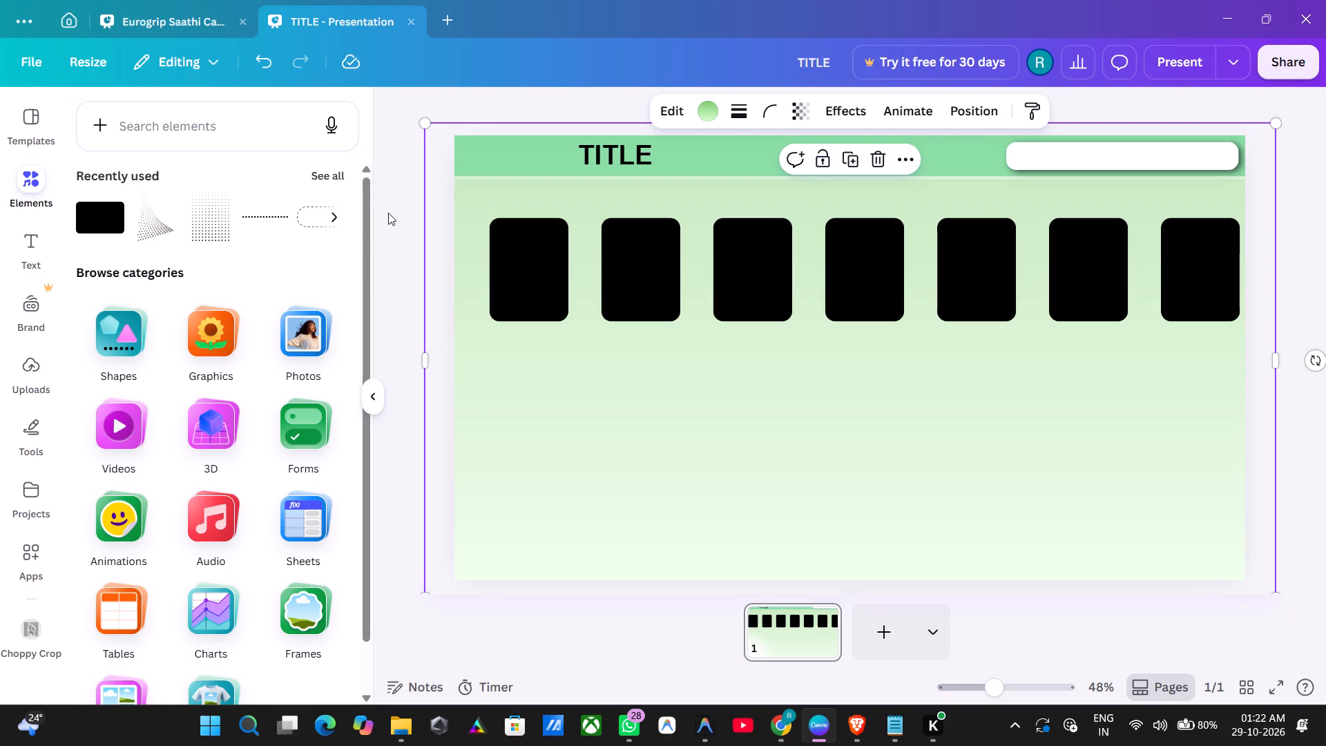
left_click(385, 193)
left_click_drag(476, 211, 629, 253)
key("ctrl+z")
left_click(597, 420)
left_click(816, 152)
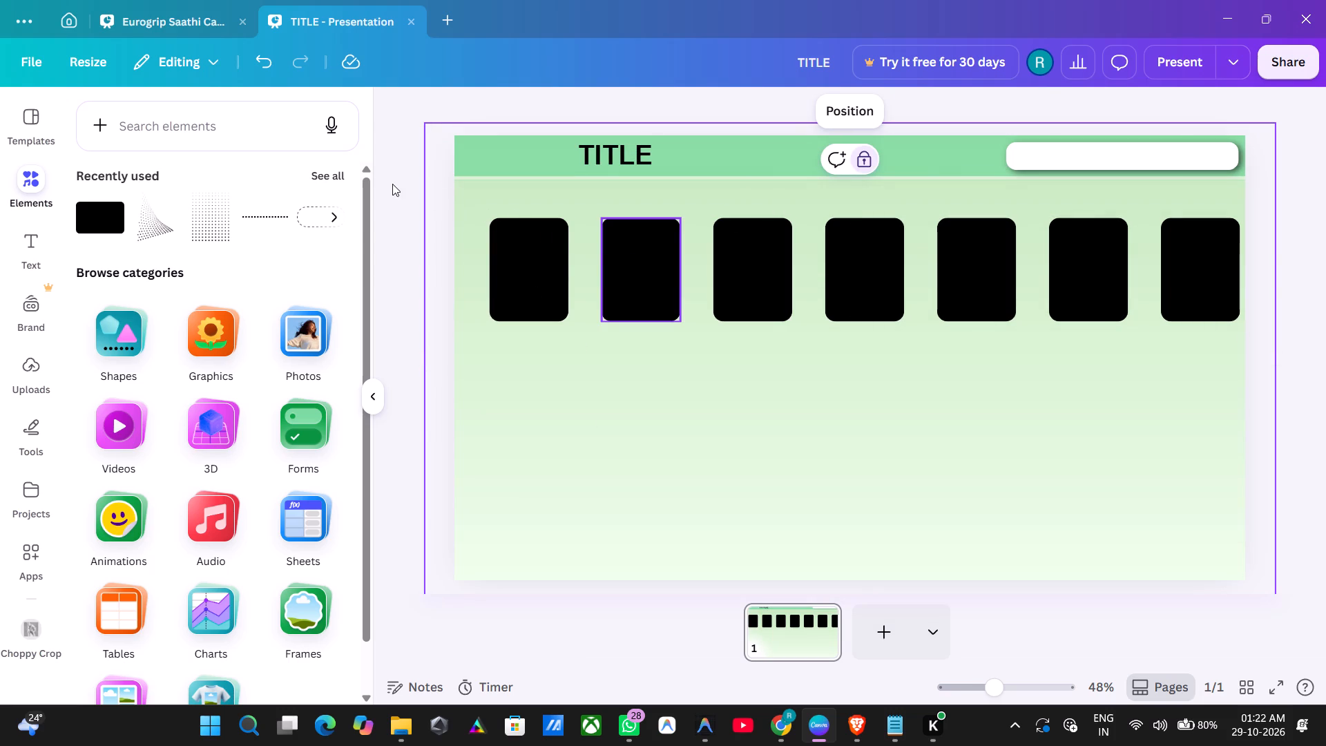
Select all seven black cards and group them.
left_click(392, 184)
left_click_drag(486, 210, 1137, 265)
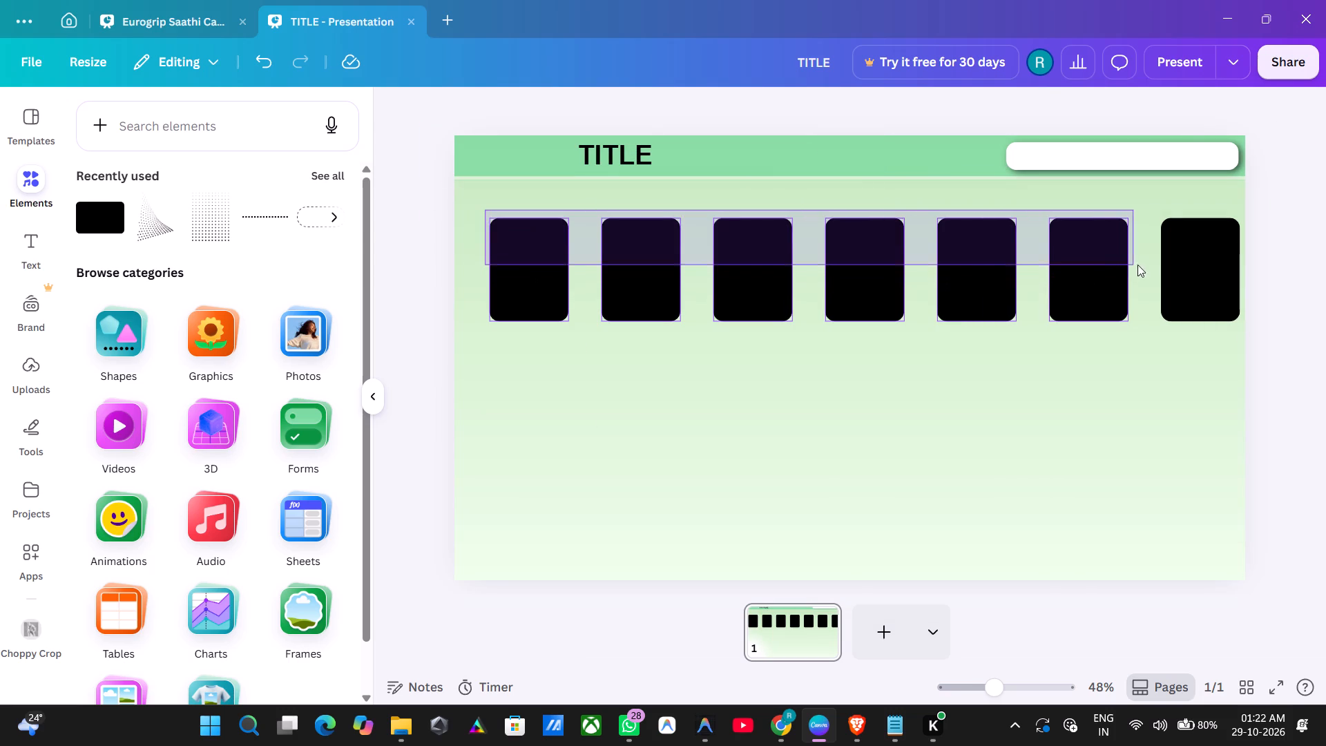
left_click_drag(1137, 265, 1204, 283)
left_click(804, 181)
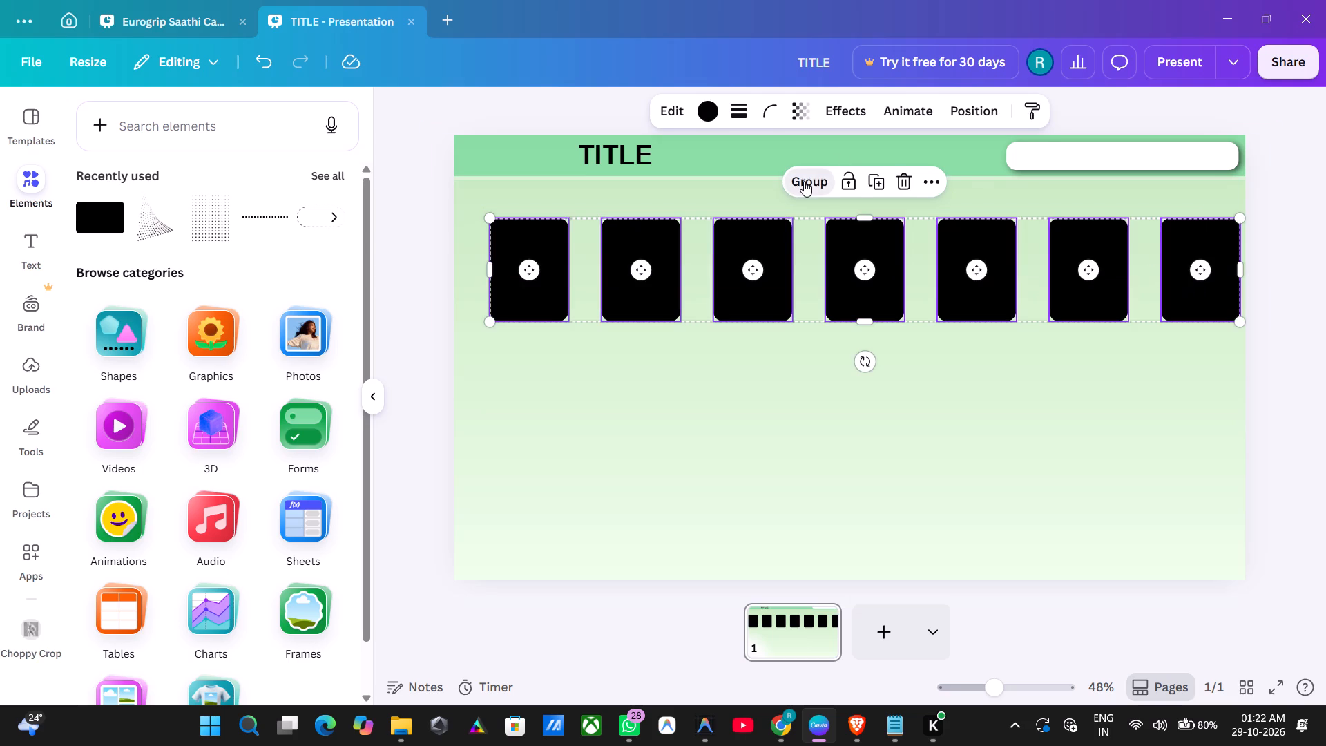
left_click(1205, 421)
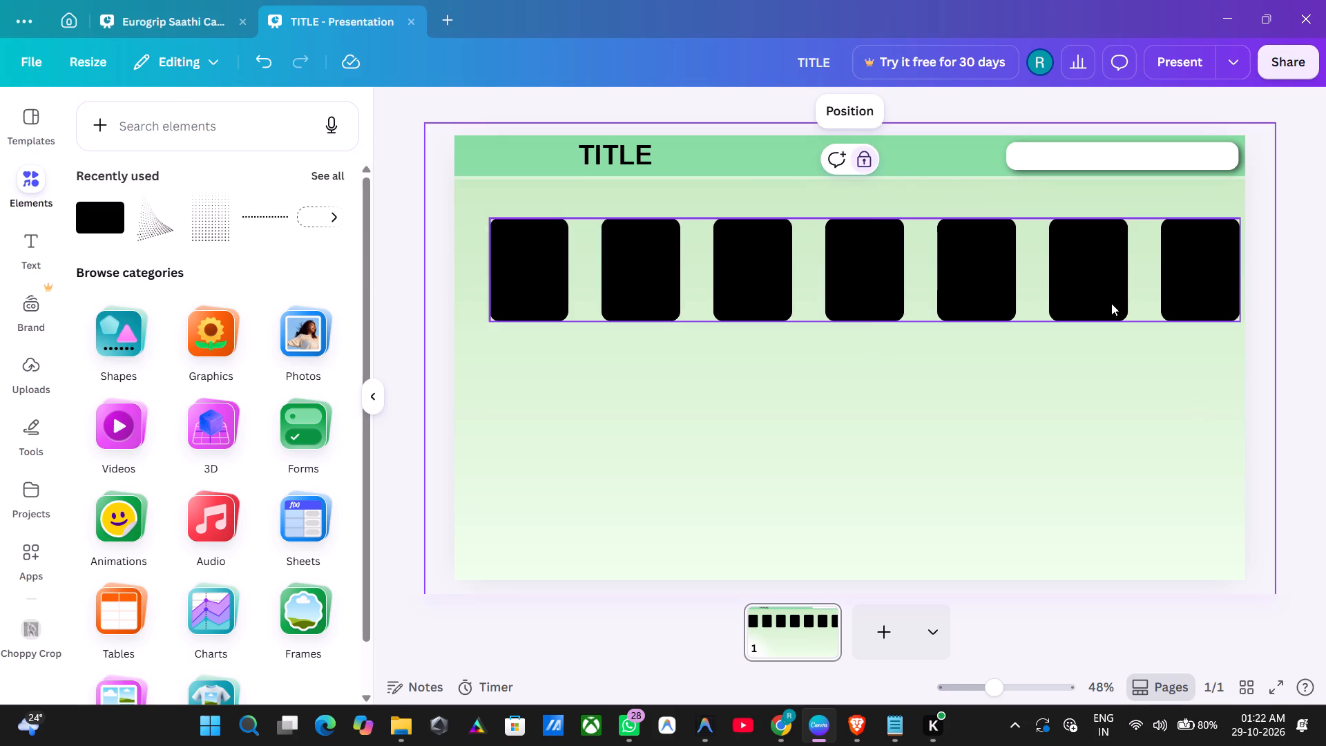
Nudge the card group left until it is centred horizontally on the slide.
left_click(1111, 303)
key("Left")
key("Left")
key("Left")
key("Left")
key("Left")
key("Left")
key("Left")
key("Left")
key("Left")
key("Left")
key("Left")
key("Left")
key("Left")
key("Left")
key("Left")
key("Left")
key("Left")
key("Left")
key("Left")
key("Left")
key("Left")
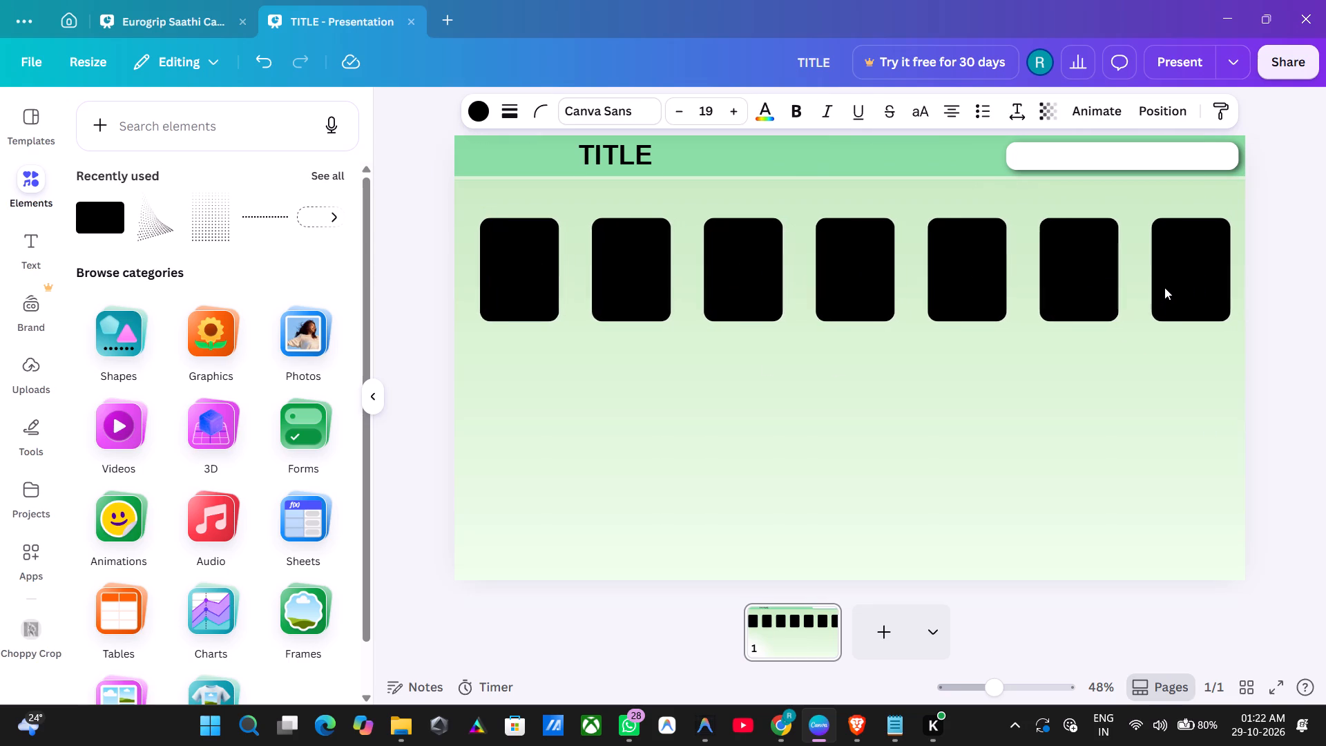
key("Left")
key("Left")
key("Left")
key("Left")
key("Left")
key("Left")
key("Left")
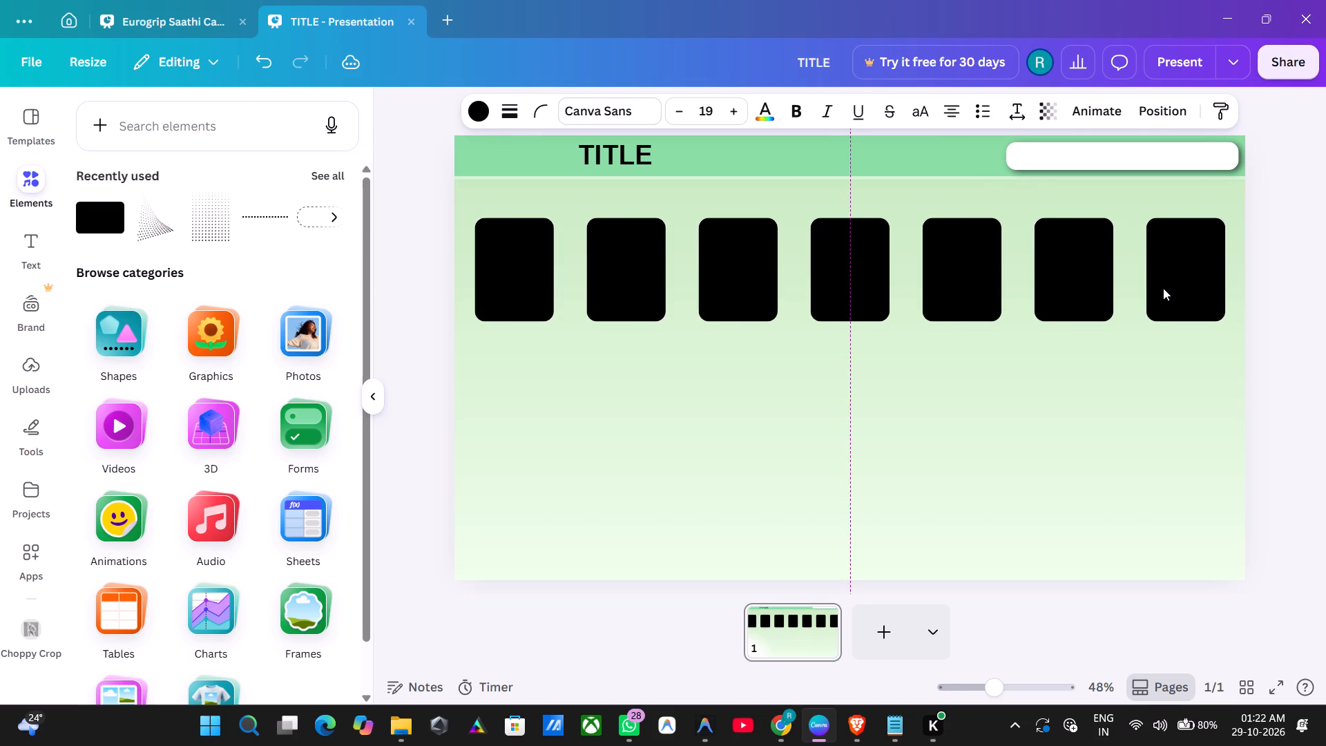
key("Left")
key("Left")
key("Right")
key("Right")
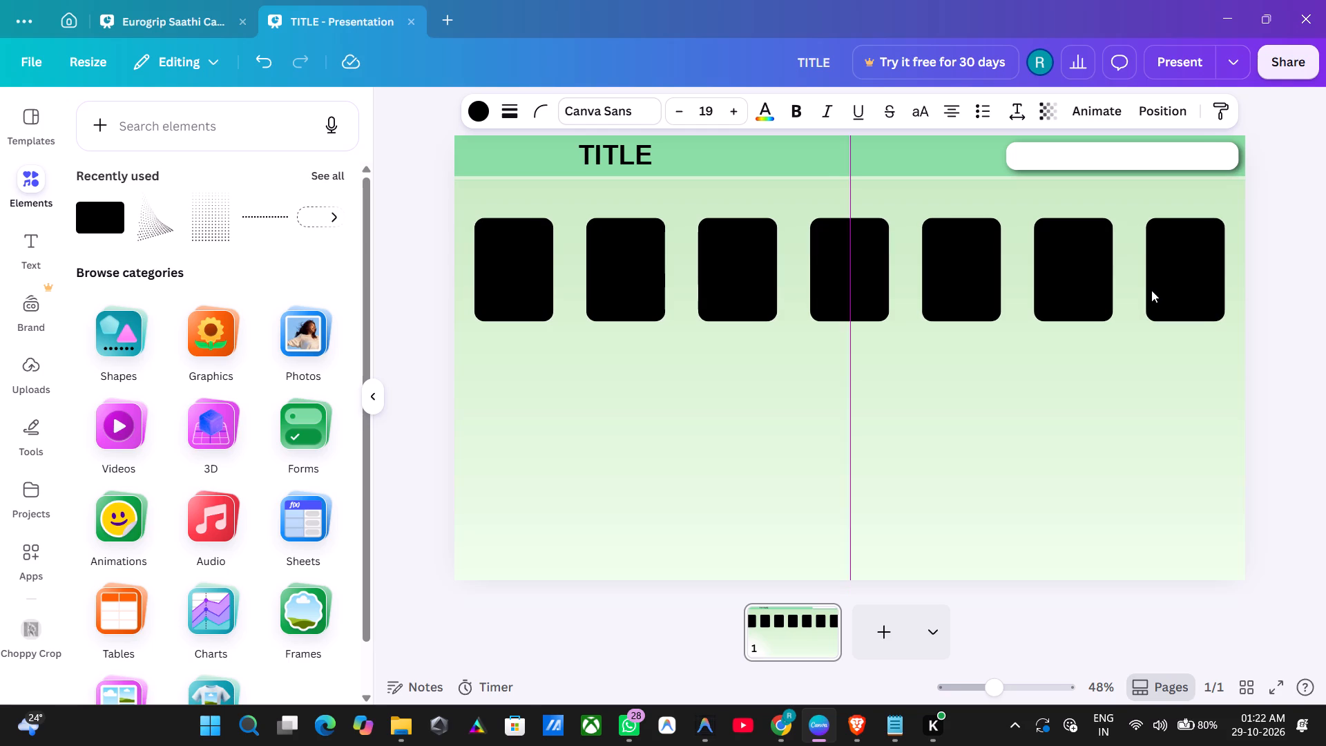
left_click(1325, 283)
Ungroup the centred row into seven separate cards and clear the selection.
left_click(1087, 287)
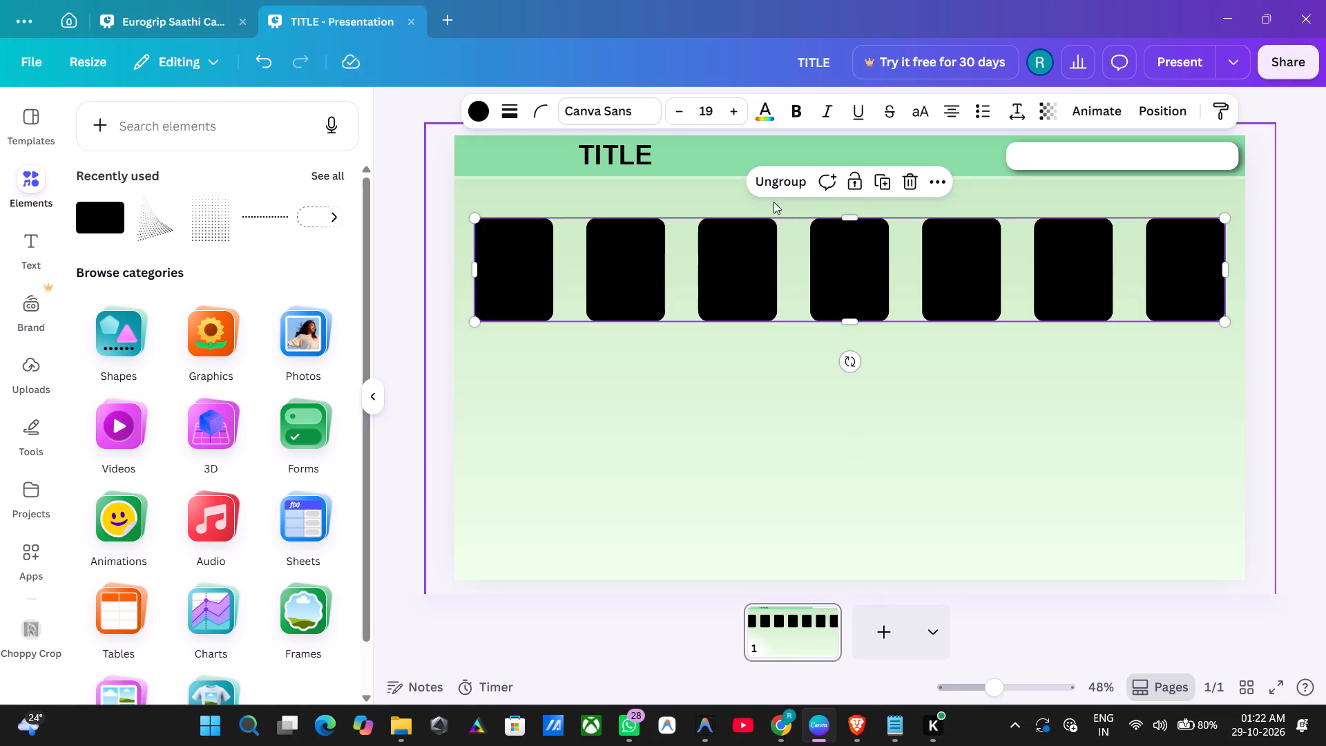
left_click(773, 189)
left_click(1275, 224)
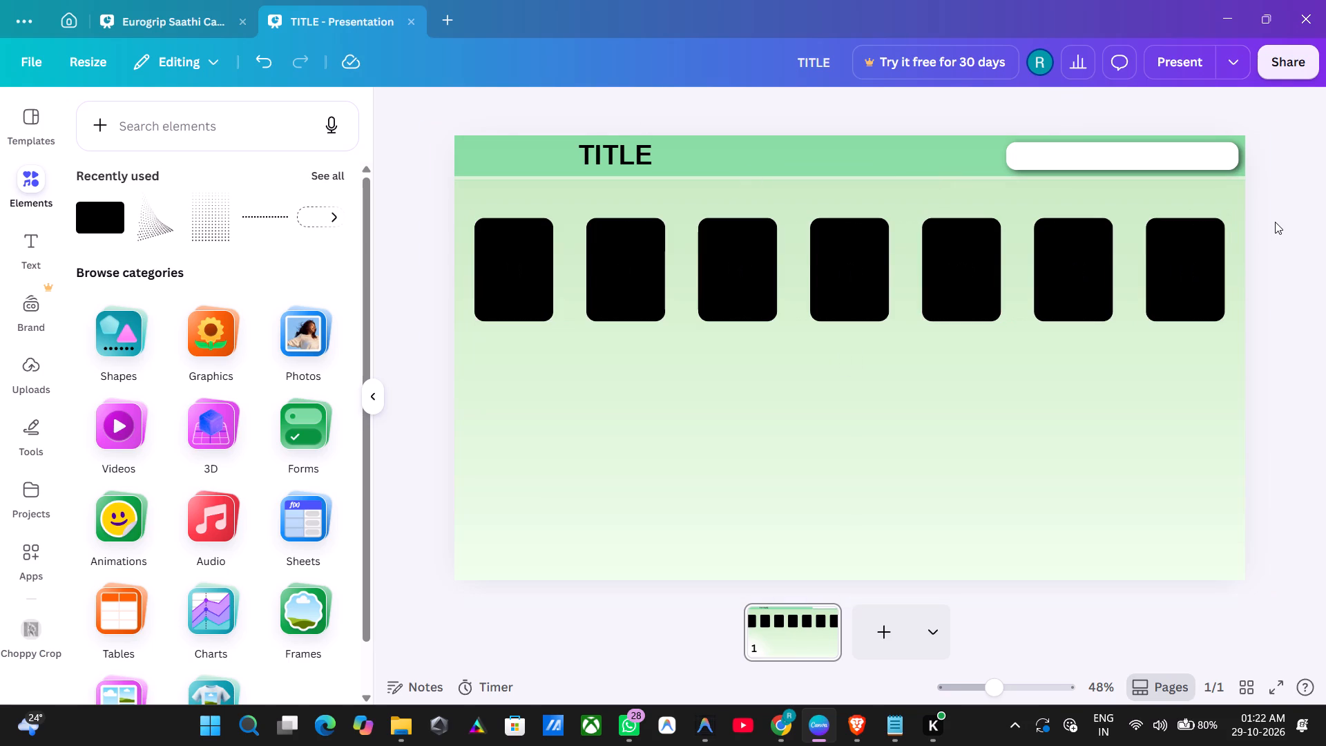
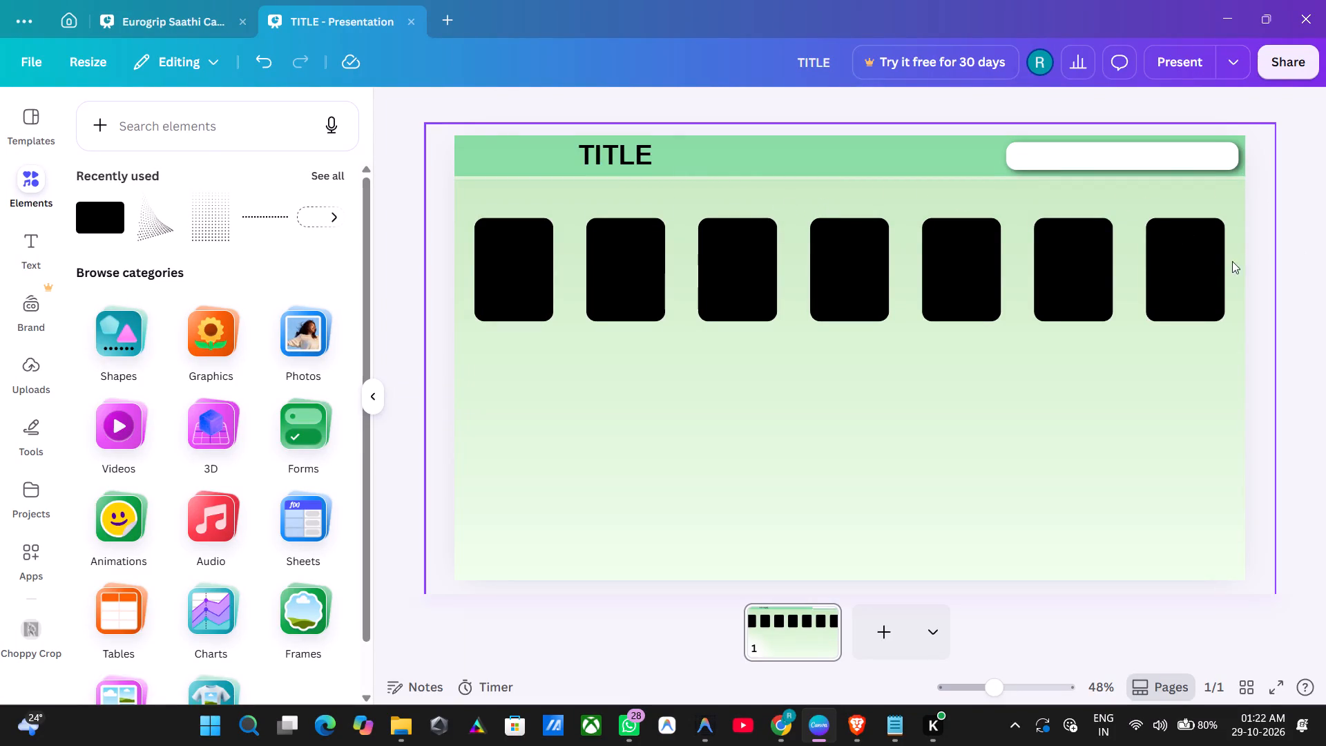
Recolour the first card in the row from black to white and clear the selection.
left_click(530, 294)
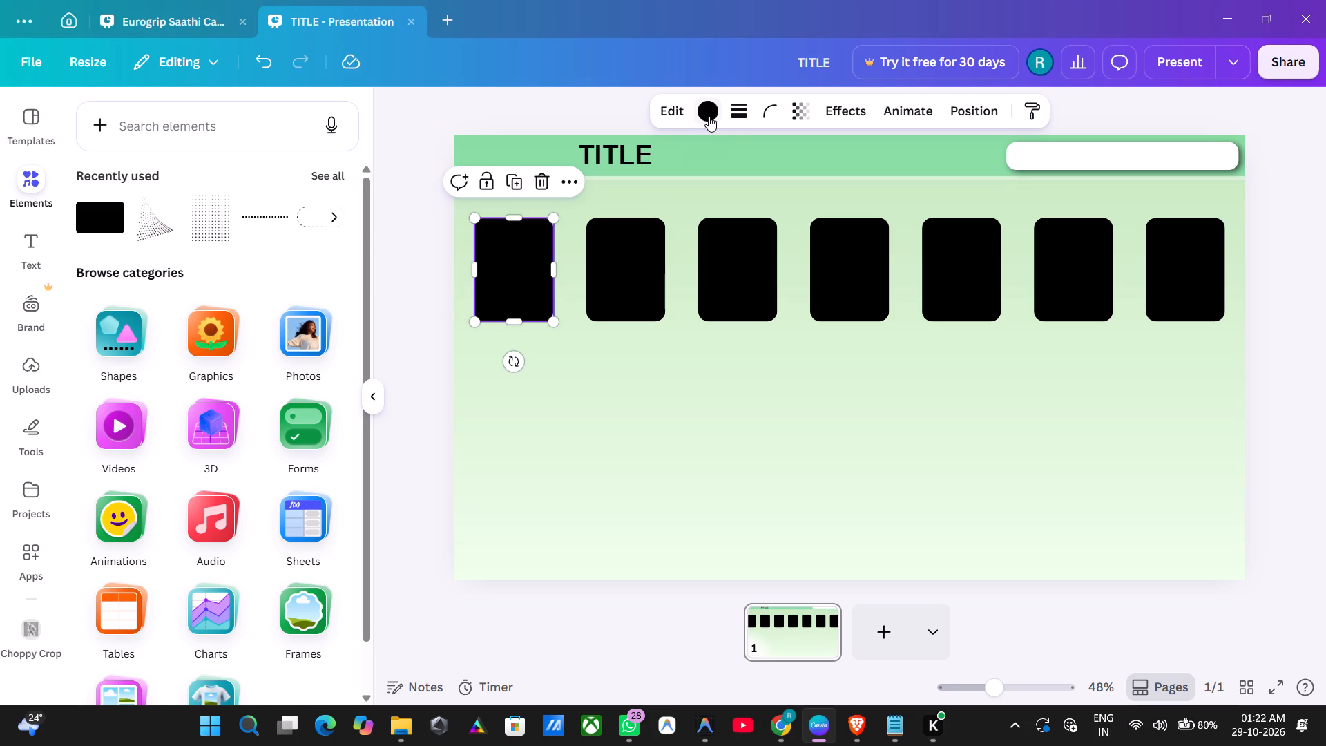
left_click(709, 116)
left_click(258, 238)
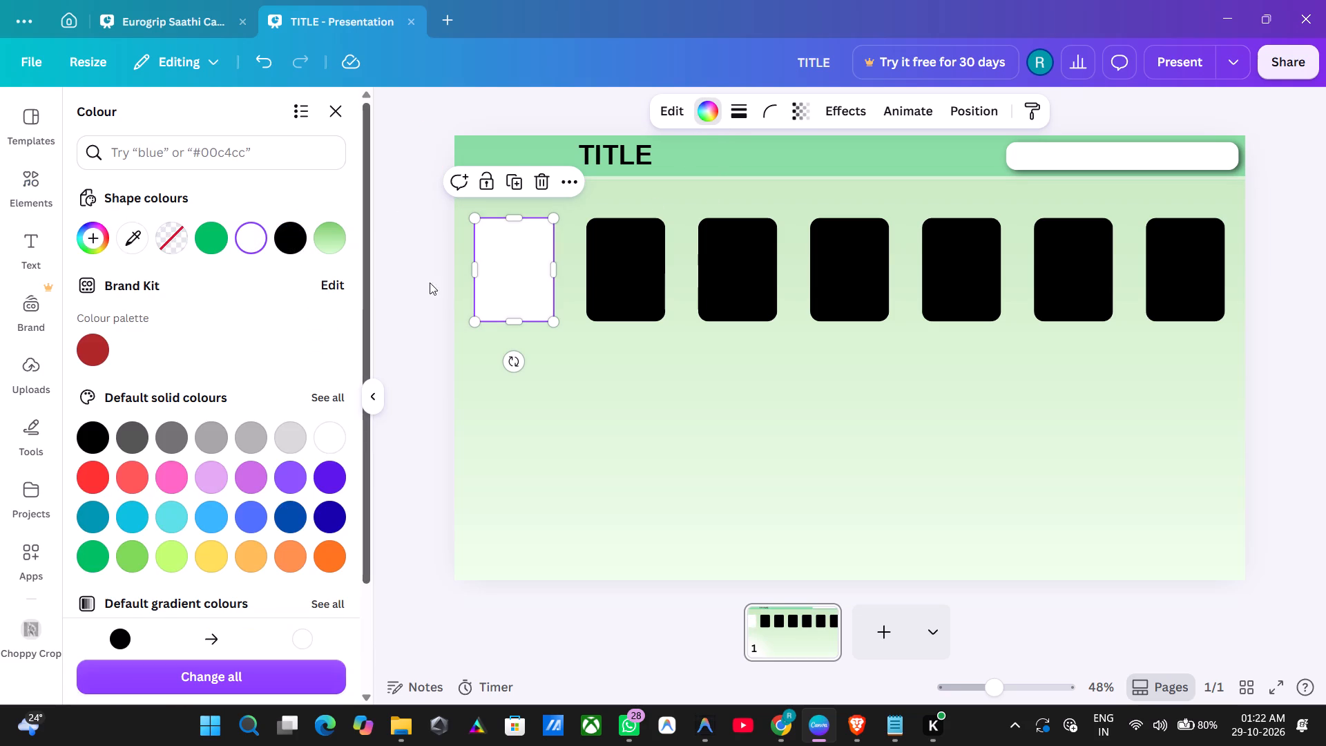
left_click(406, 239)
left_click(394, 236)
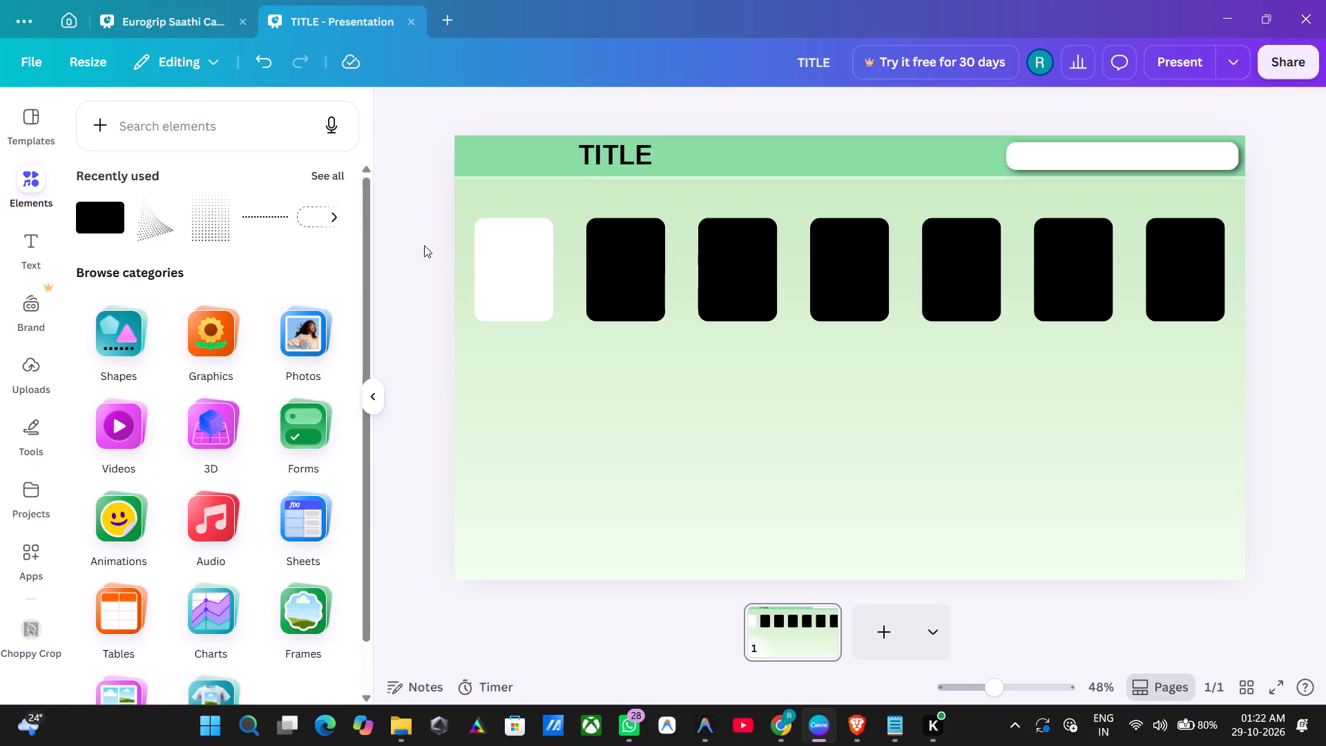
Apply a Drop shadow effect to the white first card with transparency 70, blur 11 and offset 17.
left_click(536, 258)
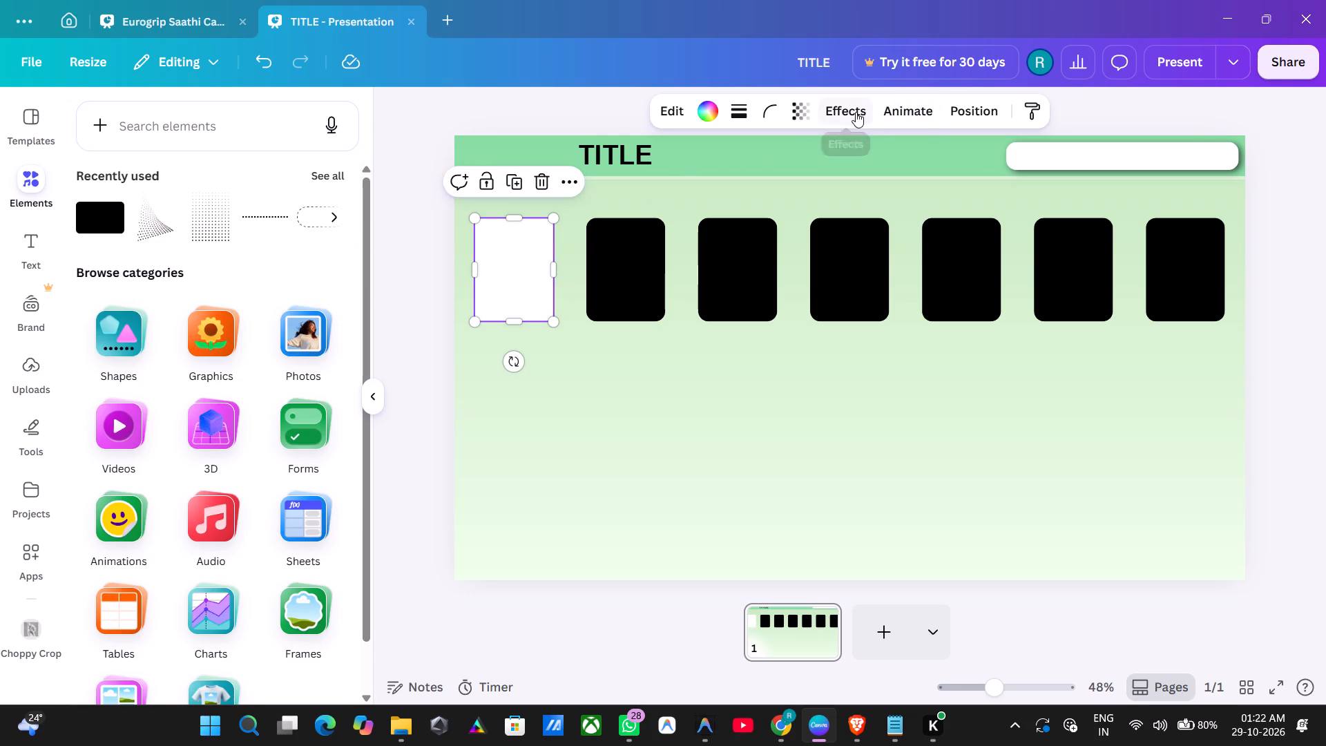
left_click(856, 112)
left_click(213, 209)
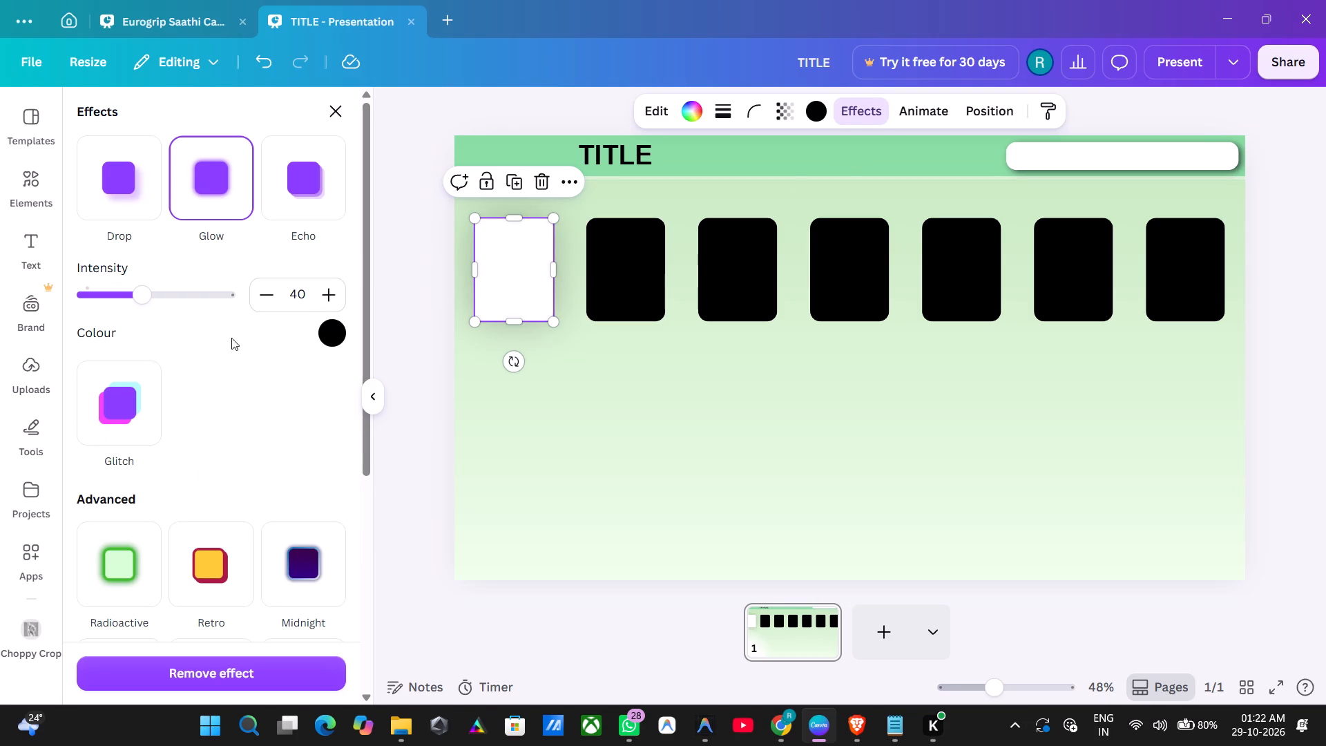
left_click(145, 208)
left_click_drag(133, 475, 211, 475)
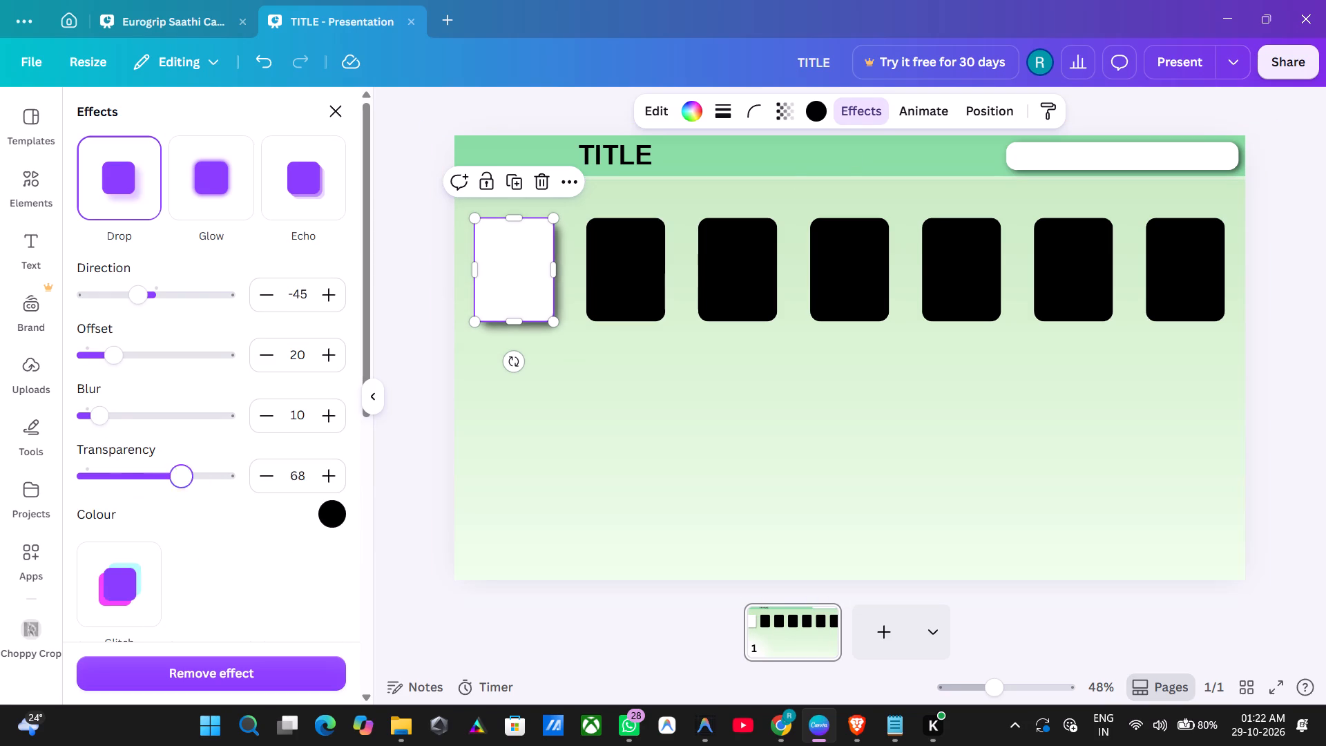
left_click_drag(211, 475, 184, 475)
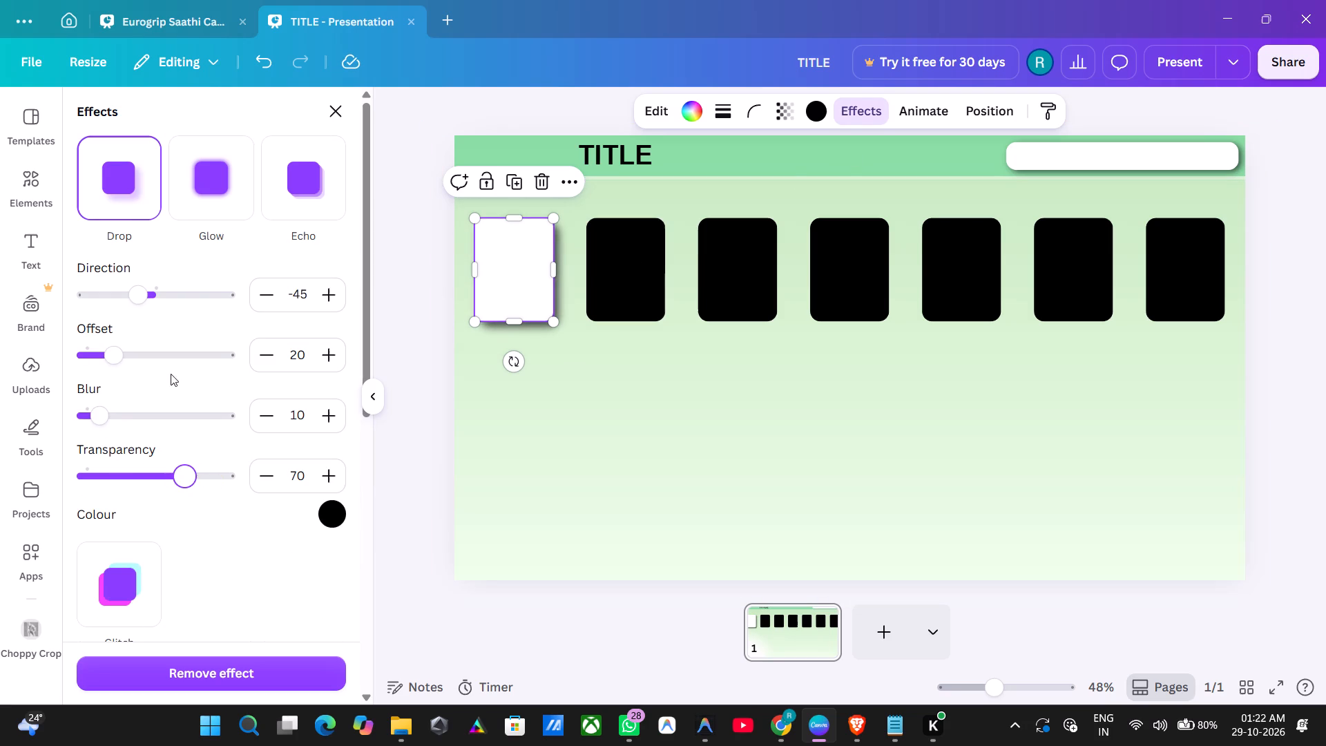
left_click_drag(105, 412, 99, 419)
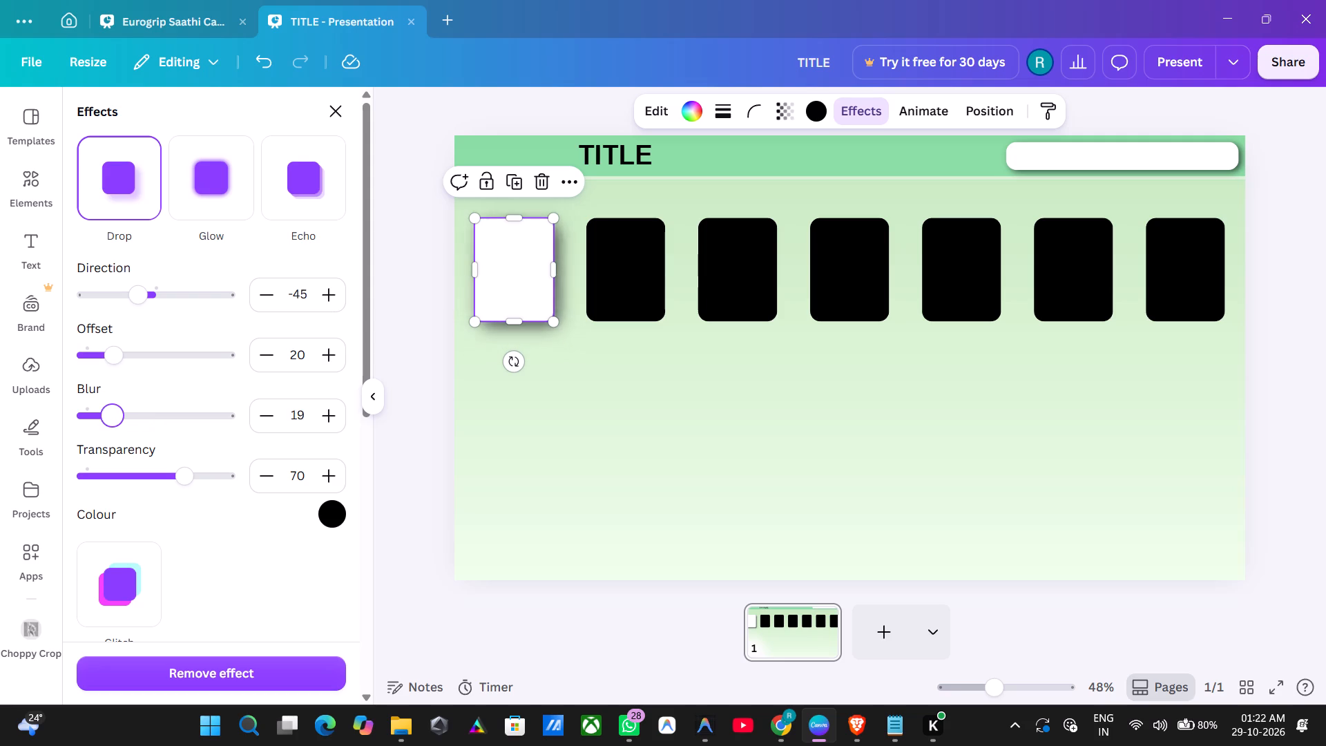
left_click_drag(99, 419, 100, 419)
left_click_drag(113, 358, 83, 370)
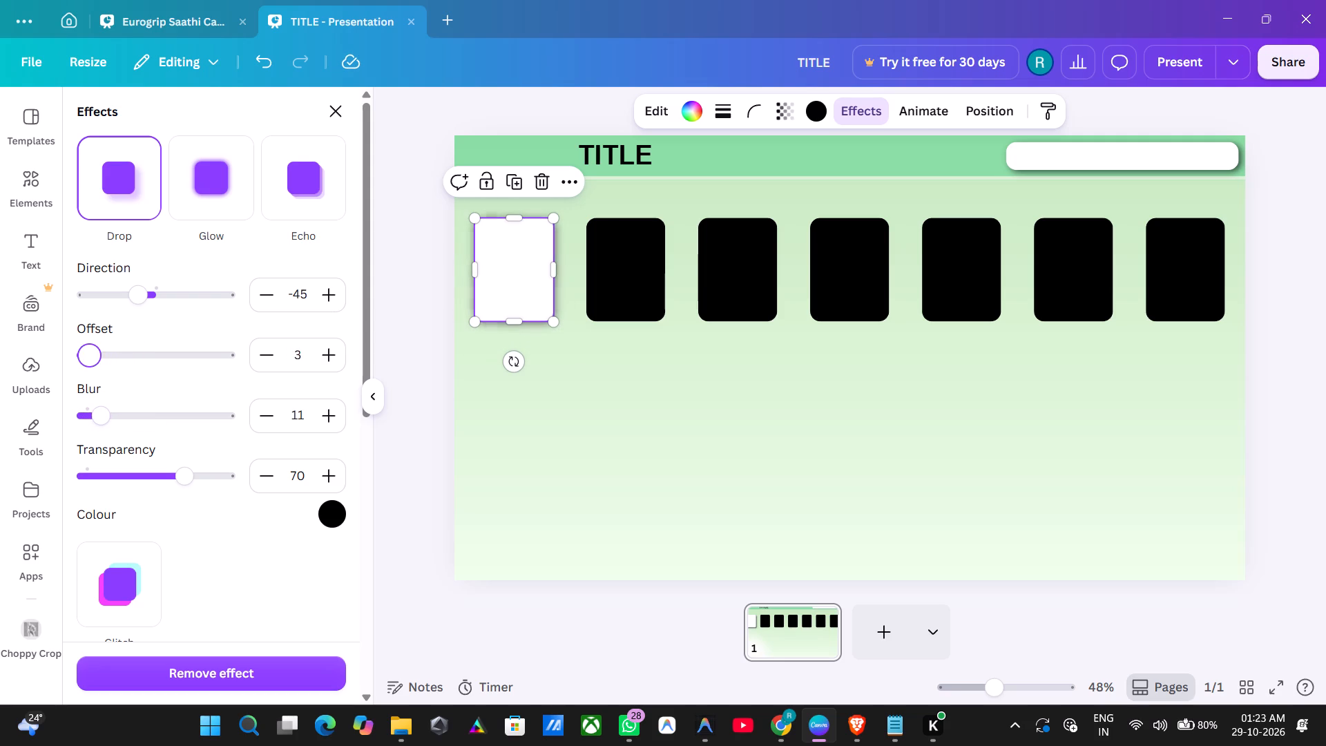
left_click_drag(83, 370, 108, 374)
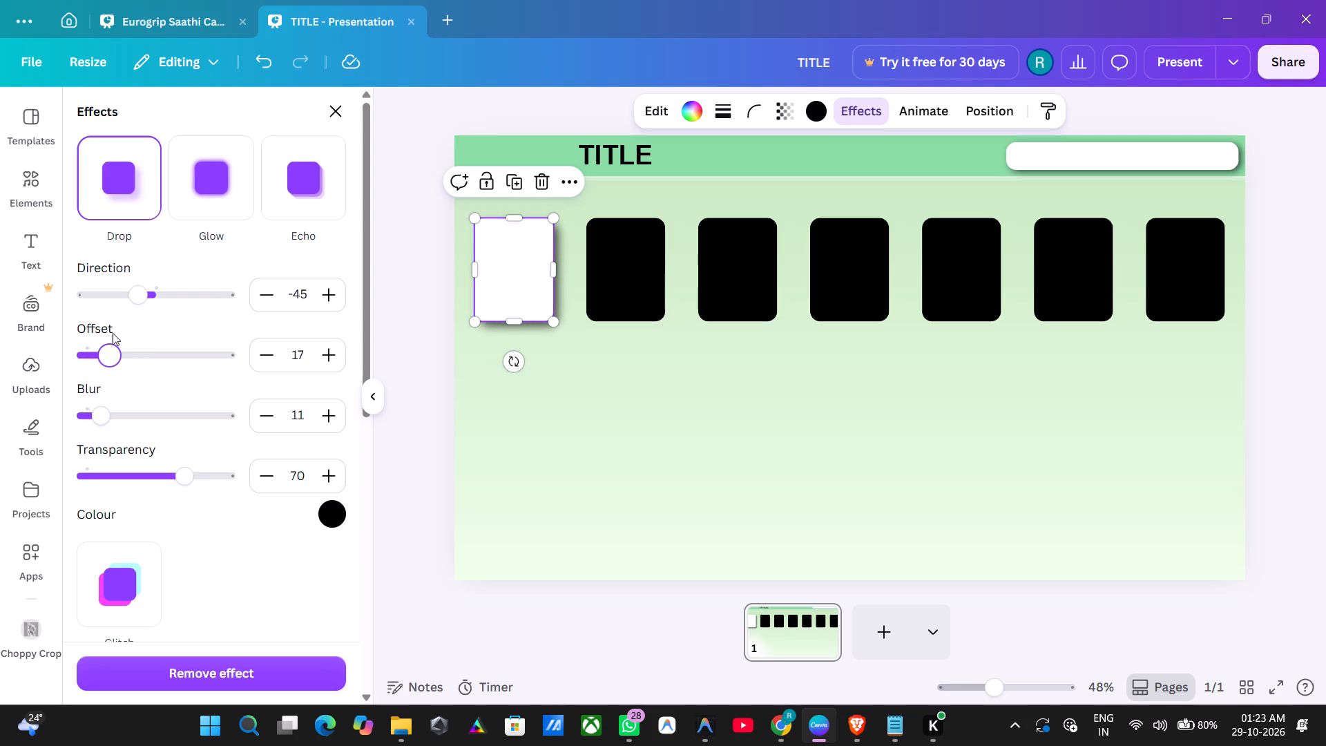
Refine the first card's drop shadow to direction about -15, offset 16 and blur 13, and deselect the card.
left_click_drag(140, 301, 147, 305)
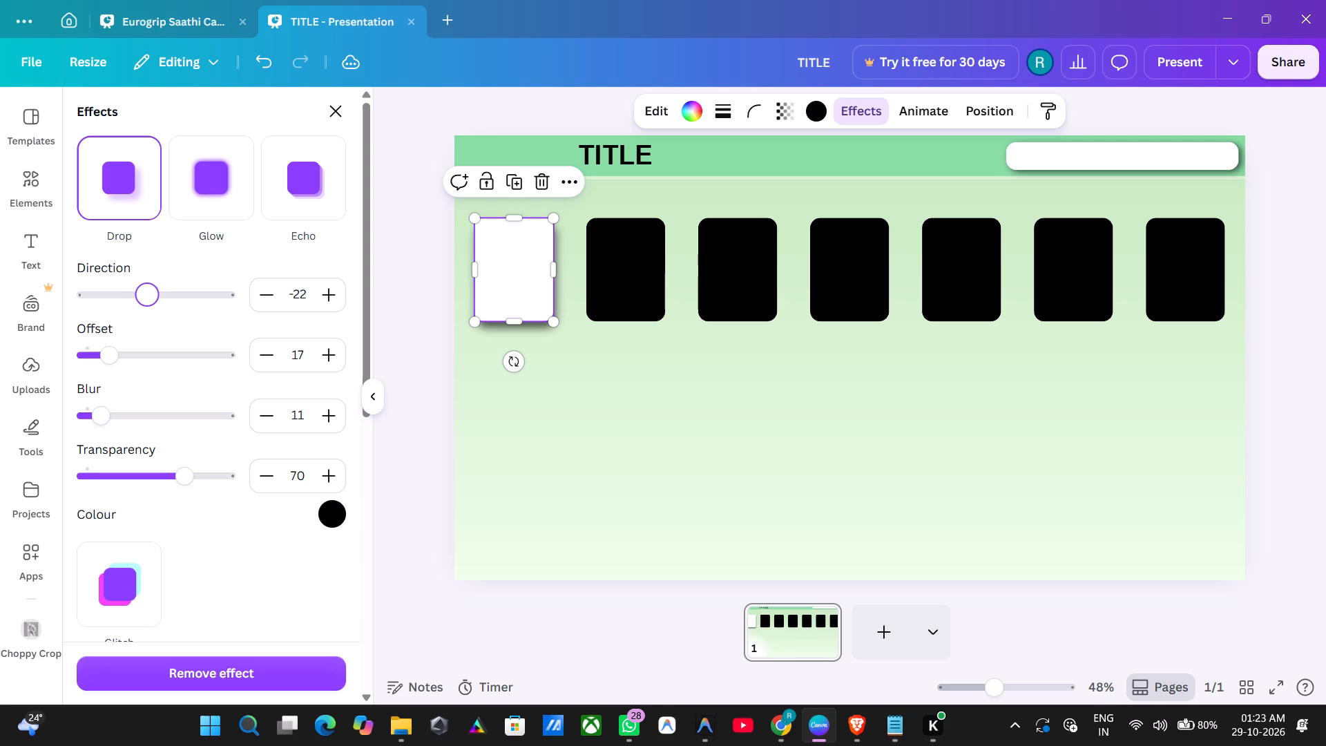
left_click_drag(147, 305, 151, 308)
left_click_drag(119, 363, 128, 359)
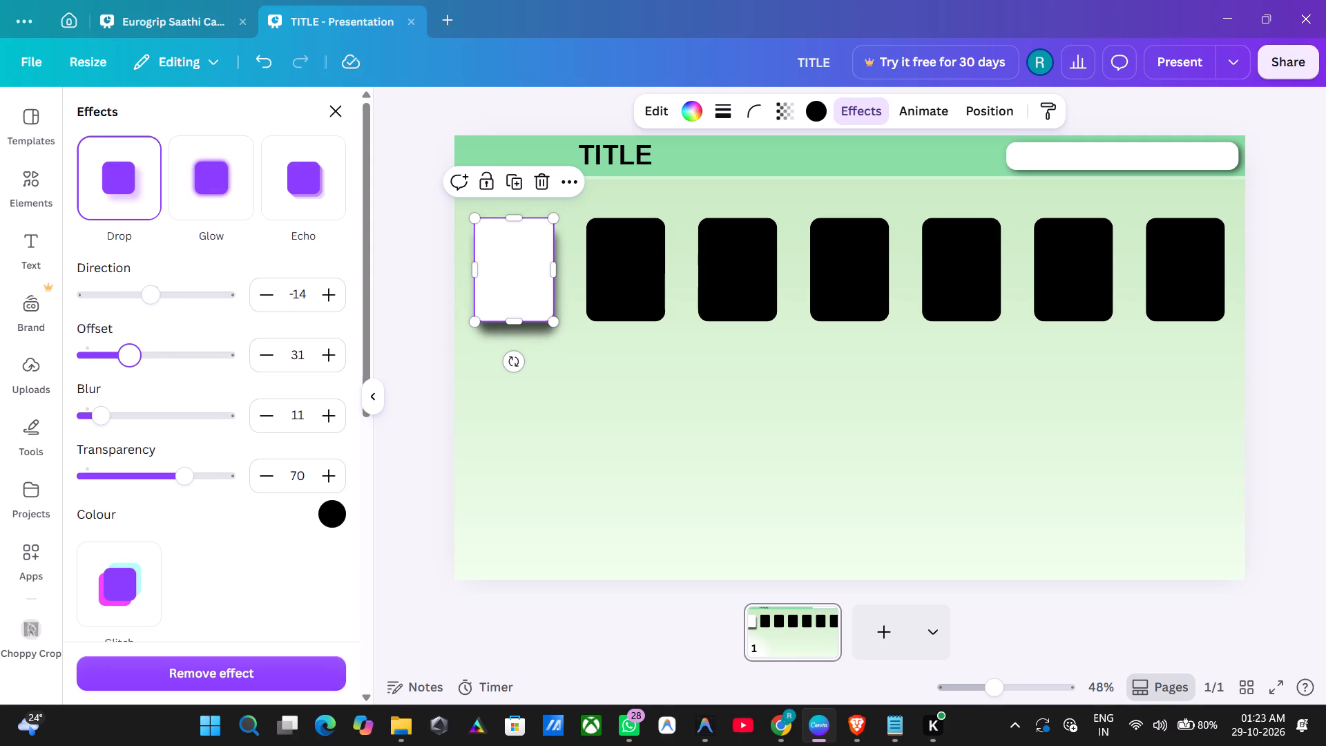
left_click_drag(128, 359, 107, 354)
left_click_drag(104, 417, 112, 412)
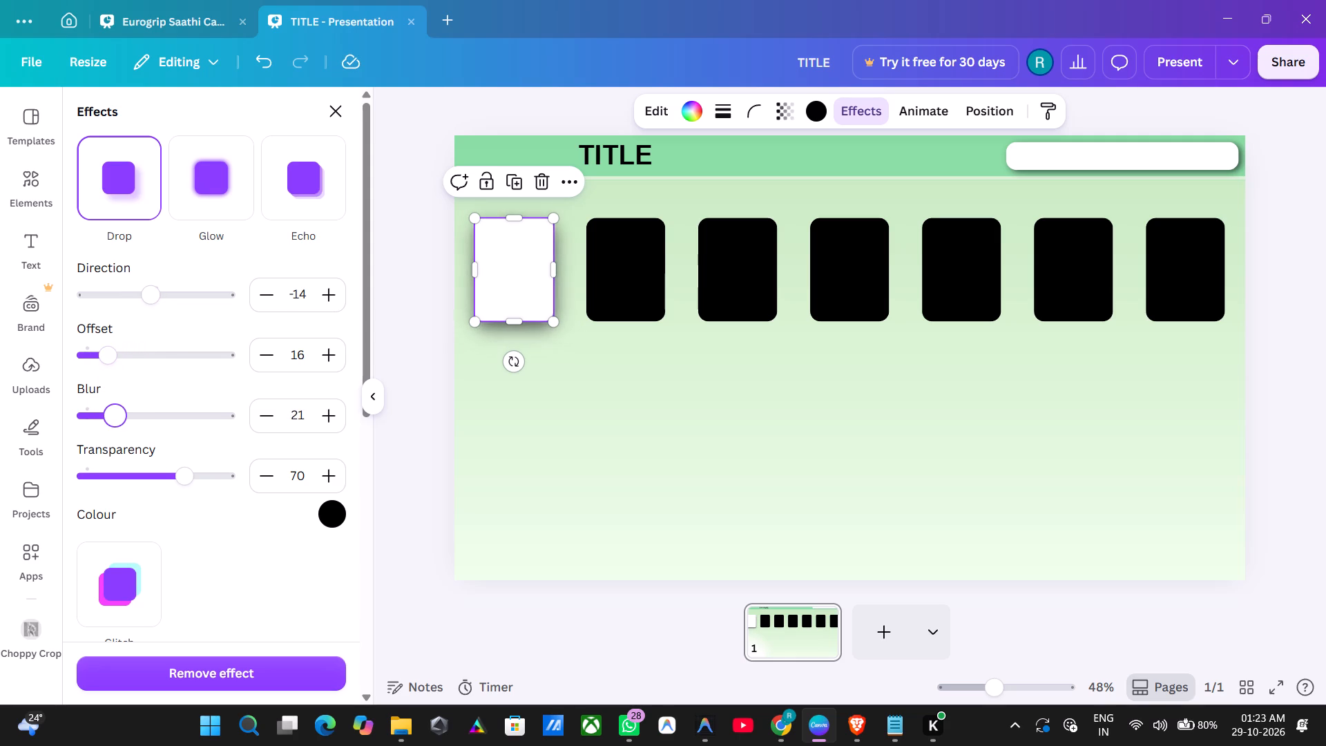
left_click_drag(112, 412, 97, 406)
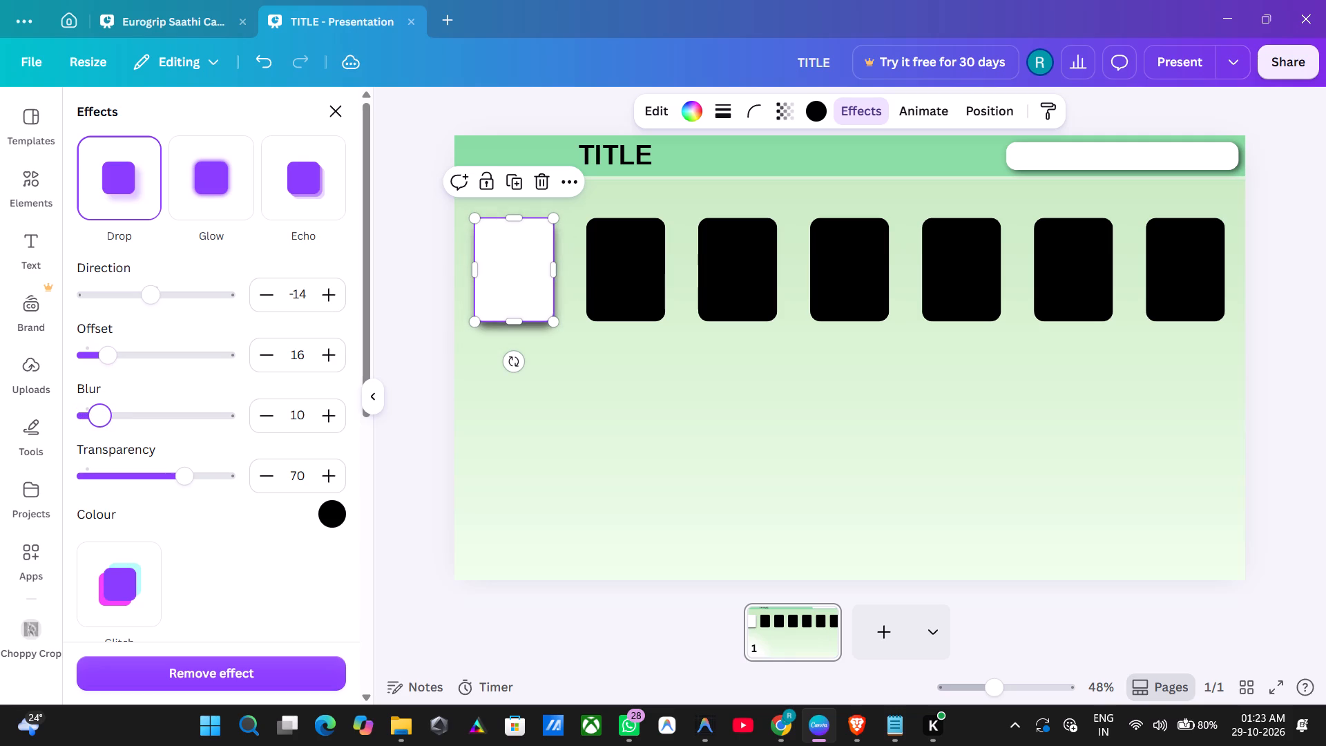
left_click_drag(97, 406, 102, 406)
left_click_drag(146, 303, 135, 303)
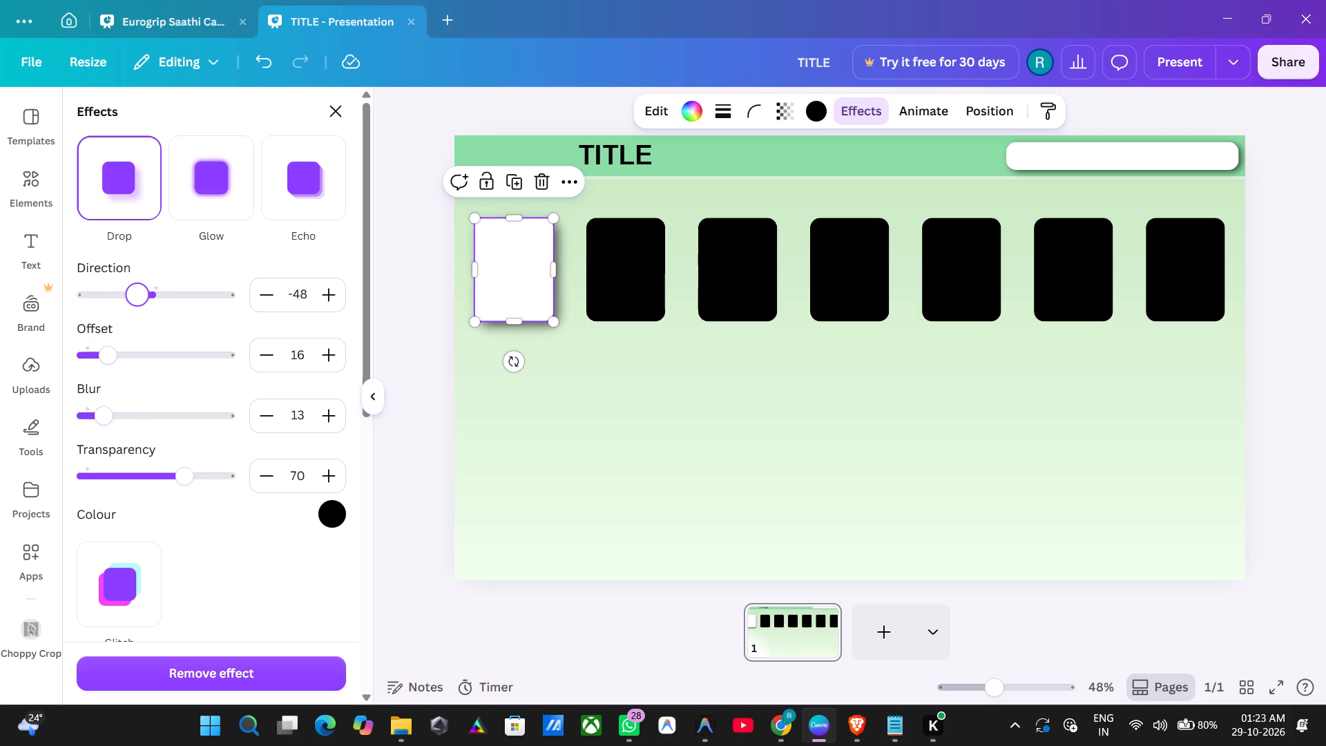
left_click_drag(135, 303, 150, 312)
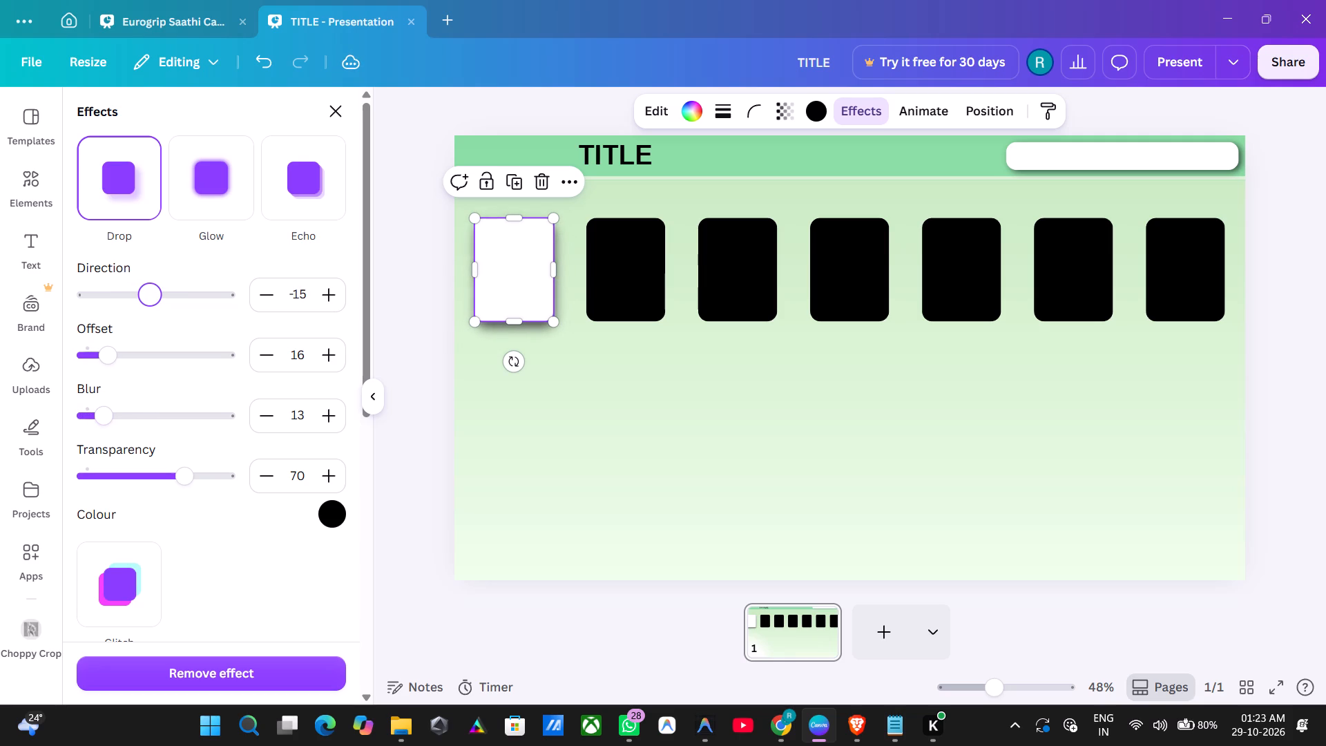
left_click_drag(150, 312, 151, 312)
left_click(570, 455)
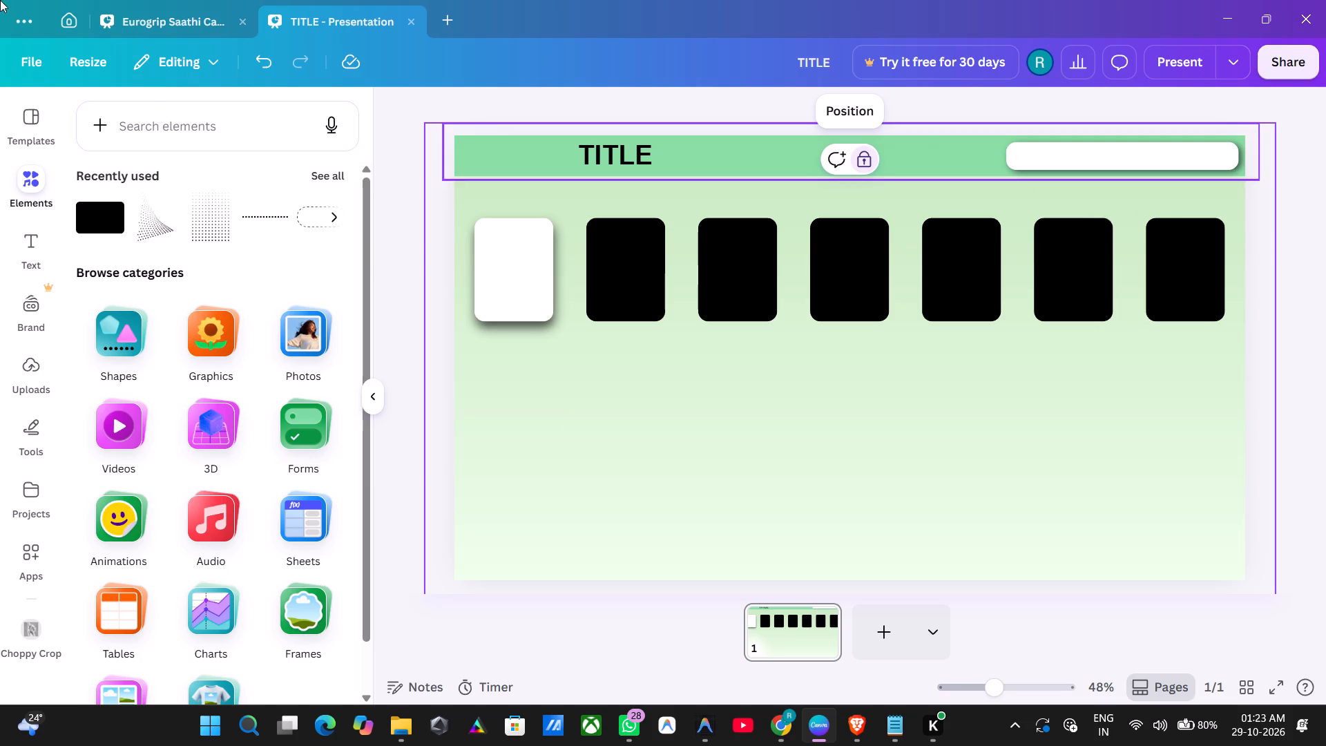
left_click(412, 107)
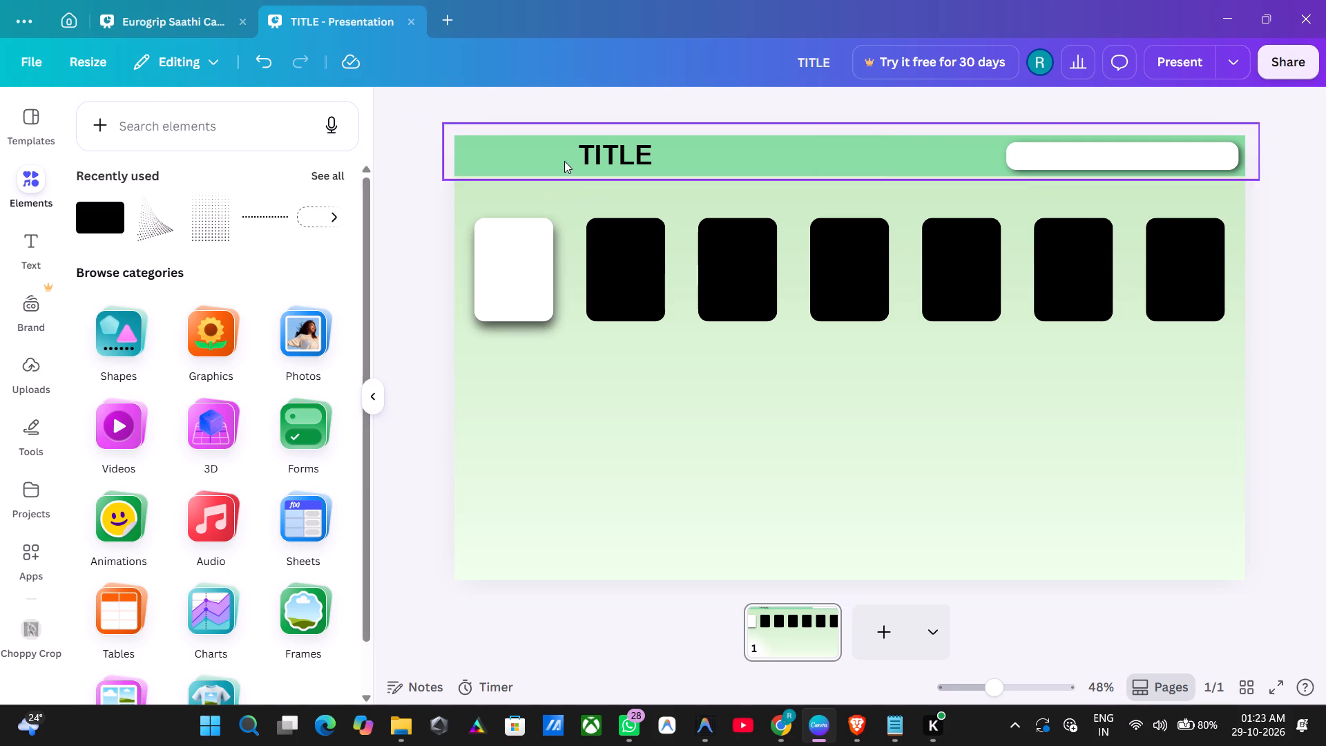
Copy the first card's white shadowed style onto the six remaining black cards, one after another, and clear the selection.
left_click(501, 291)
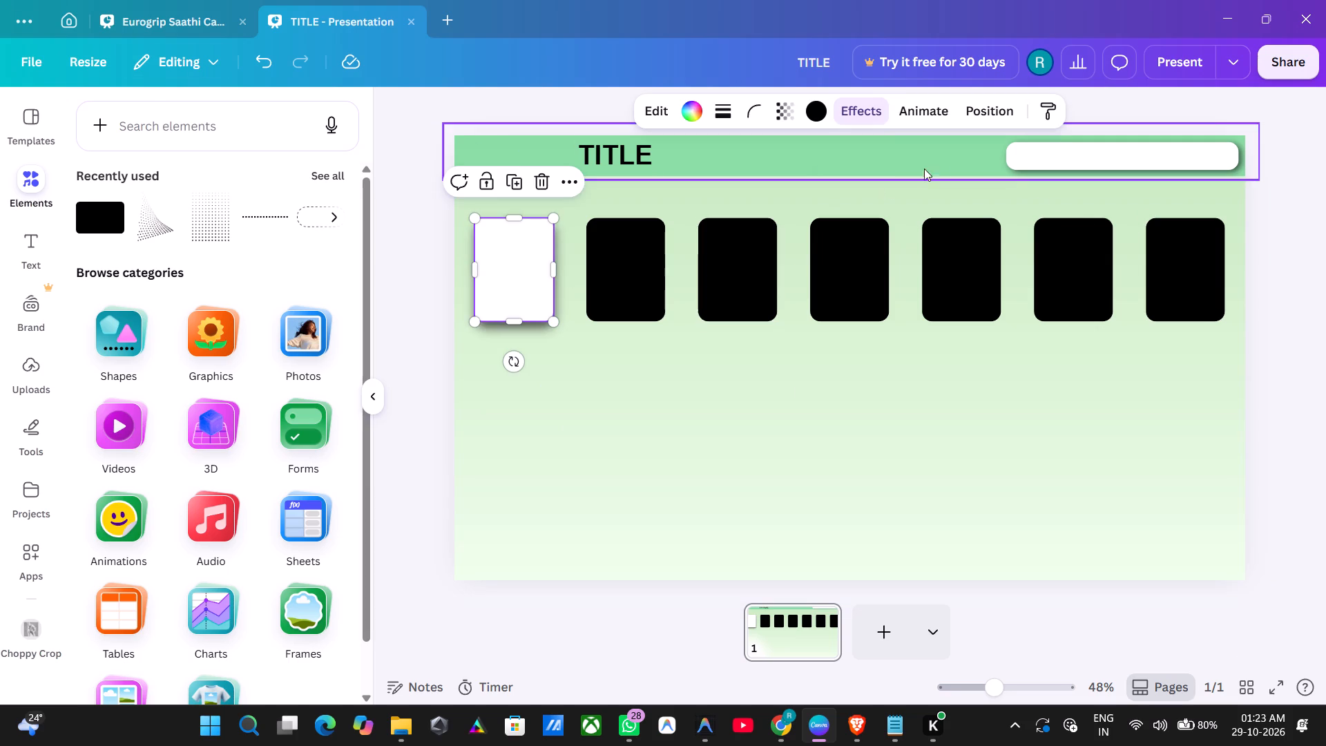
left_click(1038, 117)
left_click(623, 271)
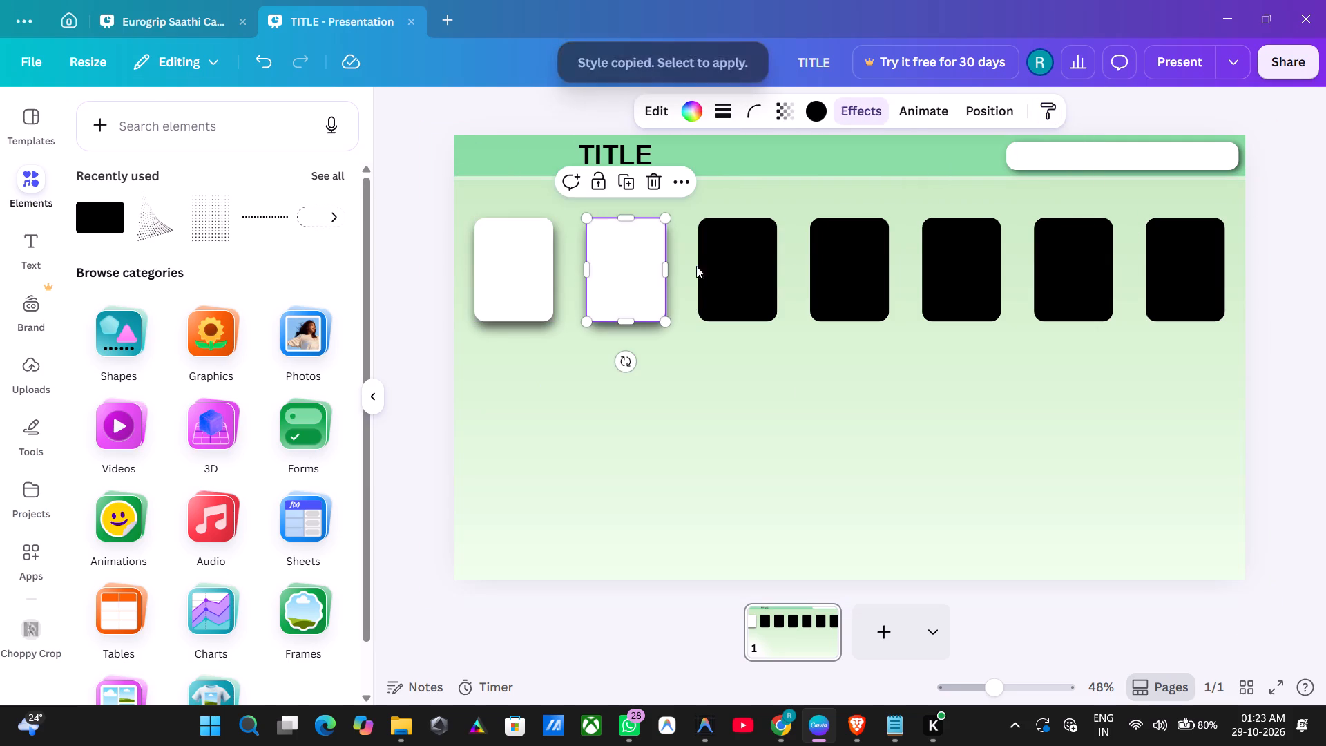
left_click(1055, 113)
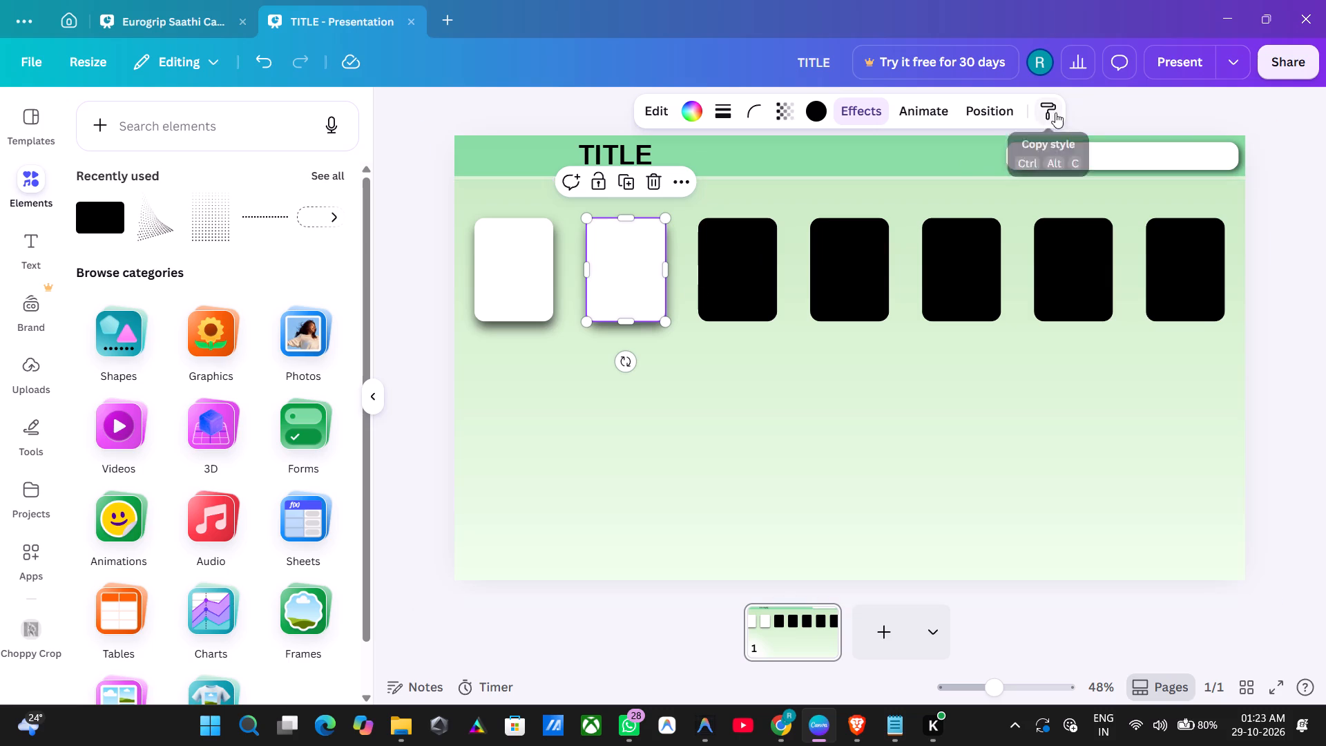
left_click(751, 258)
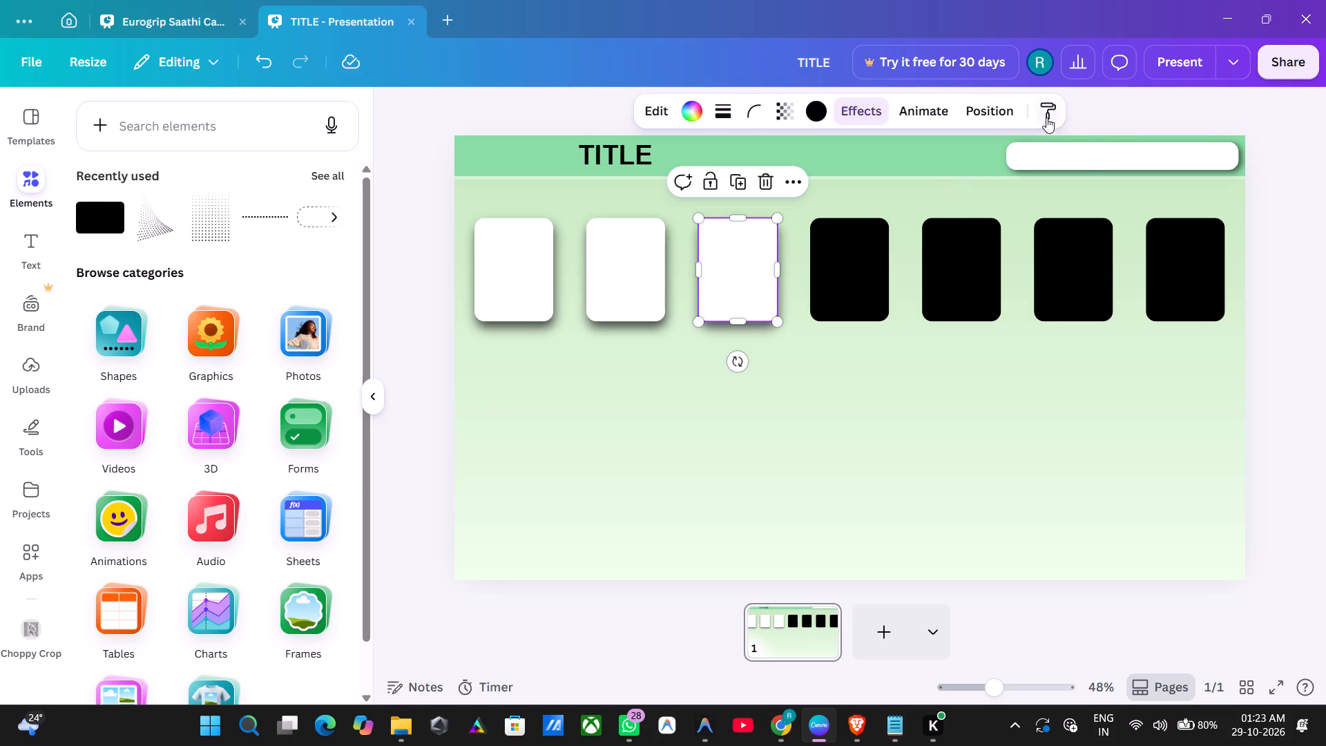
left_click(1047, 117)
left_click(847, 283)
left_click(1047, 121)
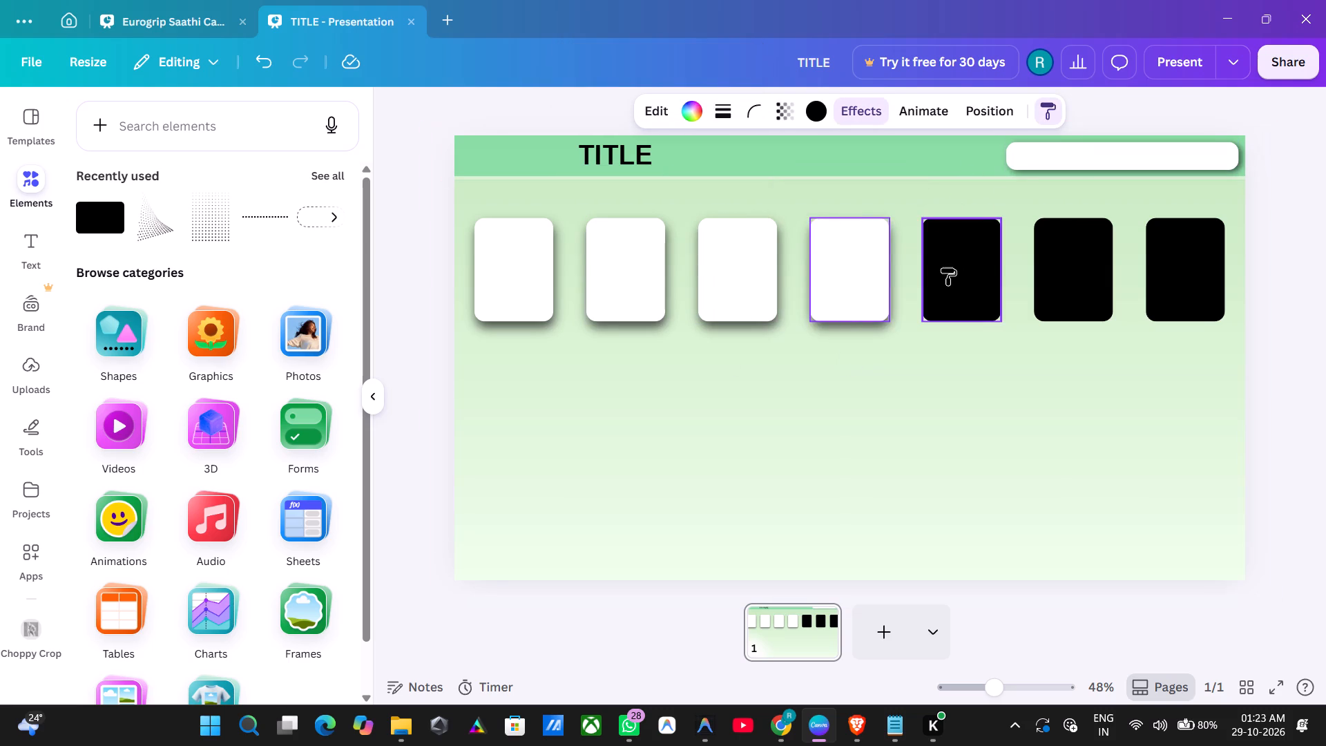
left_click(945, 270)
left_click(1049, 106)
left_click(1081, 258)
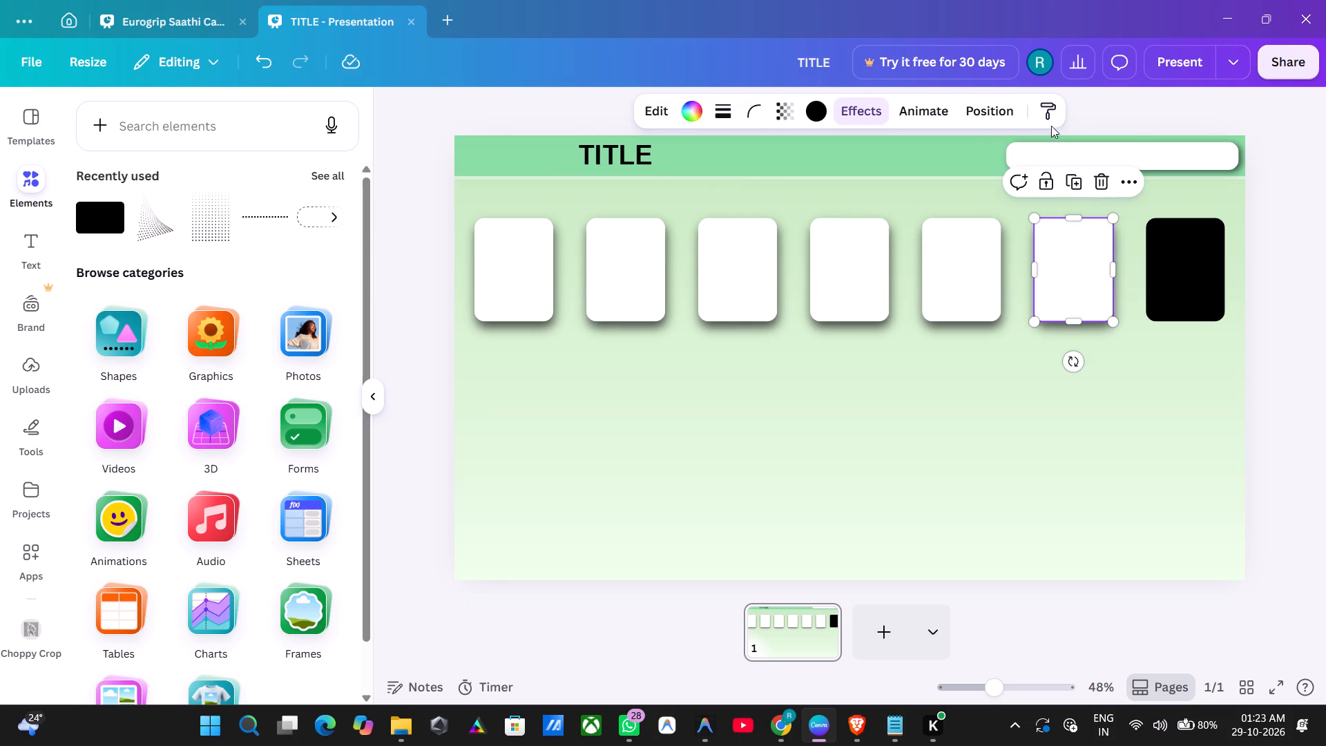
left_click(1050, 118)
left_click(1180, 274)
left_click(1285, 264)
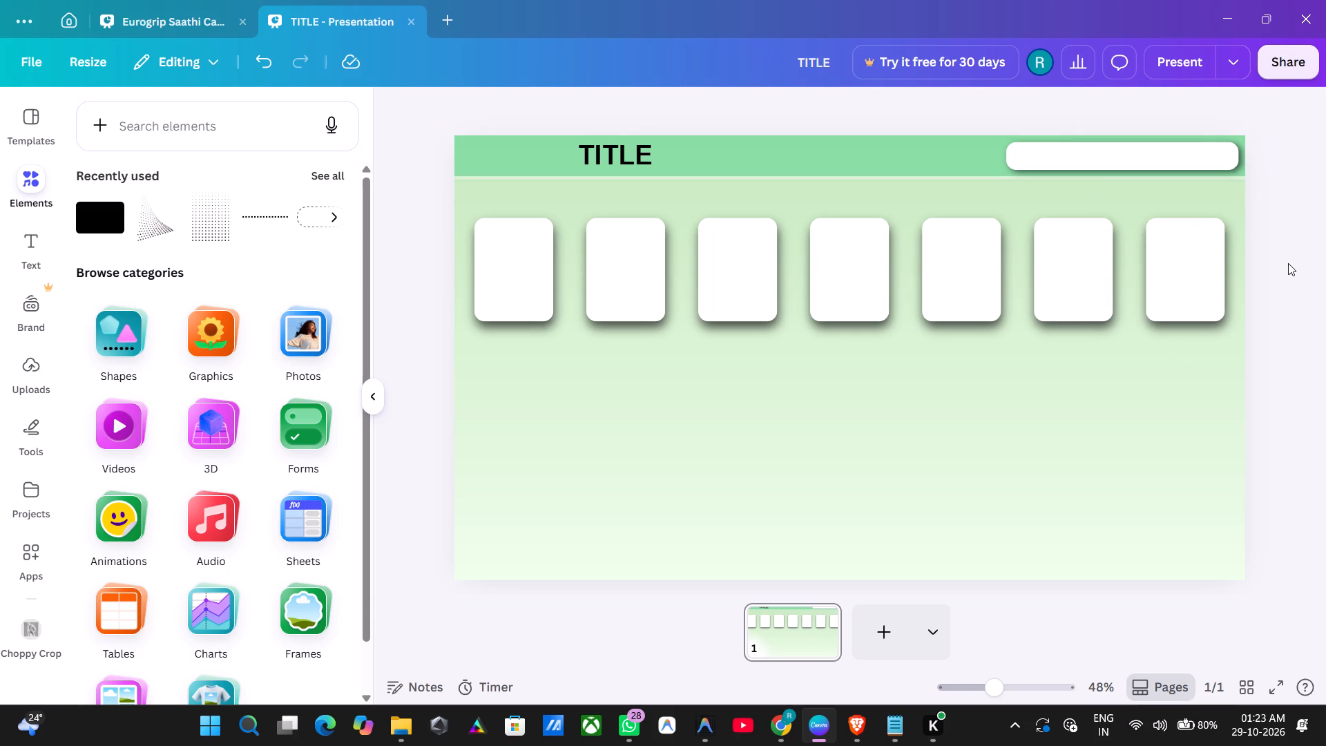
left_click(1288, 263)
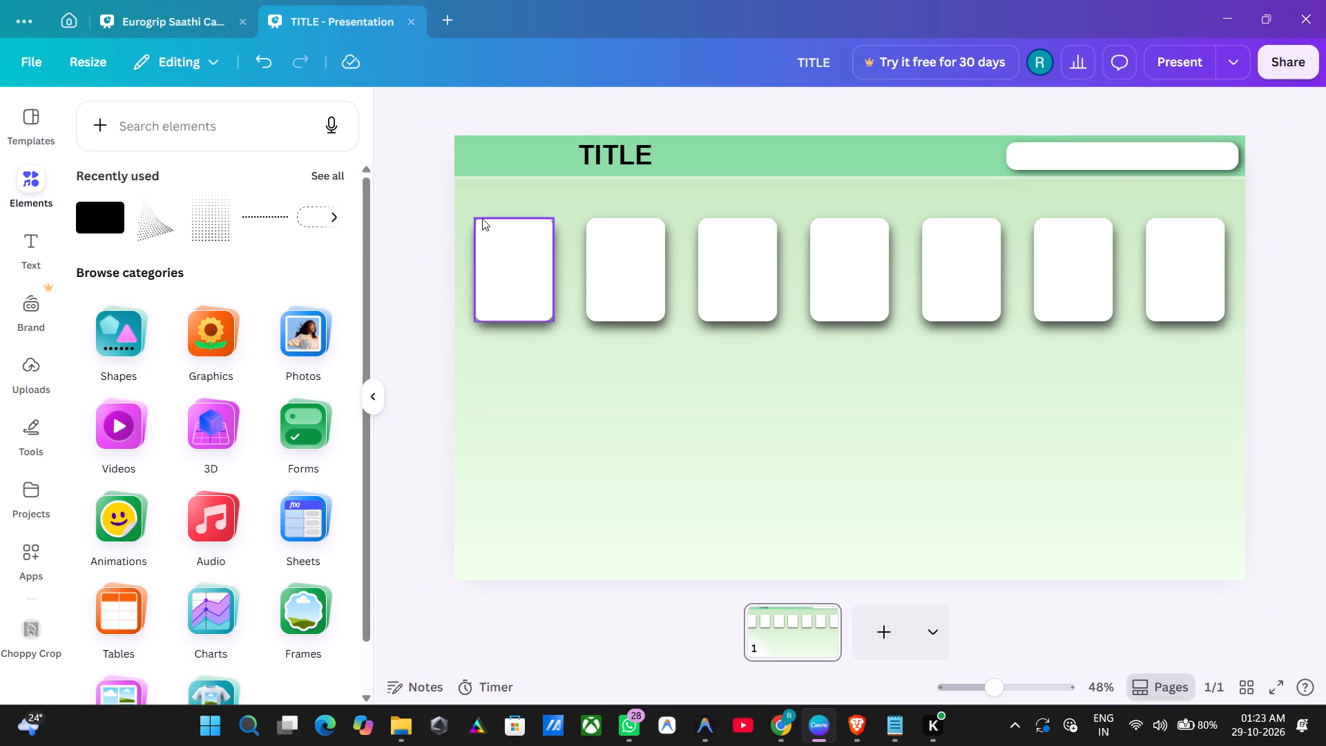
Select all seven white cards and group them.
left_click_drag(471, 207, 1176, 280)
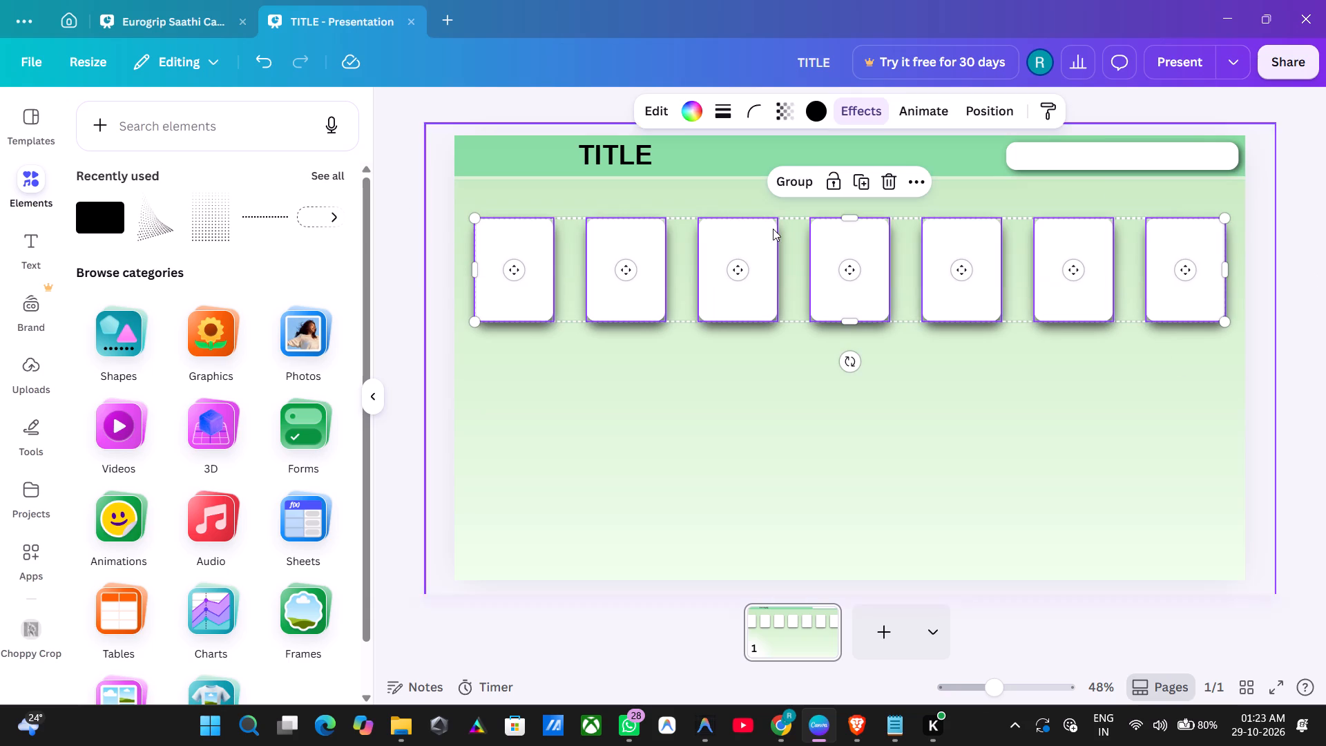
left_click(794, 186)
left_click(760, 390)
Nudge the group of white cards slightly up towards the header band and deselect it.
left_click(838, 291)
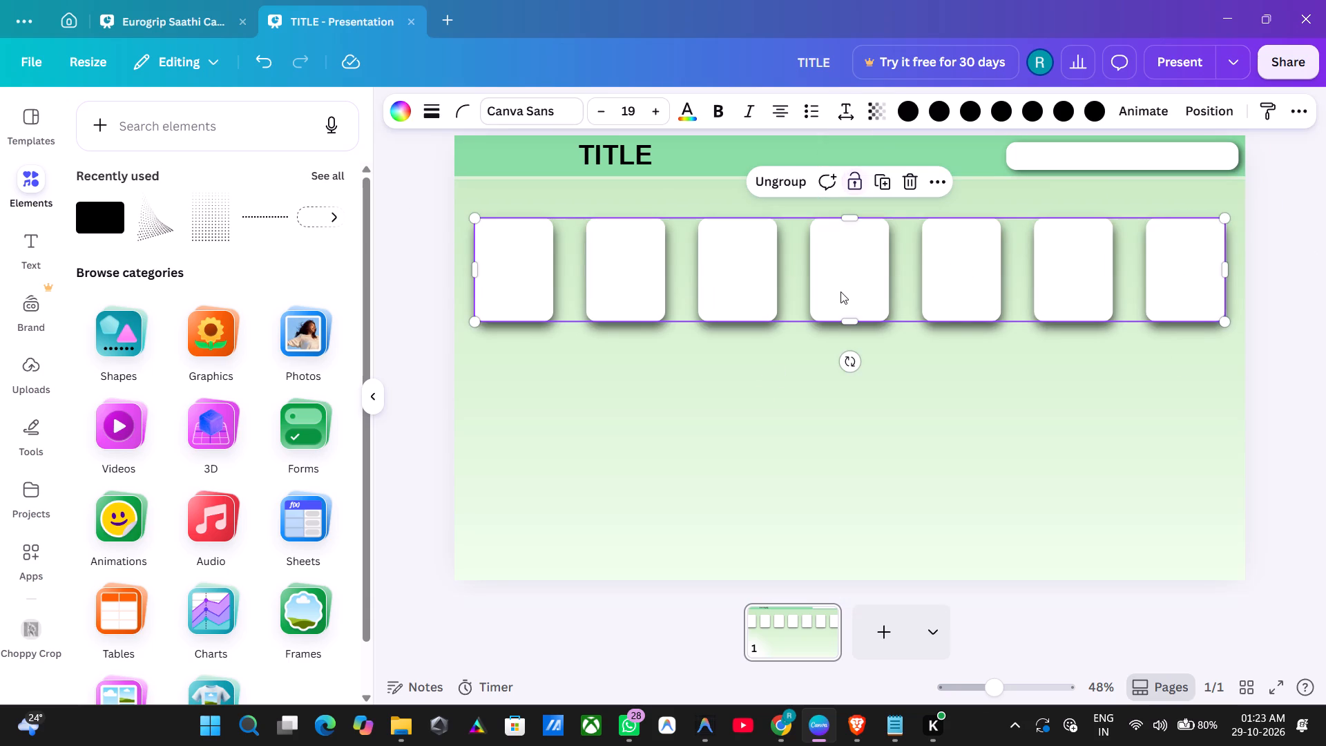
key("Up")
key("Up")
key("Up")
key("Up")
key("Up")
key("Up")
key("Up")
key("Up")
key("Up")
key("Up")
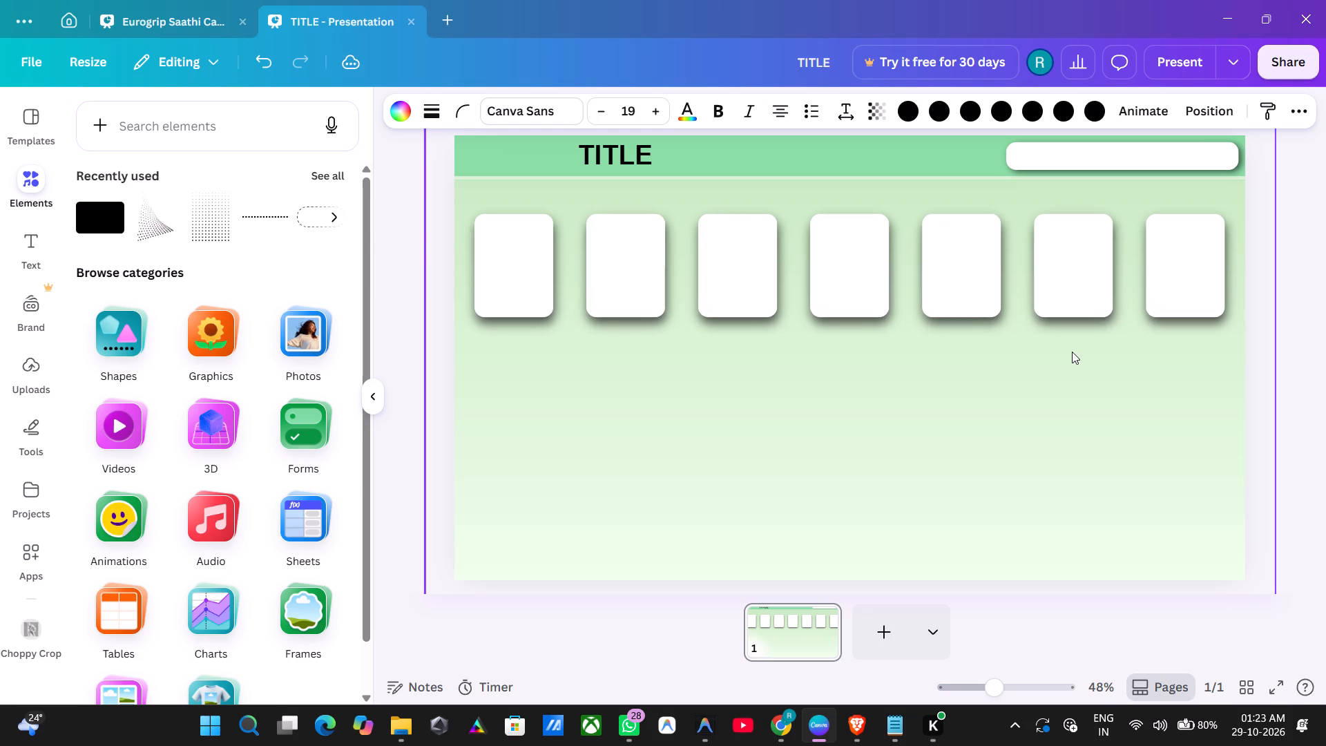
key("Up")
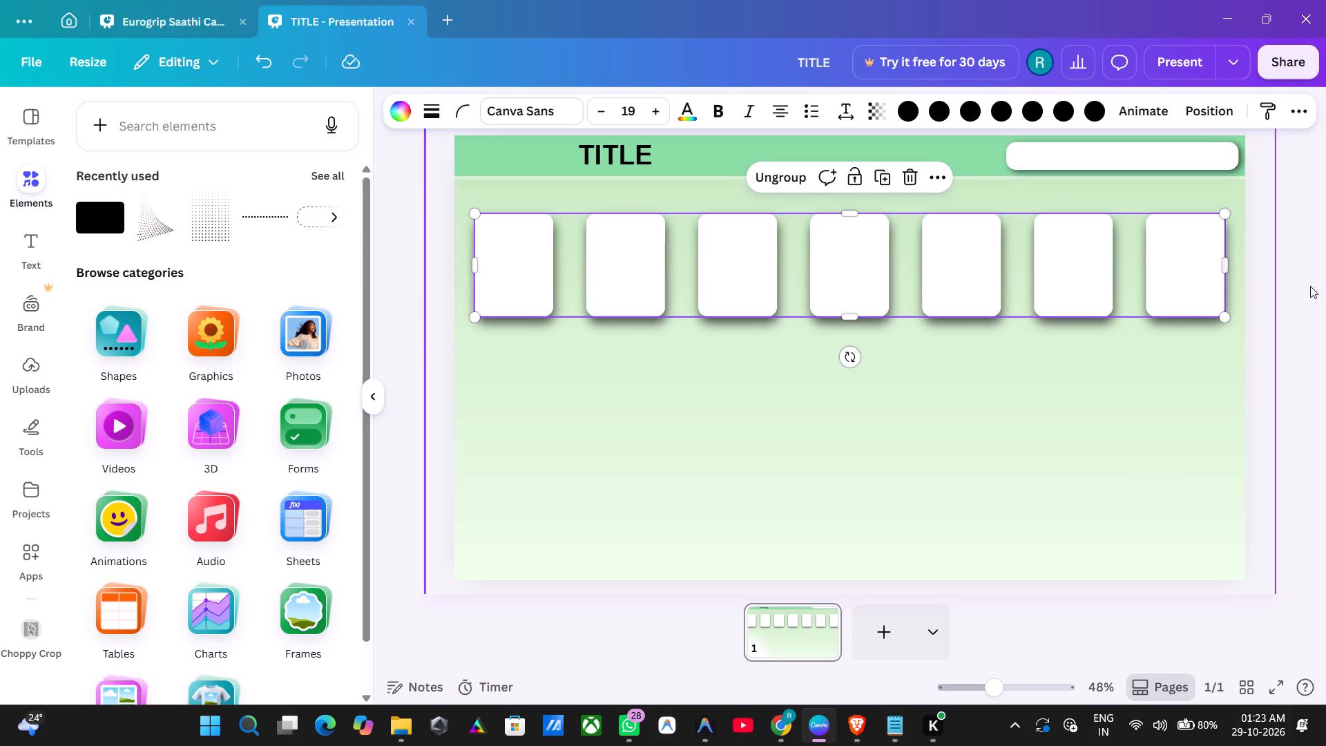
left_click(1300, 289)
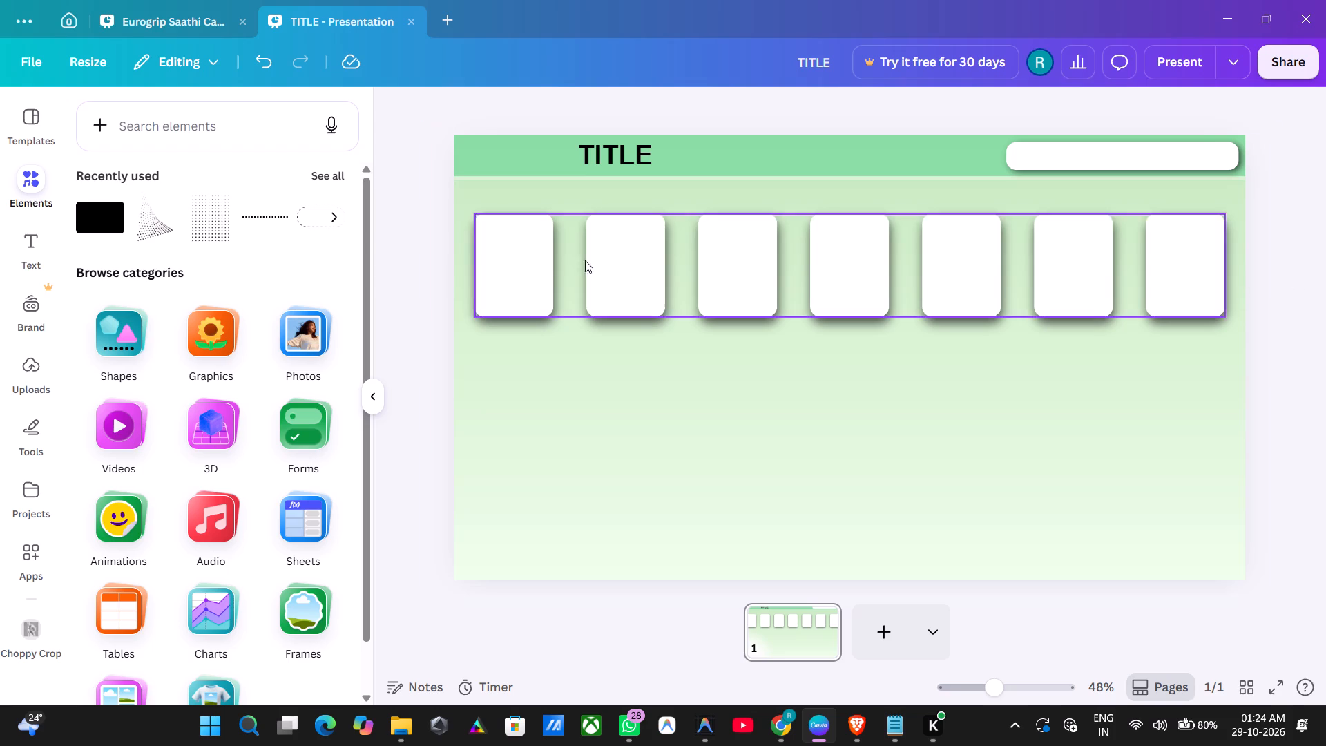
Add a black rectangle beneath the card row and widen it leftward to just inside the first card's left edge.
left_click(90, 219)
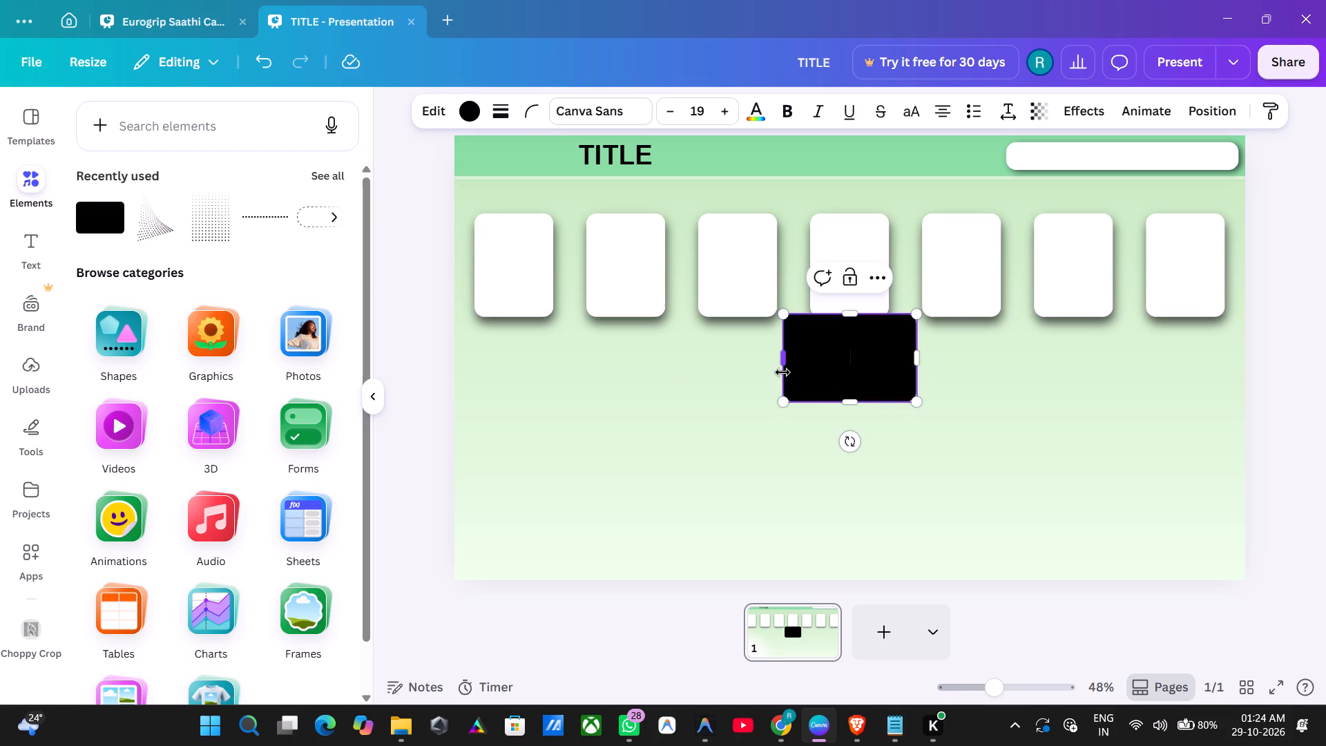
left_click_drag(788, 367, 457, 323)
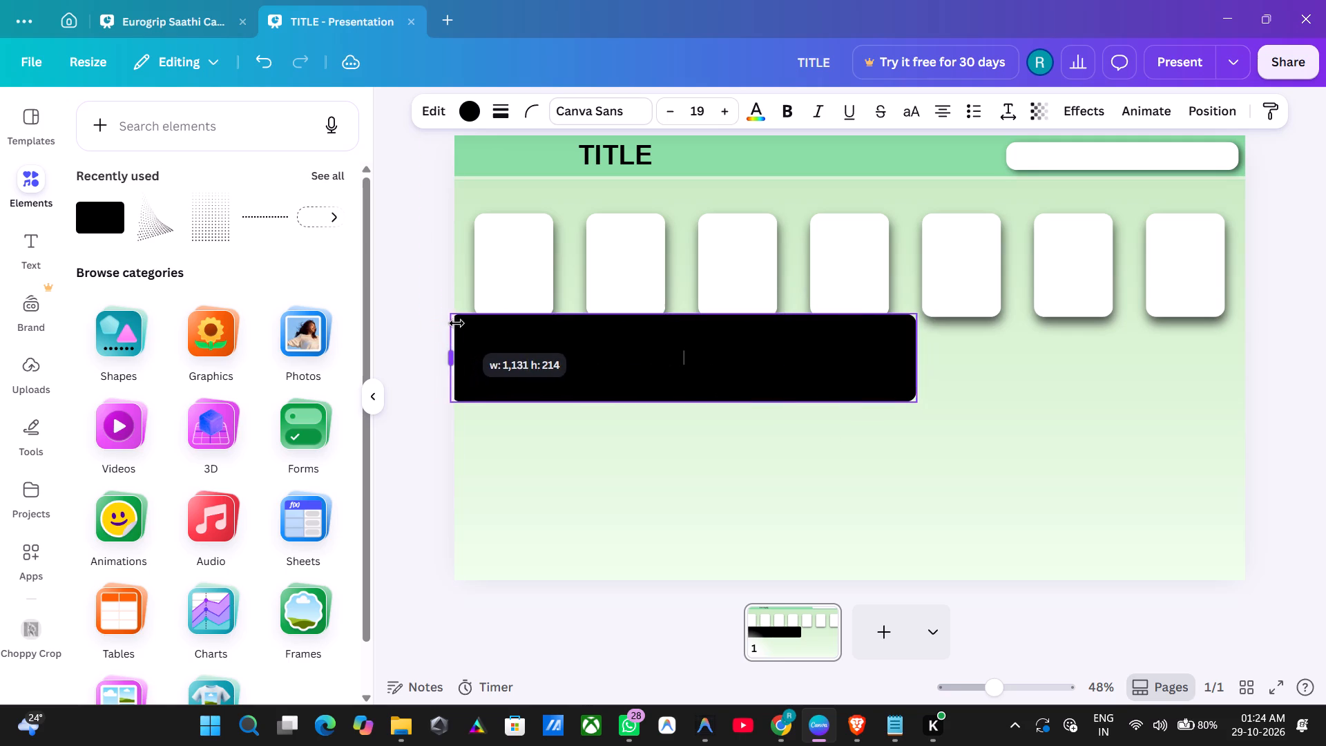
left_click_drag(457, 323, 488, 328)
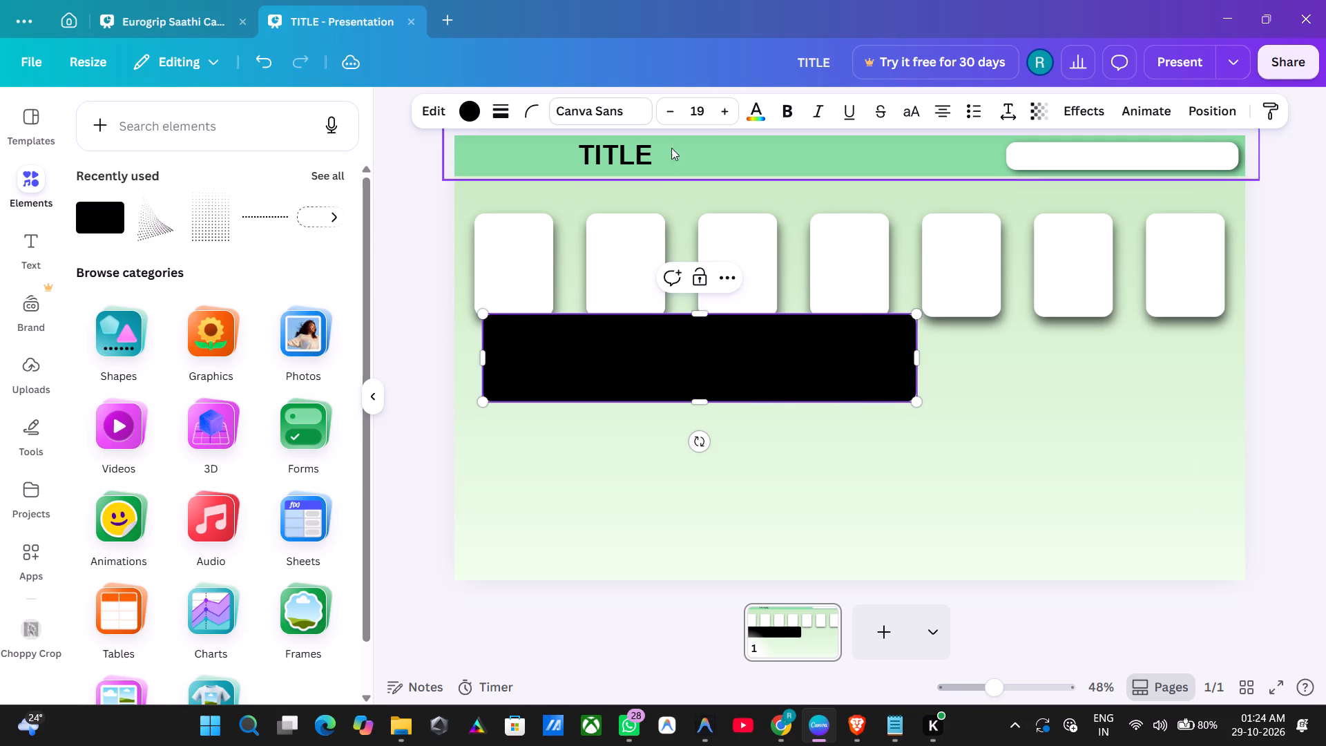
Set the wide black rectangle's corner rounding to 0.
left_click(526, 115)
left_click_drag(483, 184, 382, 193)
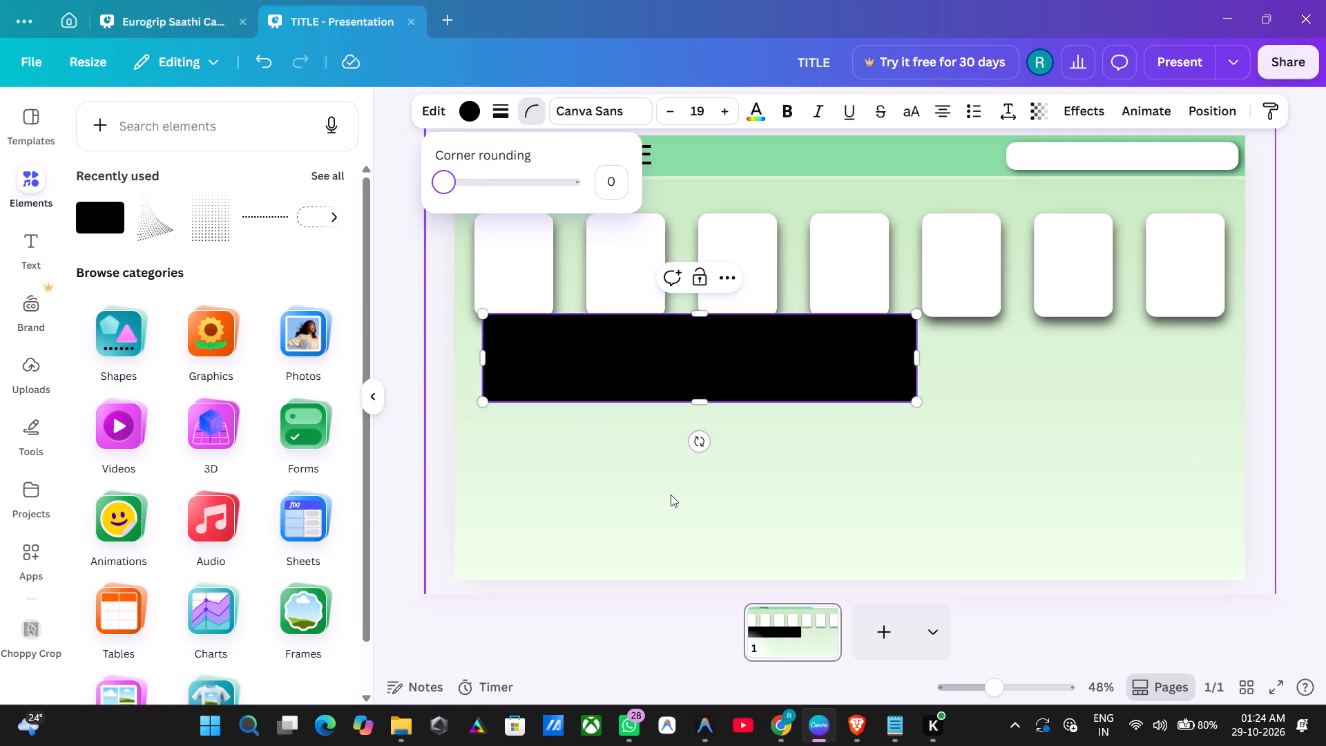
Shift the black bar slightly left and widen it rightward to about 1878 px so it spans the whole card row.
left_click(724, 531)
left_click_drag(707, 368, 687, 367)
left_click_drag(894, 359, 1231, 381)
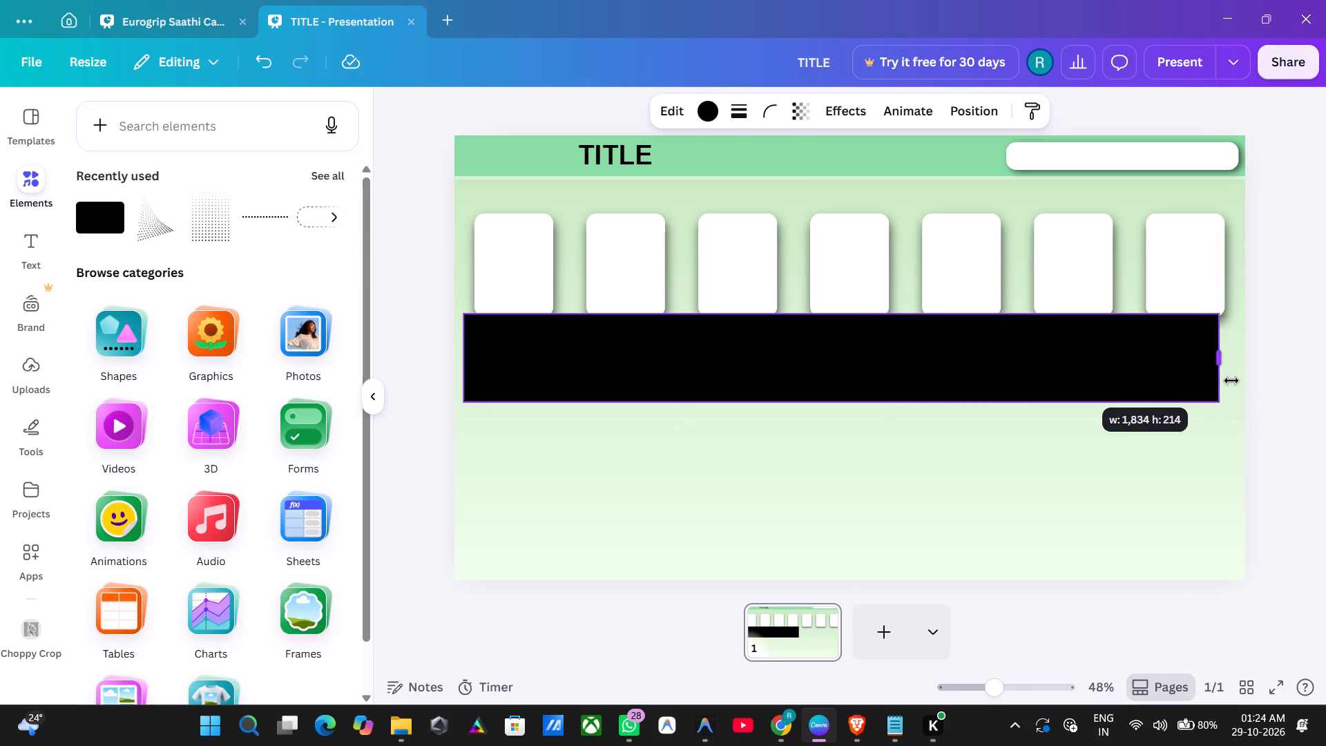
left_click_drag(1231, 381, 1234, 381)
left_click(1294, 379)
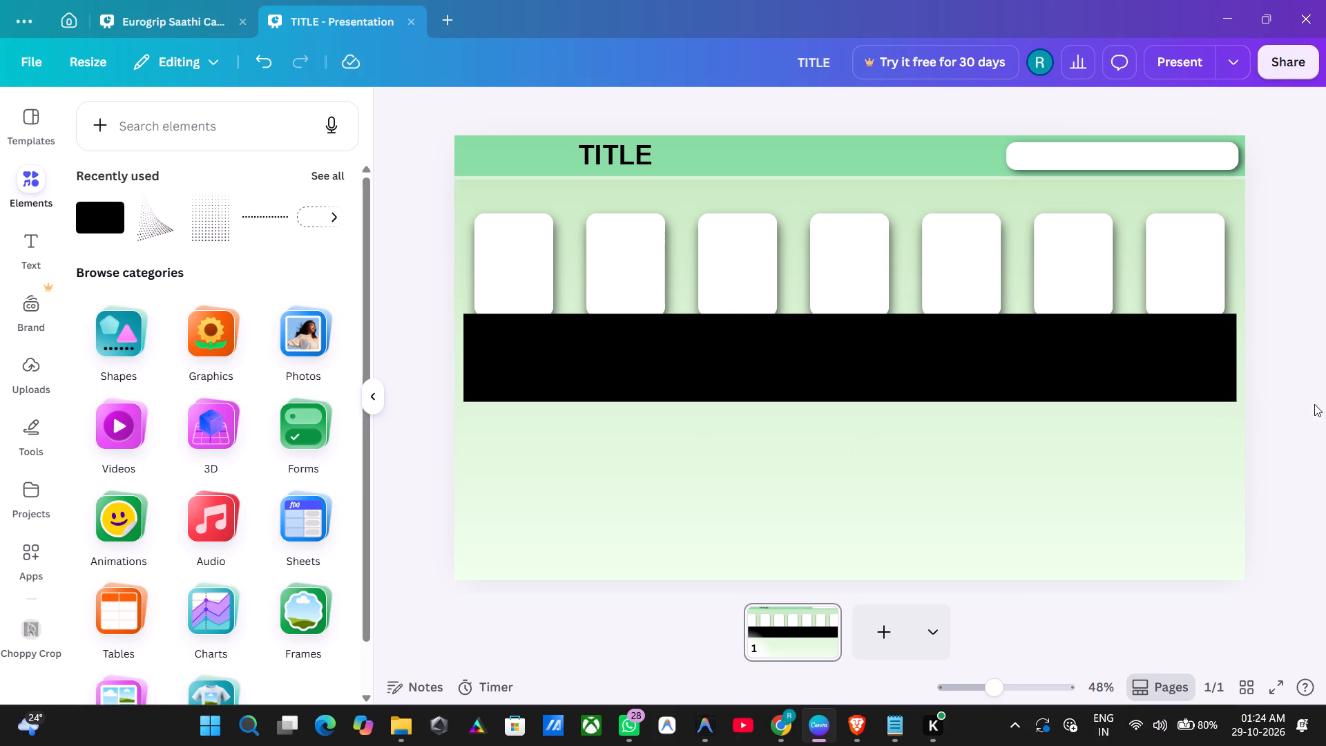
Send the black bar backward one layer so it sits behind the white cards.
left_click(692, 345)
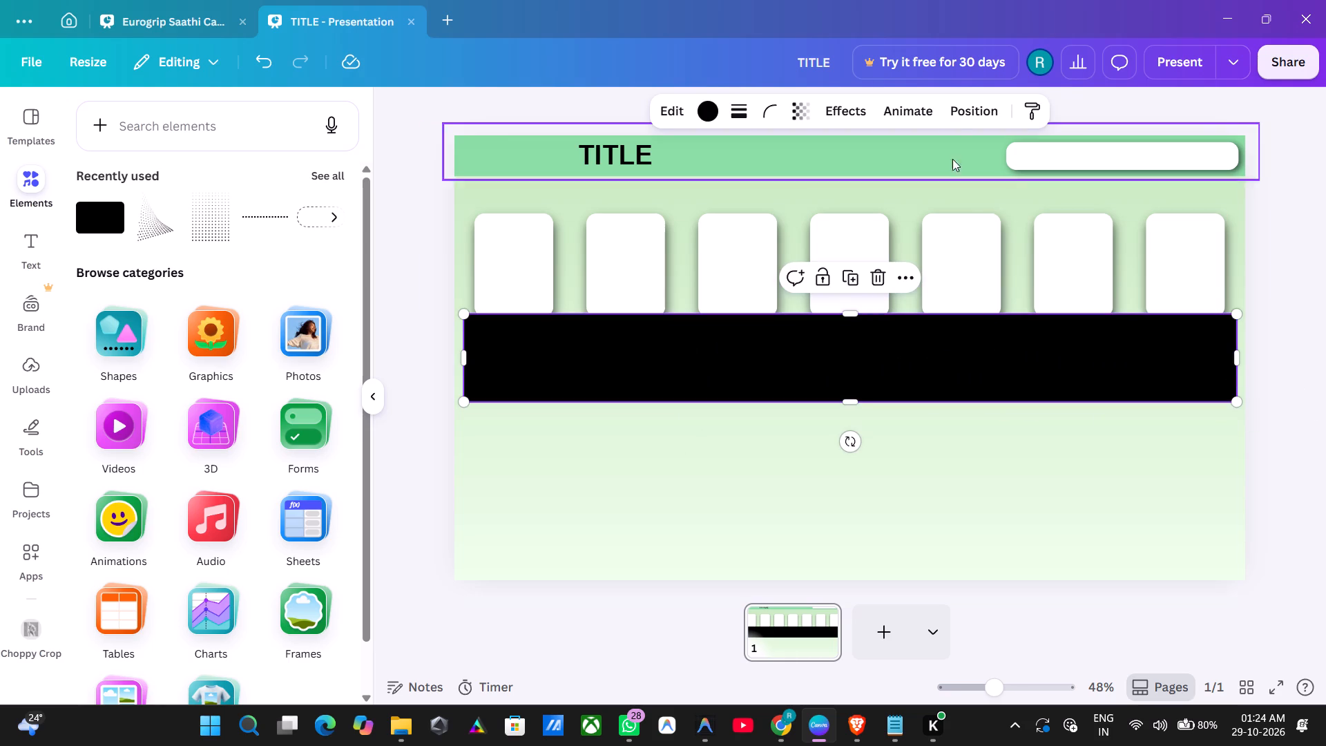
left_click(963, 108)
left_click(307, 207)
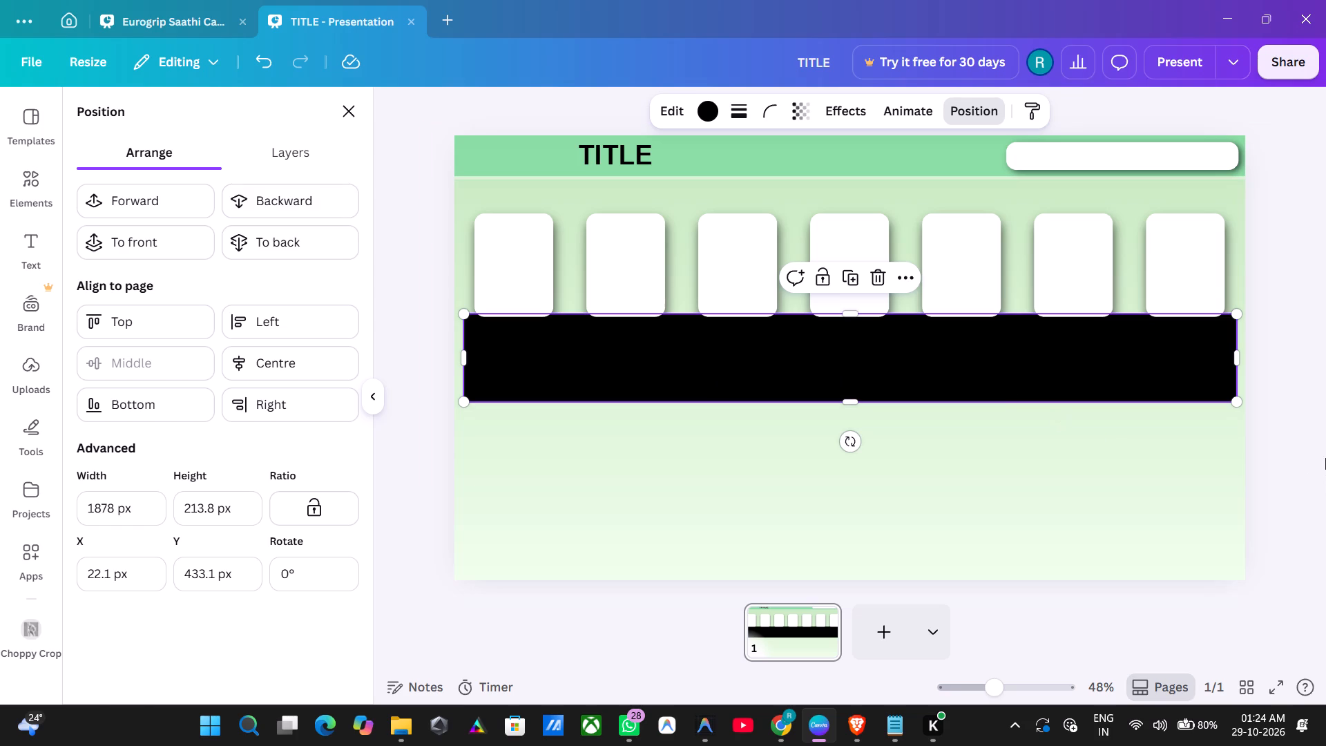
left_click(1269, 427)
left_click(1303, 312)
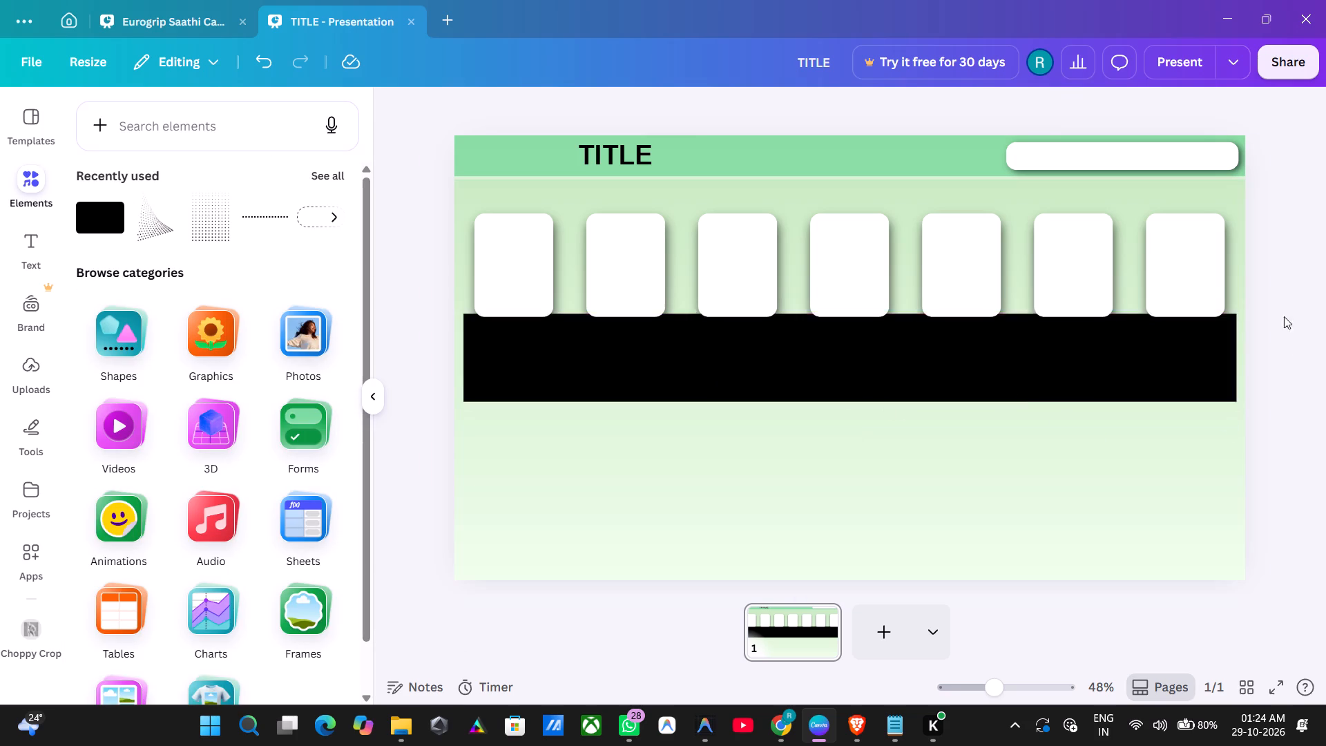
Nudge the black bar up until its top edge sits behind the lower part of the white cards.
left_click(1021, 390)
key("Up")
key("Up")
key("Up")
key("Up")
key("Up")
key("Up")
key("Up")
key("Up")
key("Up")
key("Up")
key("Up")
key("Up")
key("Up")
key("Up")
key("Up")
key("Up")
key("Up")
key("Up")
key("Up")
key("Up")
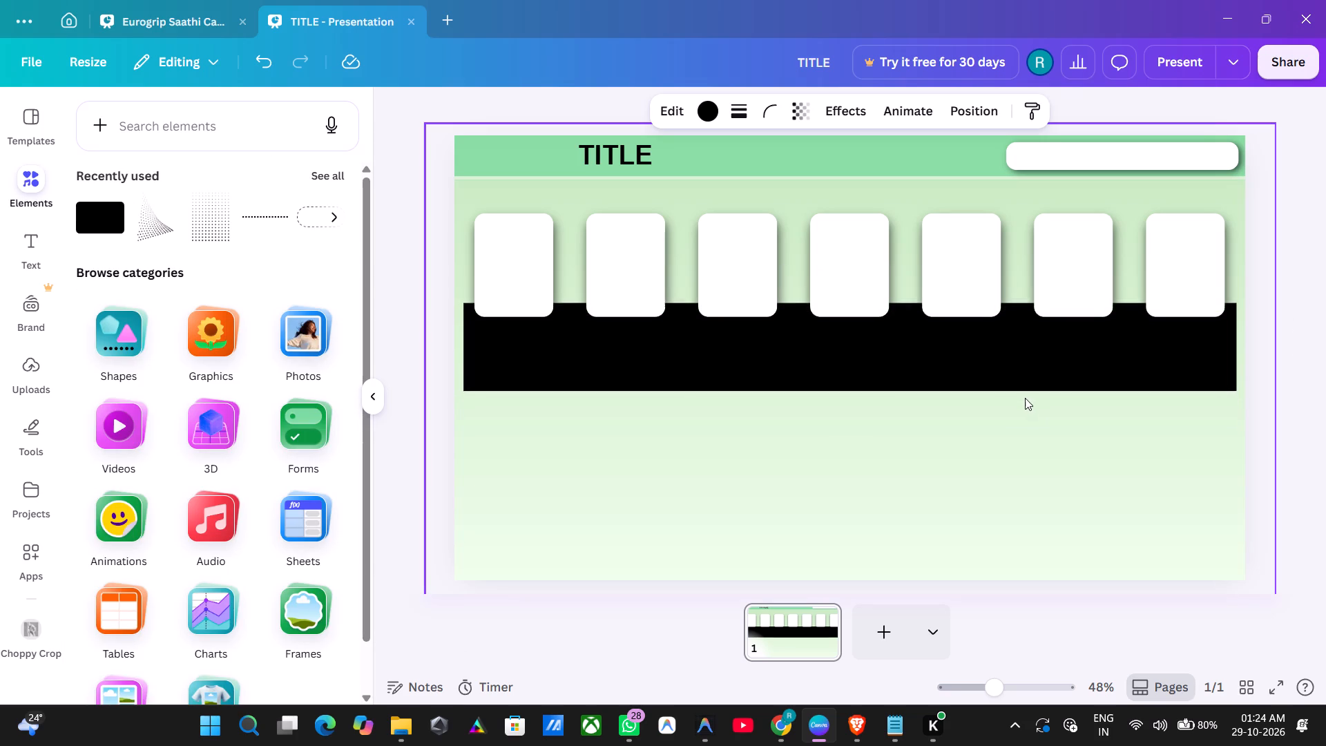
key("Up")
key("Up")
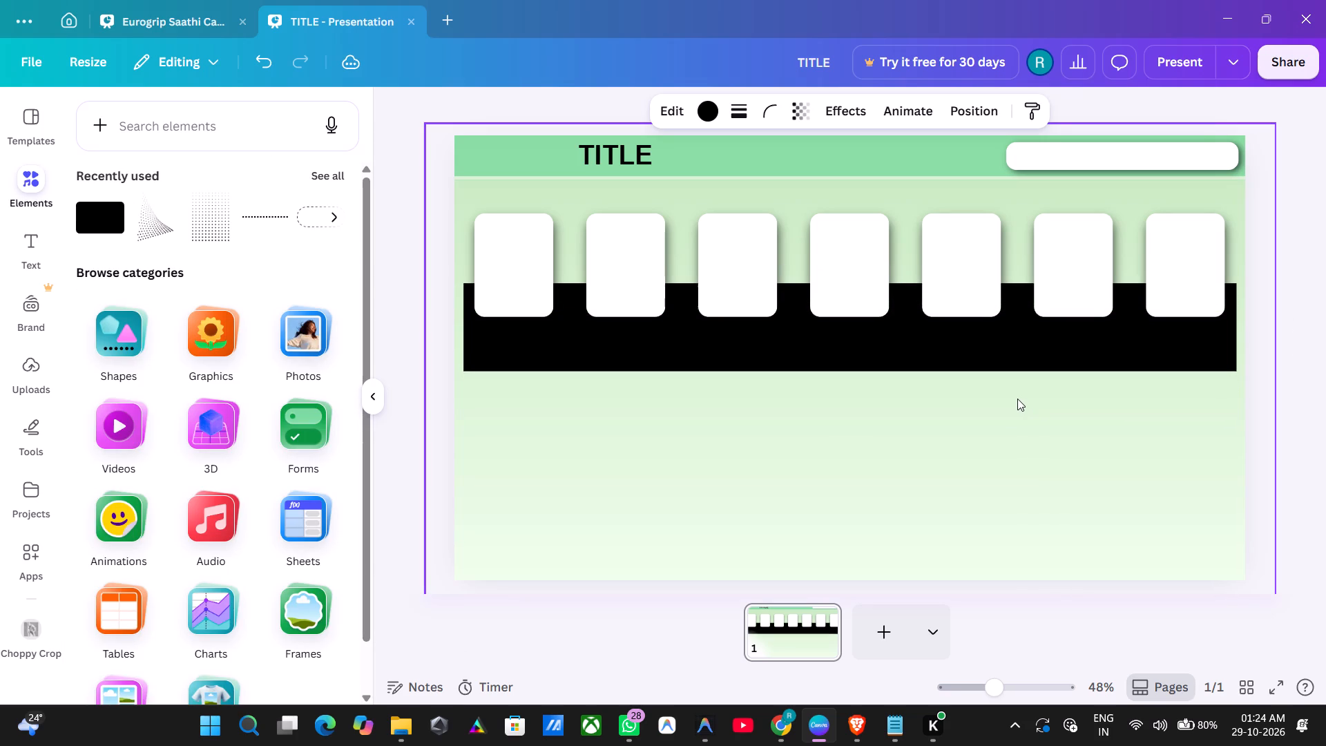
key("Down")
key("Down")
key("Down")
key("Down")
key("Down")
key("Down")
key("Down")
key("Down")
key("Down")
key("Down")
key("Down")
key("Down")
key("Down")
key("Down")
key("Down")
key("Down")
key("Down")
key("Down")
key("Down")
key("Down")
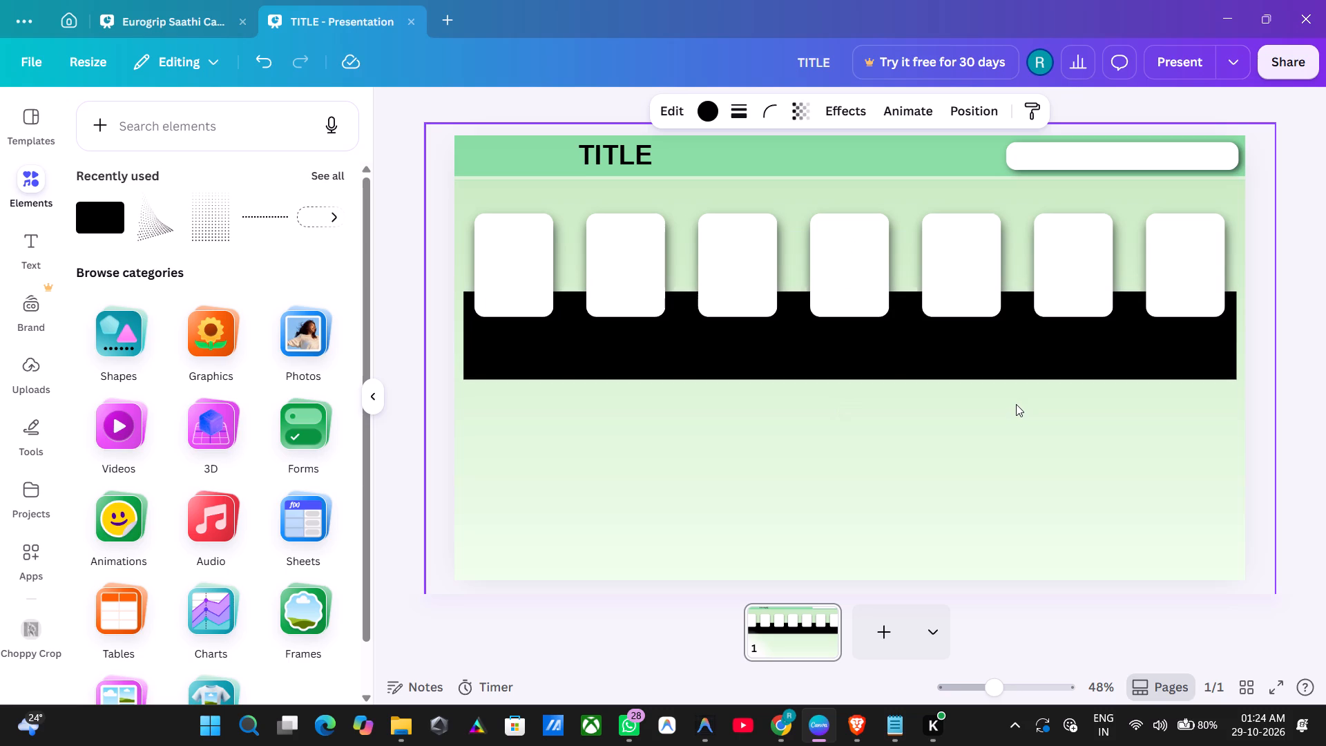
key("Up")
key("Up")
key("Down")
key("Down")
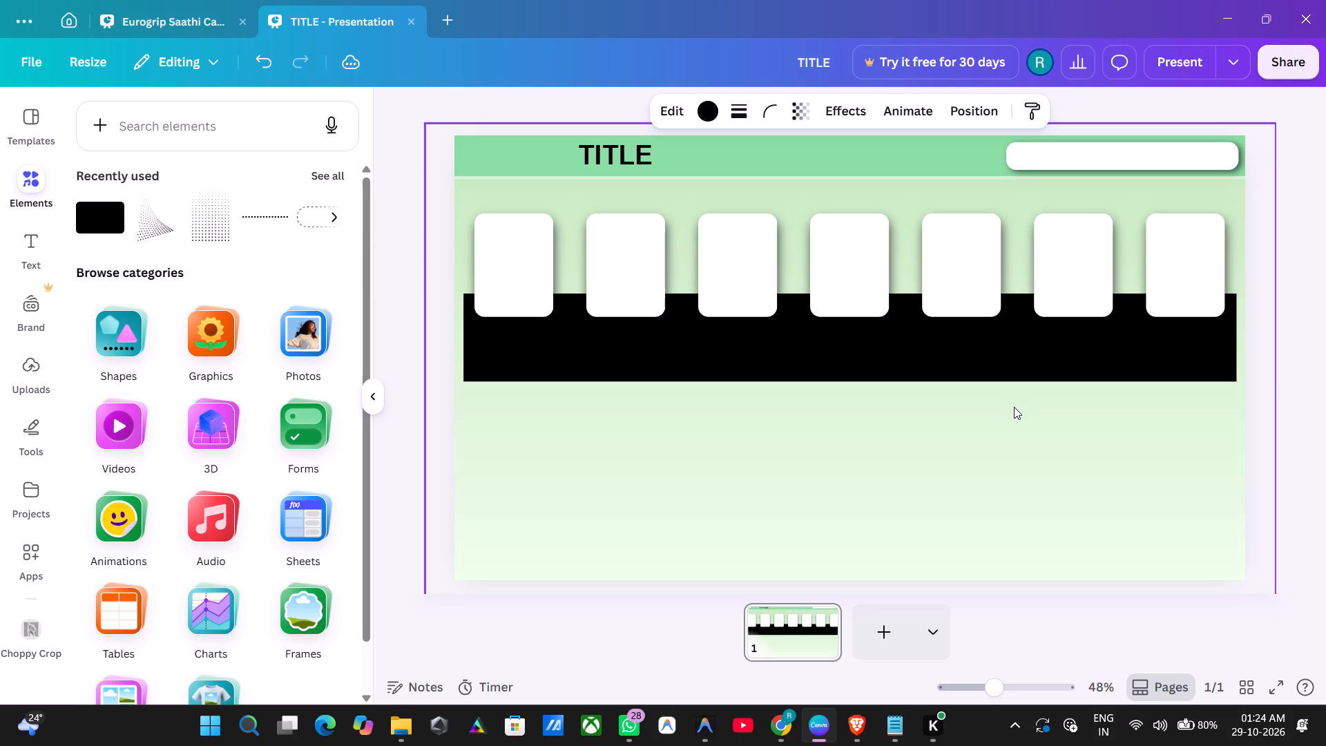
Change the black bar's fill colour to white and deselect it.
left_click(697, 117)
left_click(252, 238)
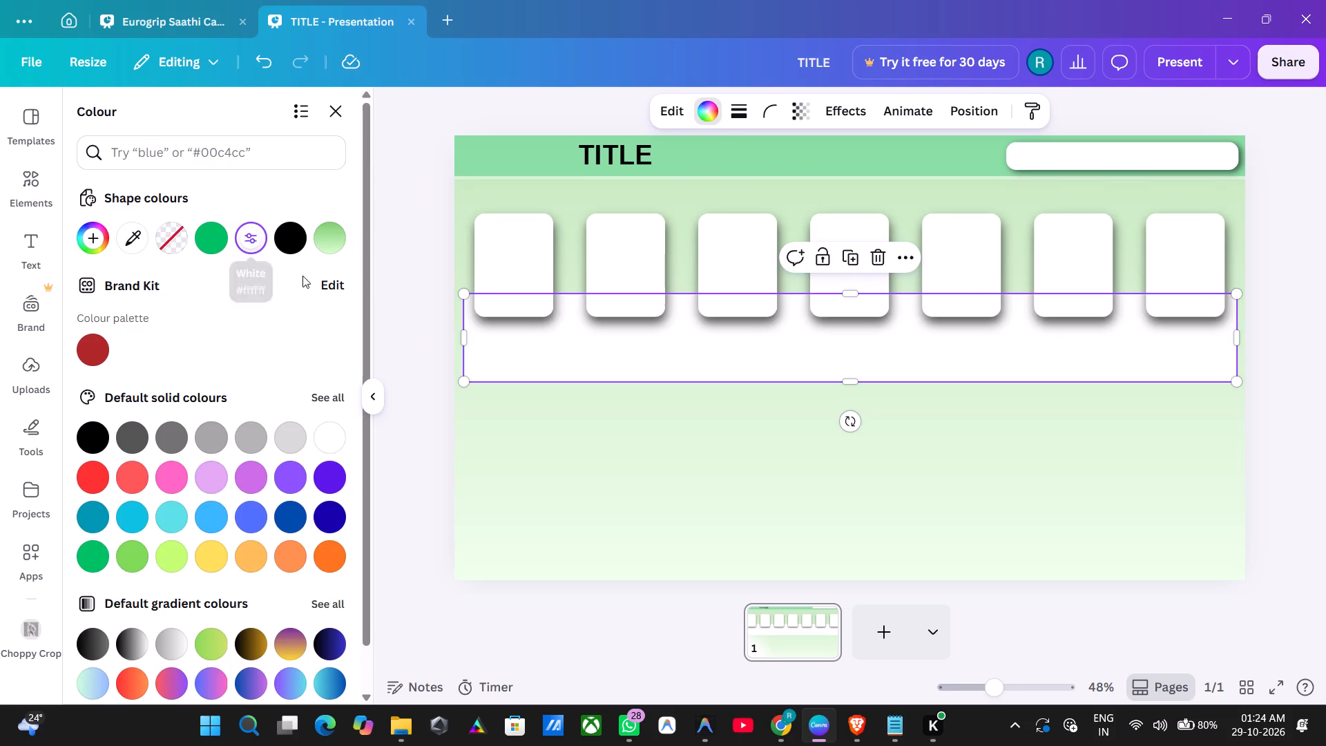
left_click(1272, 301)
left_click(1280, 300)
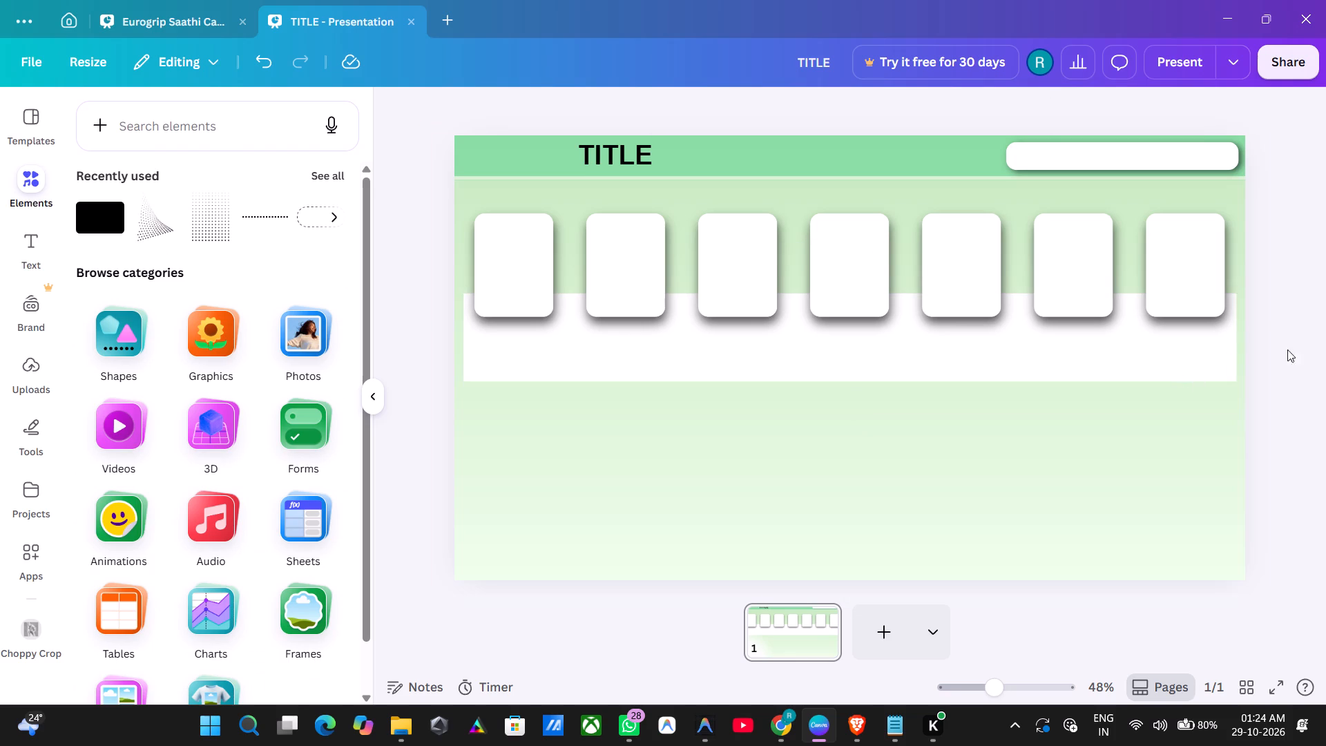
Give the wide white bar a solid border in the green already used in the design.
left_click(1202, 371)
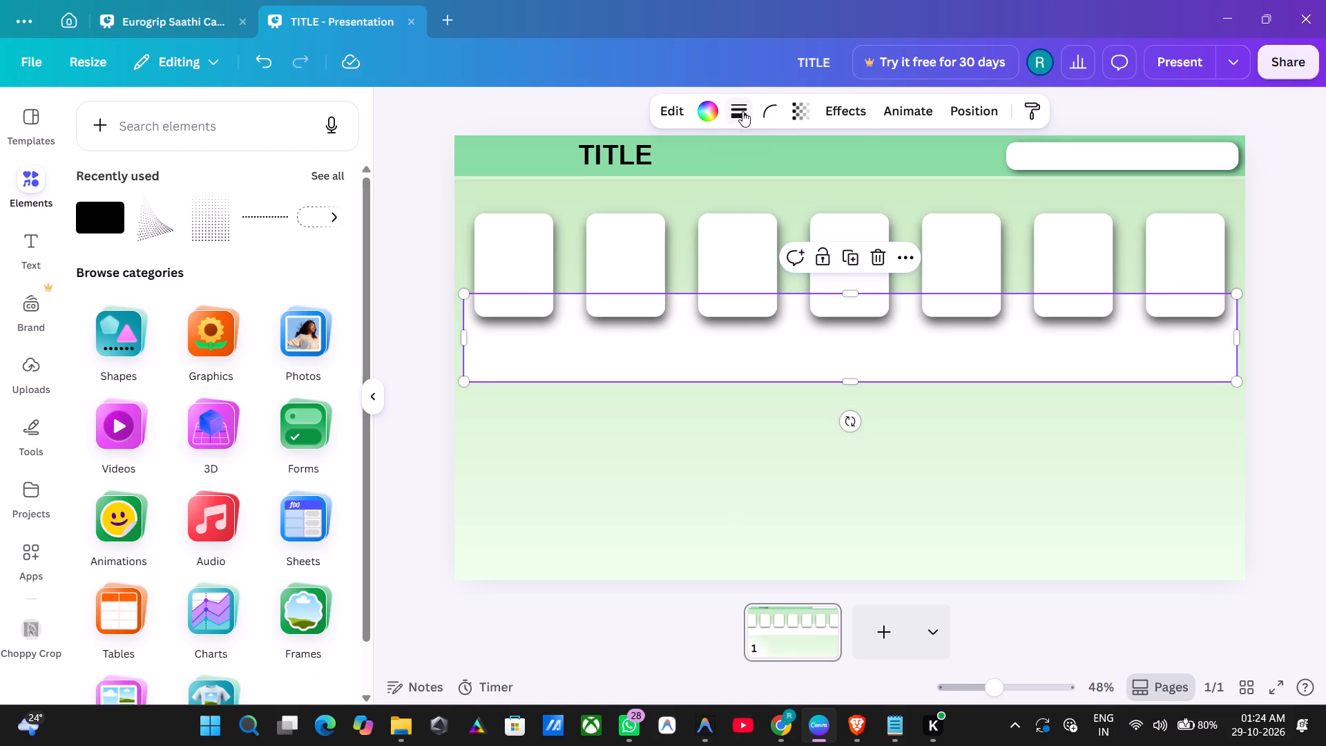
left_click(742, 111)
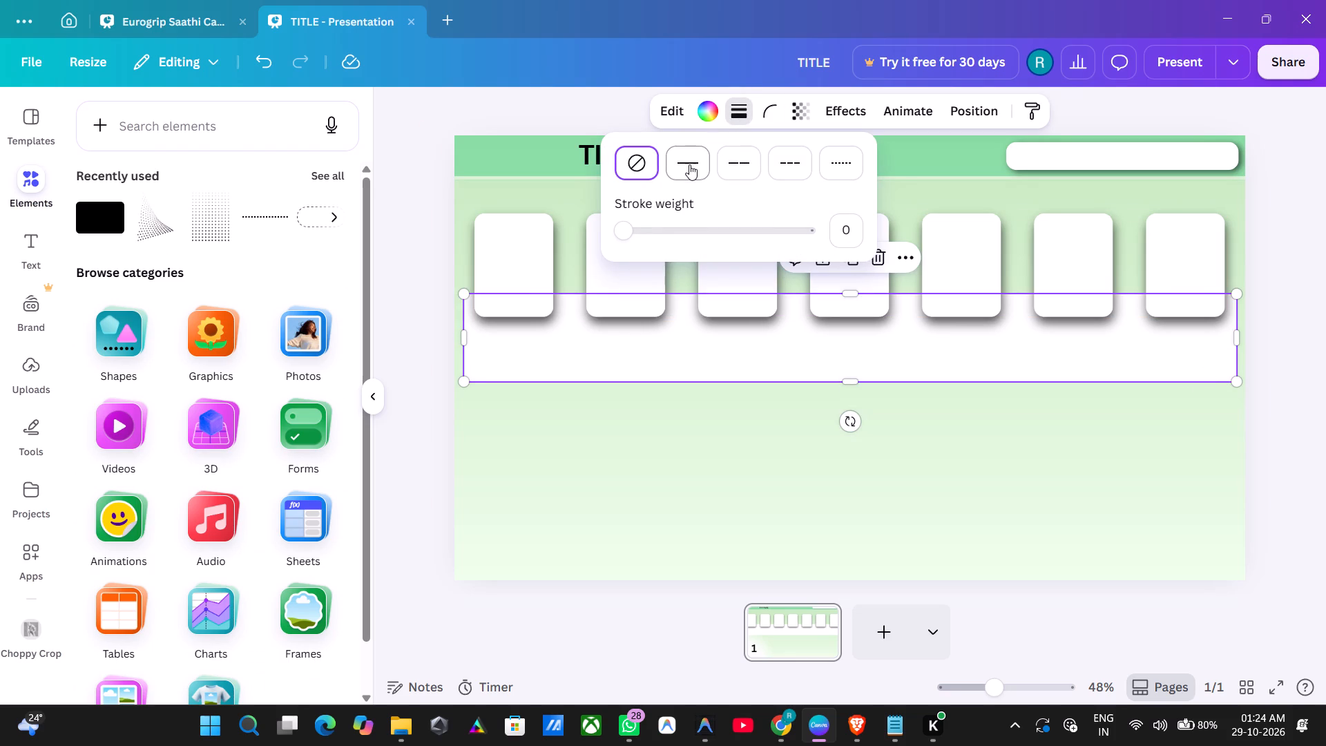
left_click(689, 164)
left_click(730, 119)
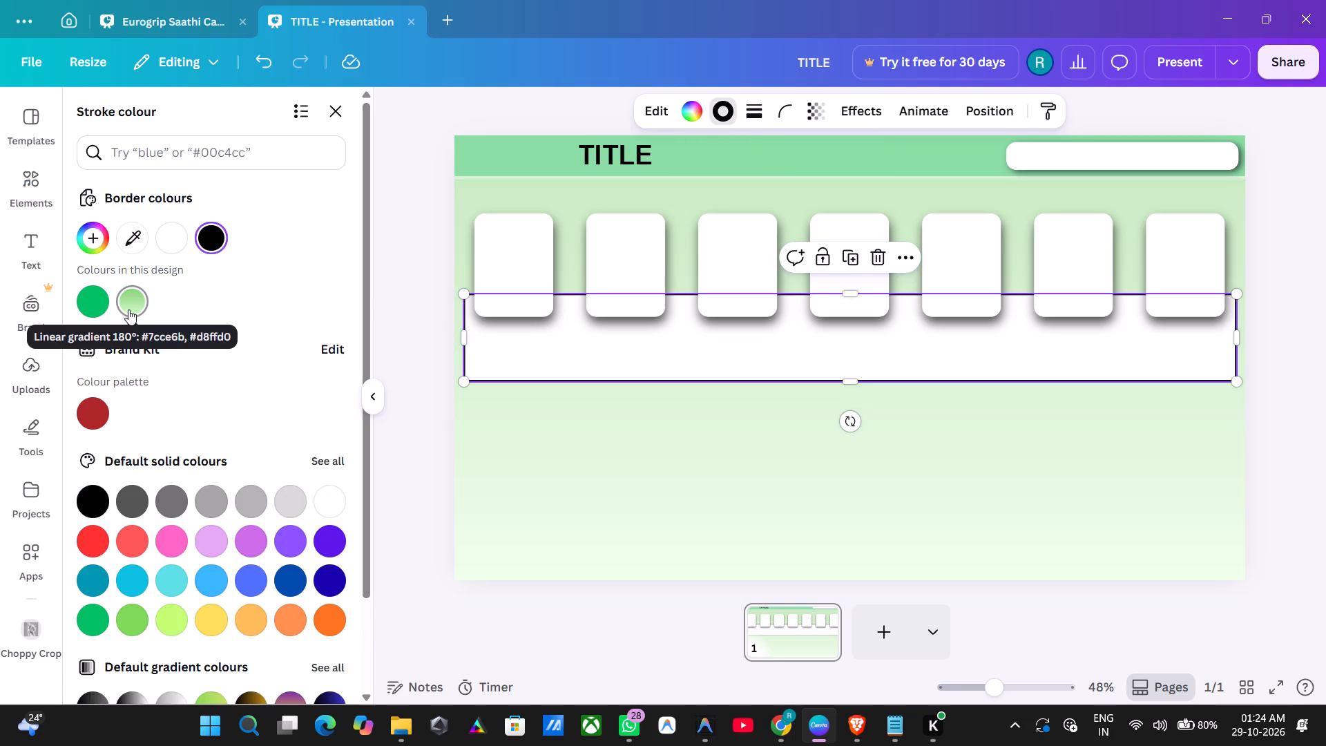
left_click(91, 309)
double_click(1291, 263)
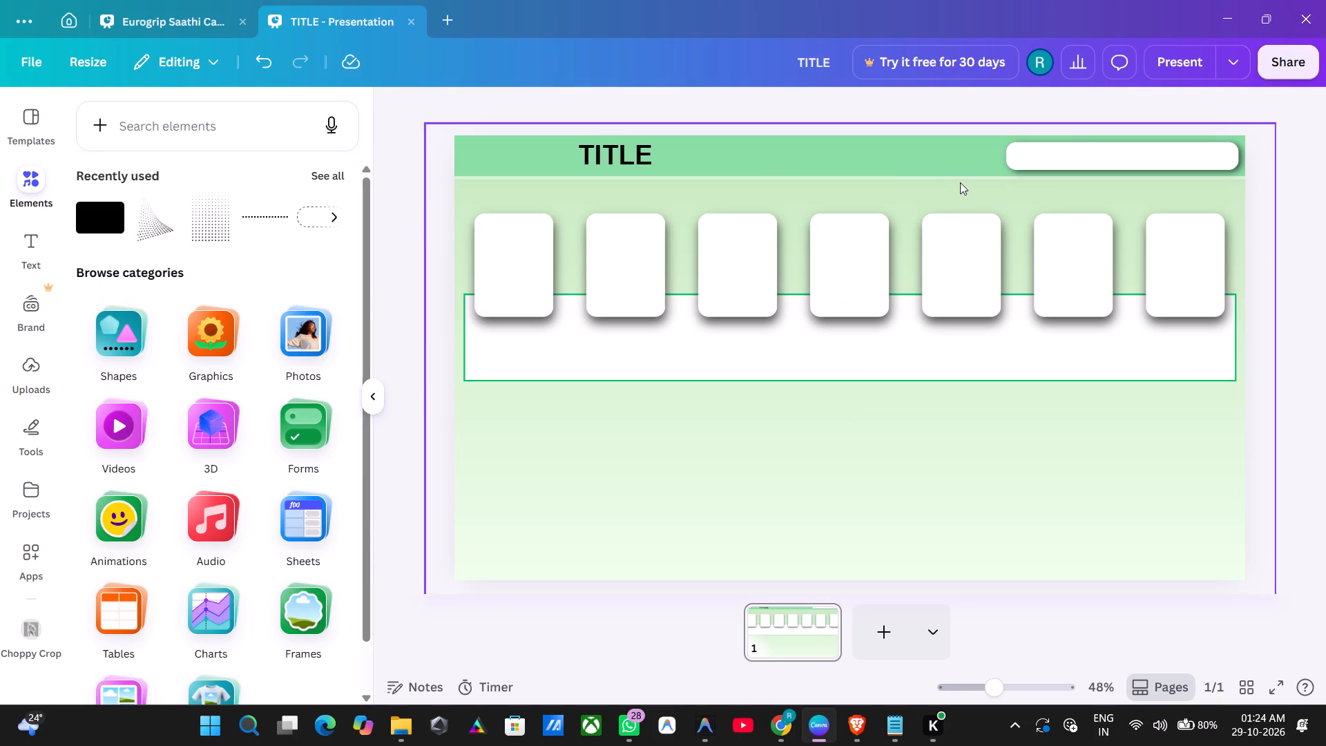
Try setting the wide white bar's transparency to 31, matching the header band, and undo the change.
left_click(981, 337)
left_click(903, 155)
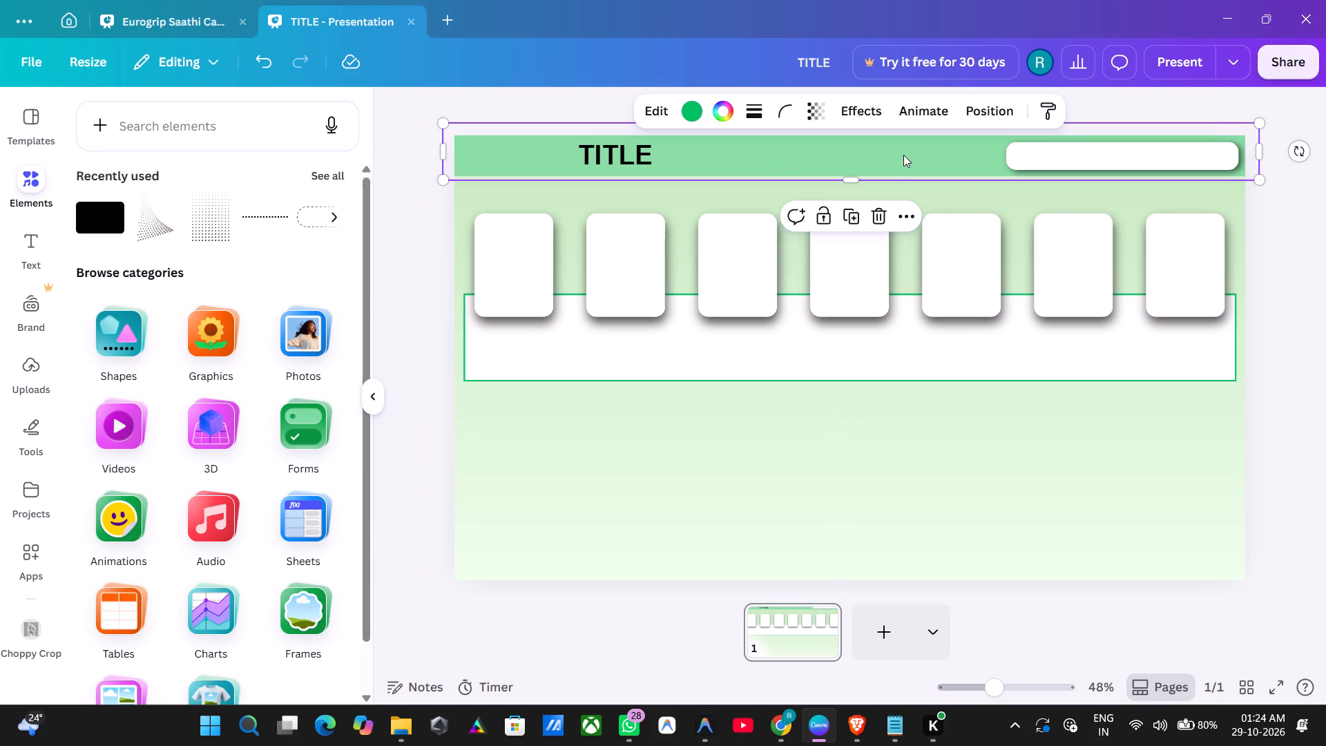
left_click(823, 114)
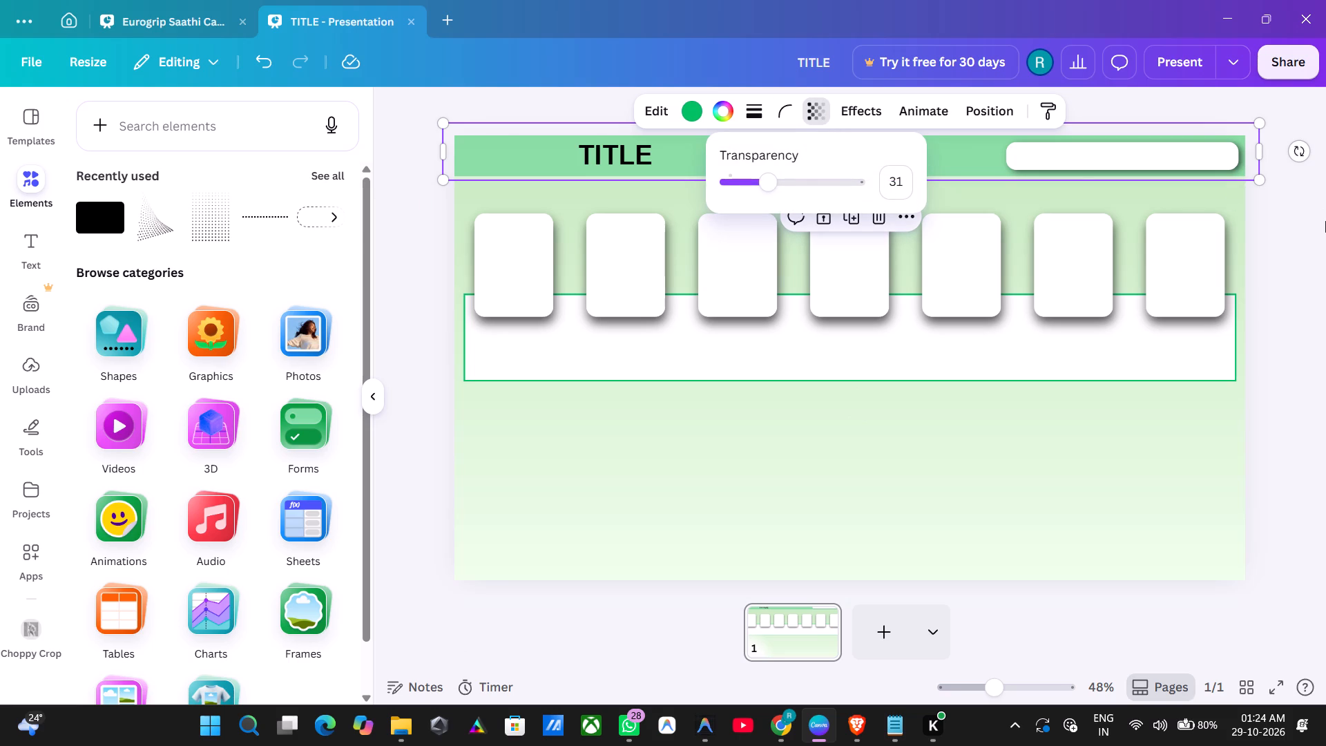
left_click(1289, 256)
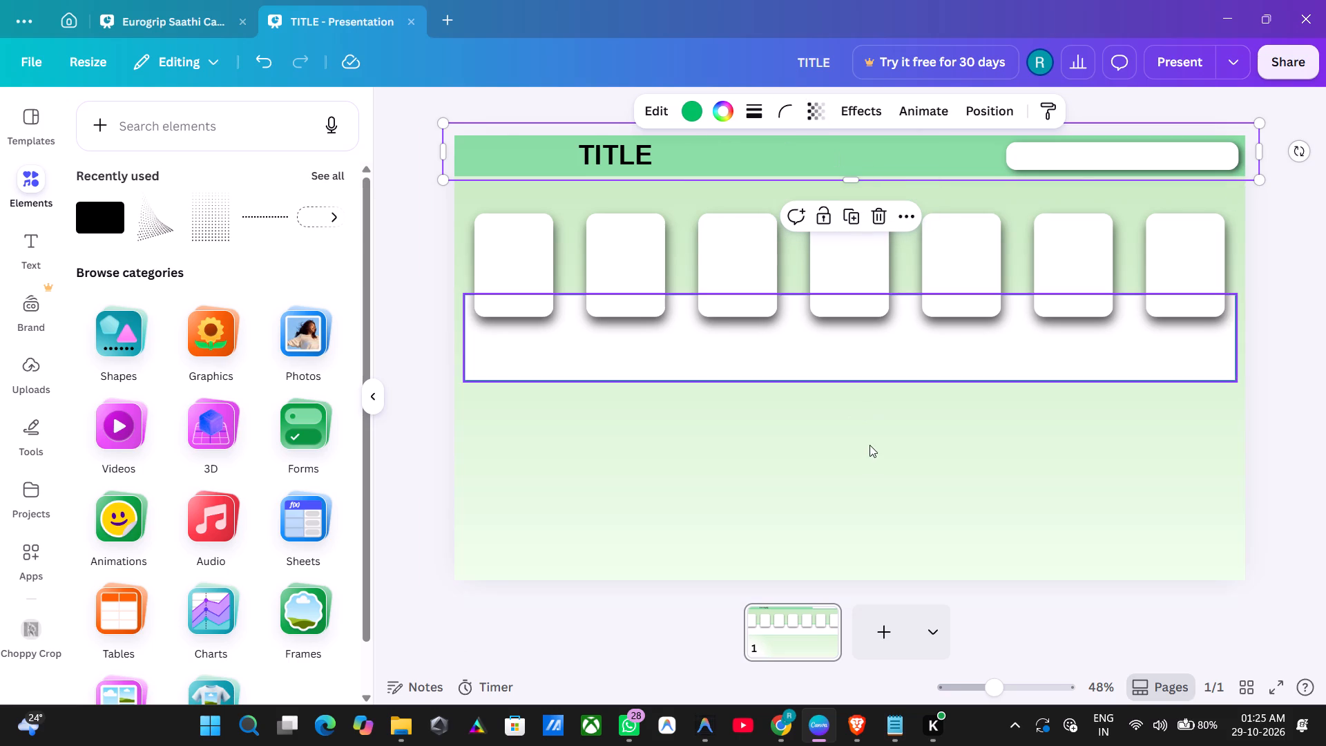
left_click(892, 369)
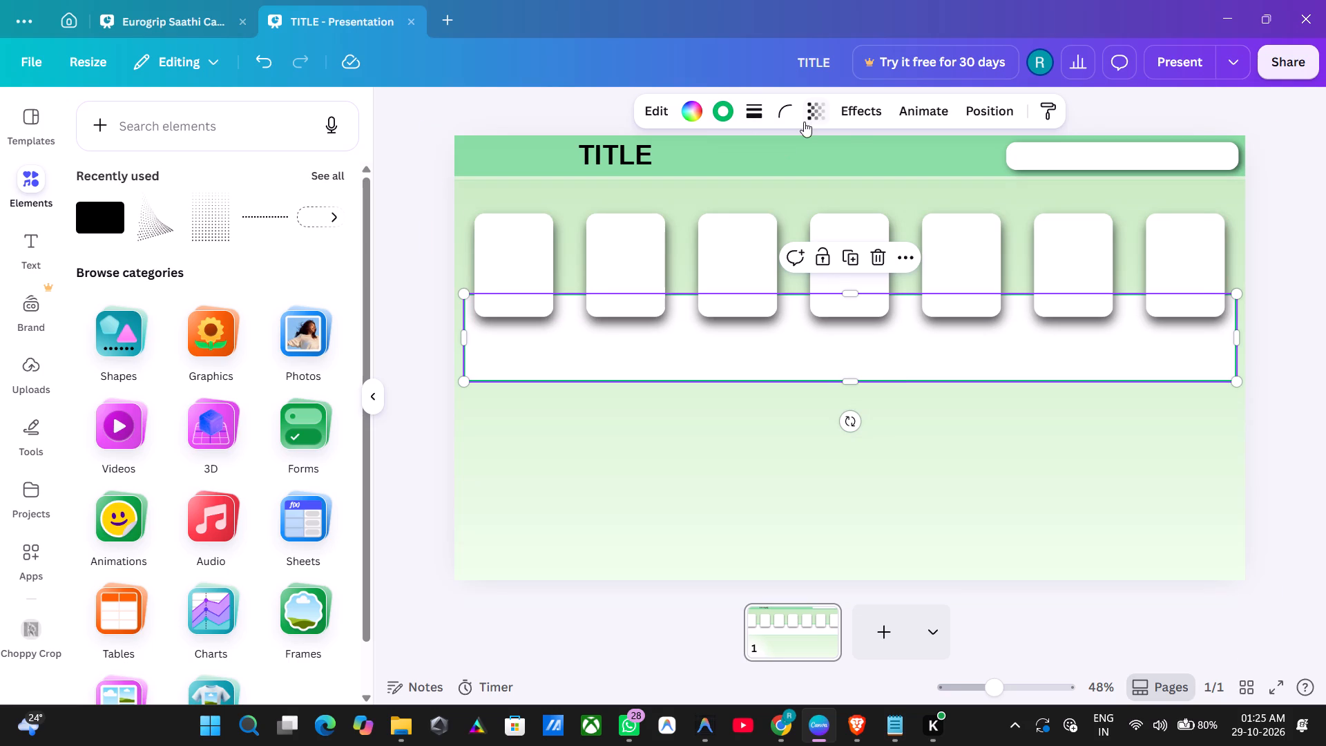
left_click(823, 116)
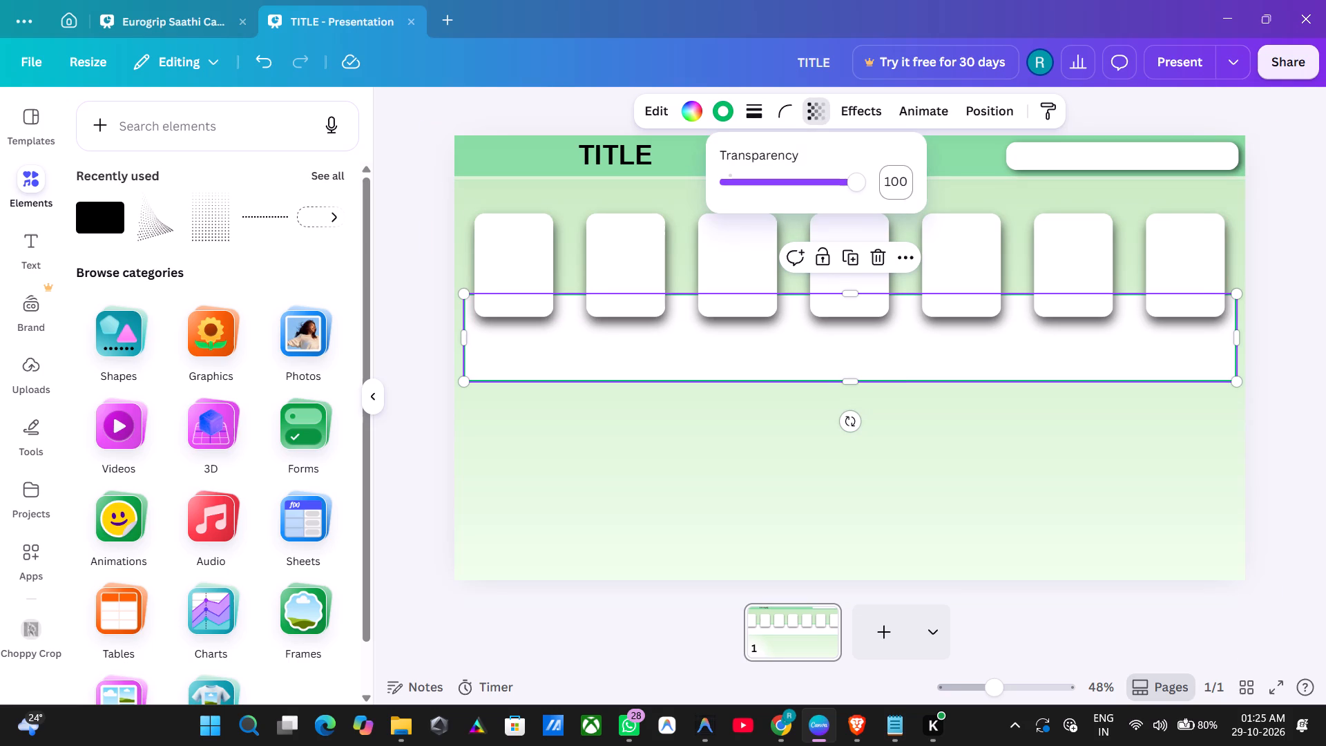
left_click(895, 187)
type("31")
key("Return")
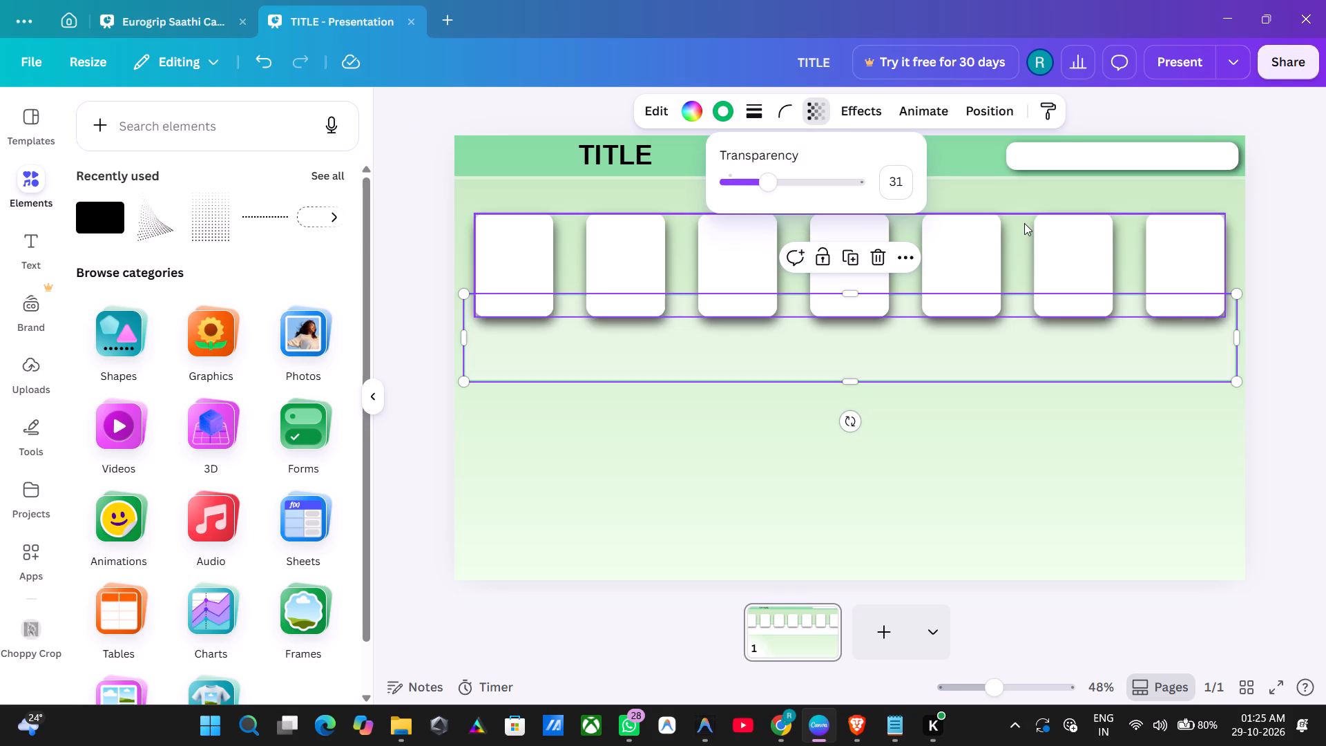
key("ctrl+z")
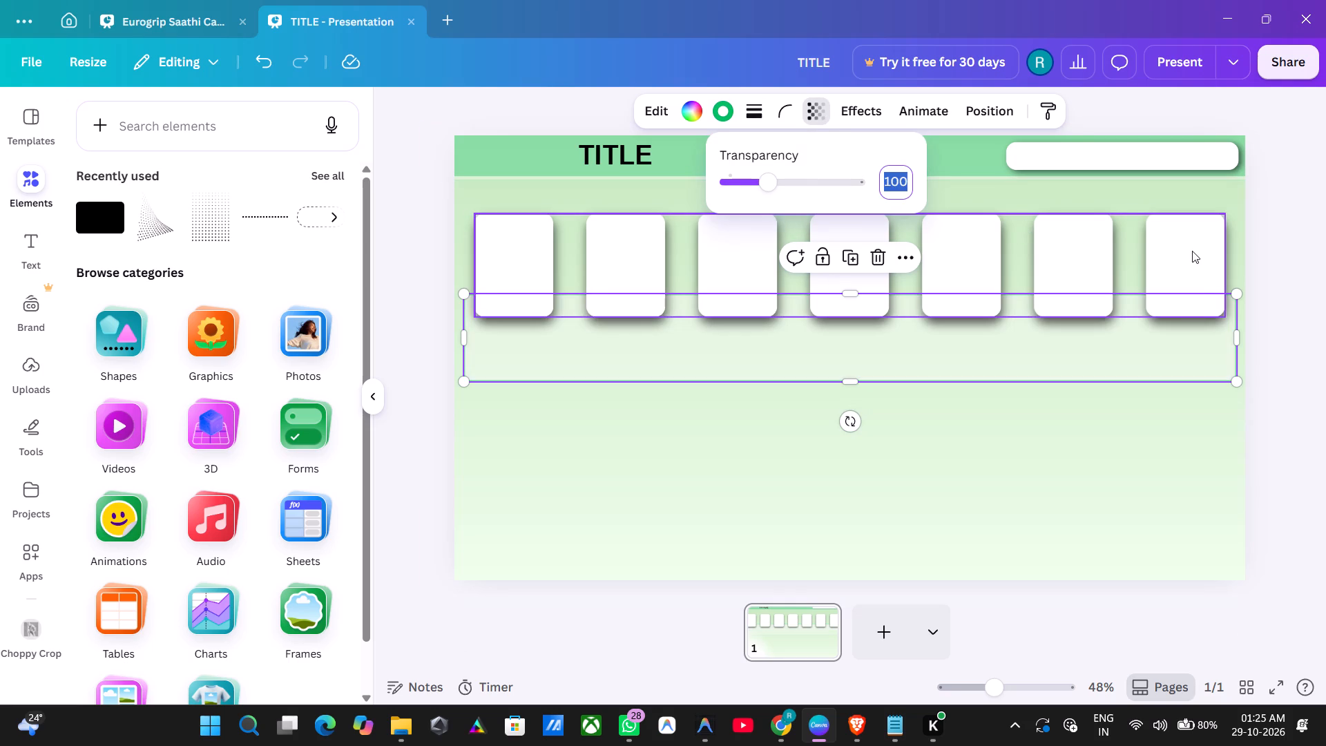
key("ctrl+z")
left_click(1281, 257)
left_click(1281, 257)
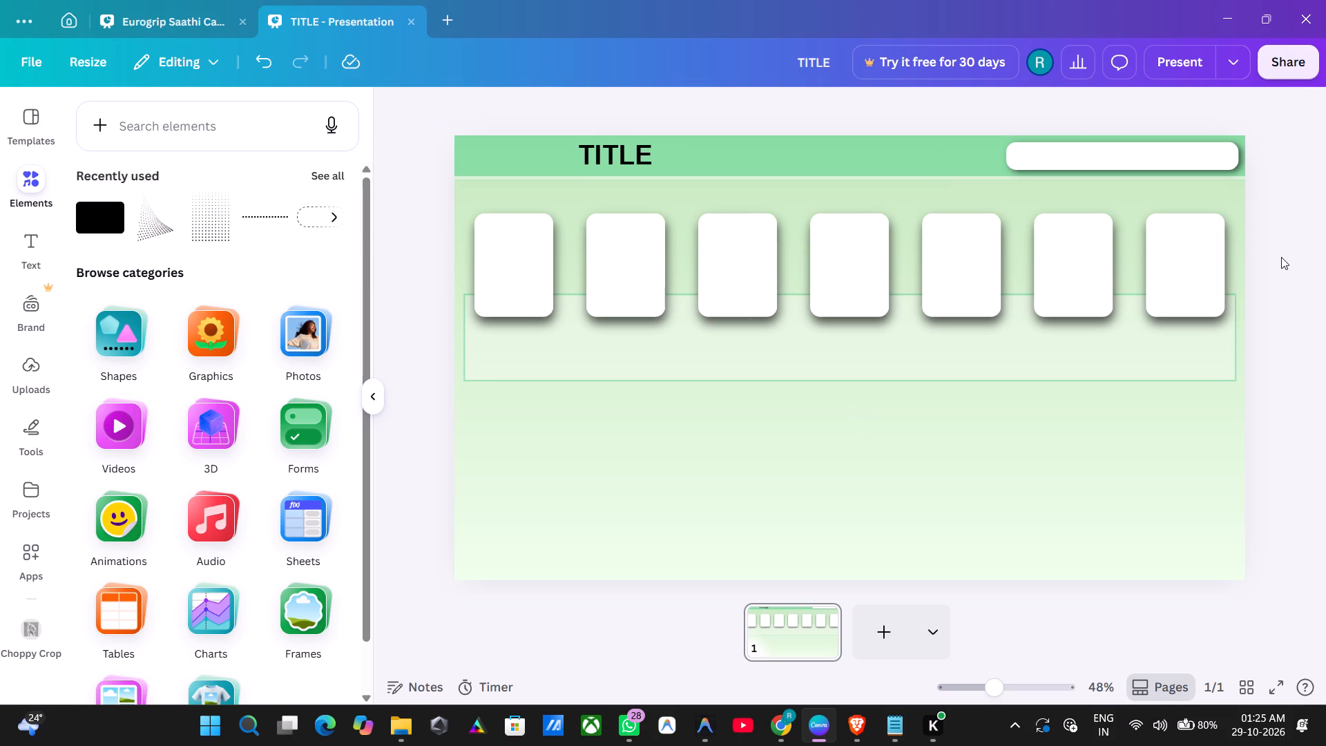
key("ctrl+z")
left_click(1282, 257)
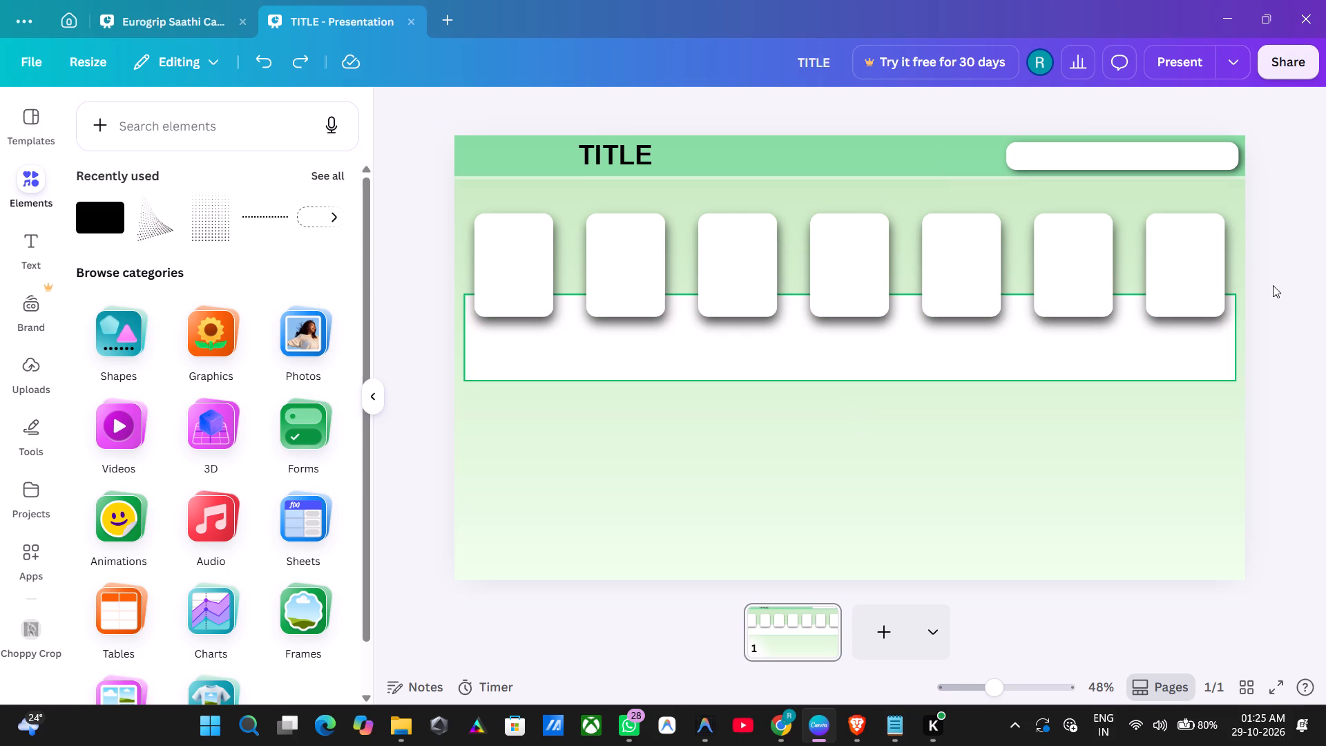
Set the stroke weight of the wide white bar's green border to 5 and deselect the bar.
left_click(1209, 380)
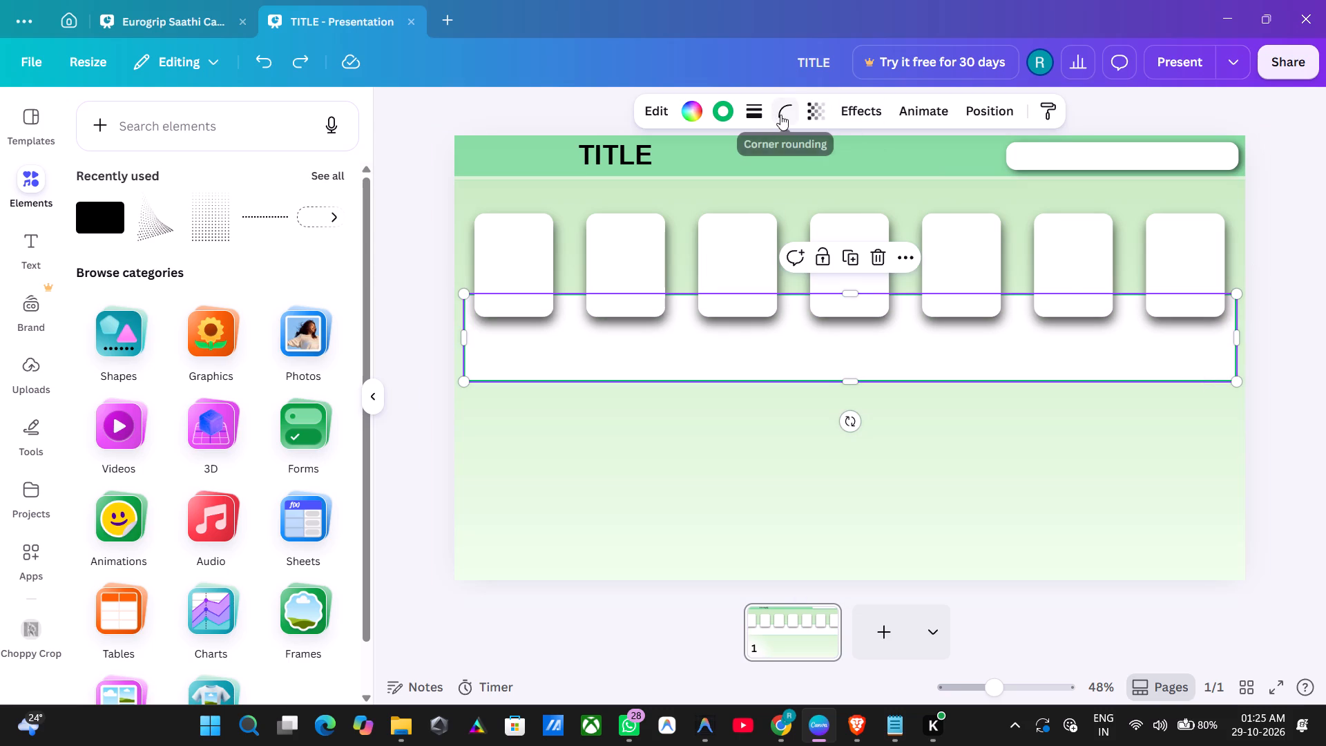
left_click(756, 117)
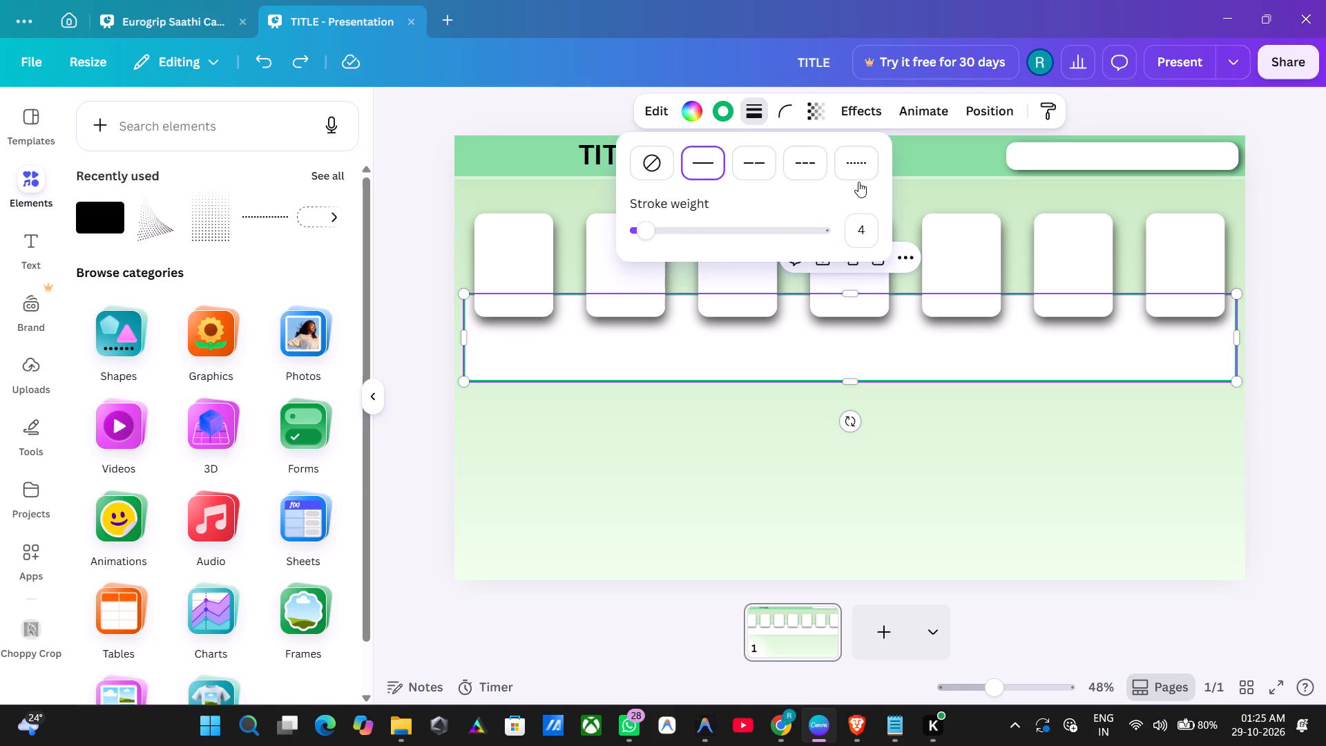
left_click(1305, 246)
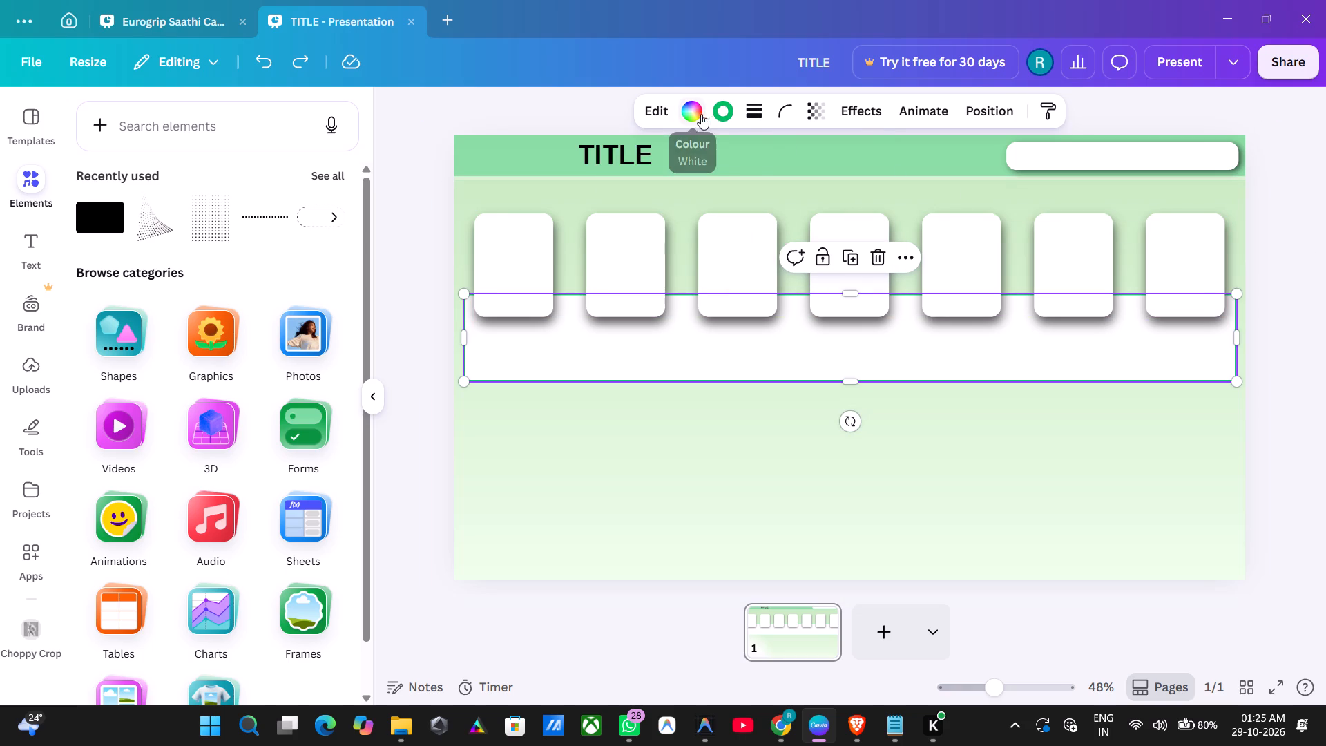
left_click(748, 109)
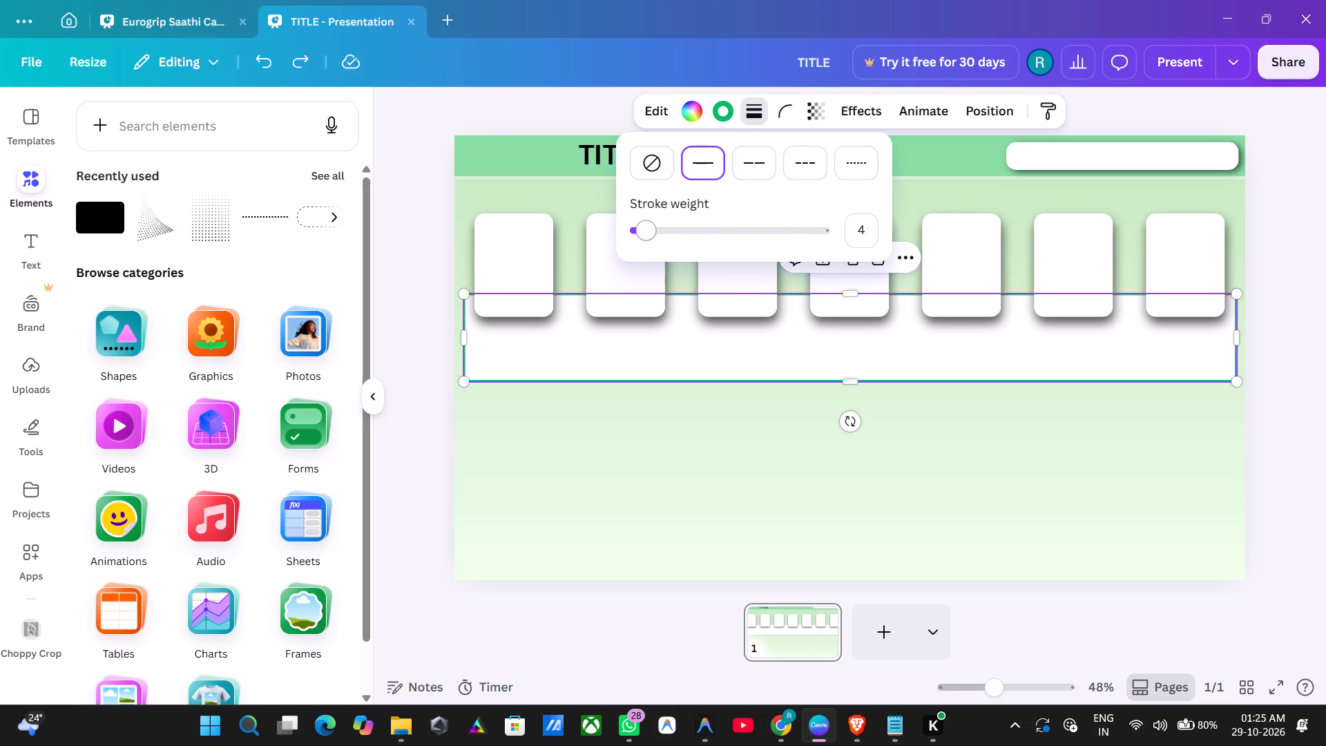
left_click_drag(648, 230, 646, 240)
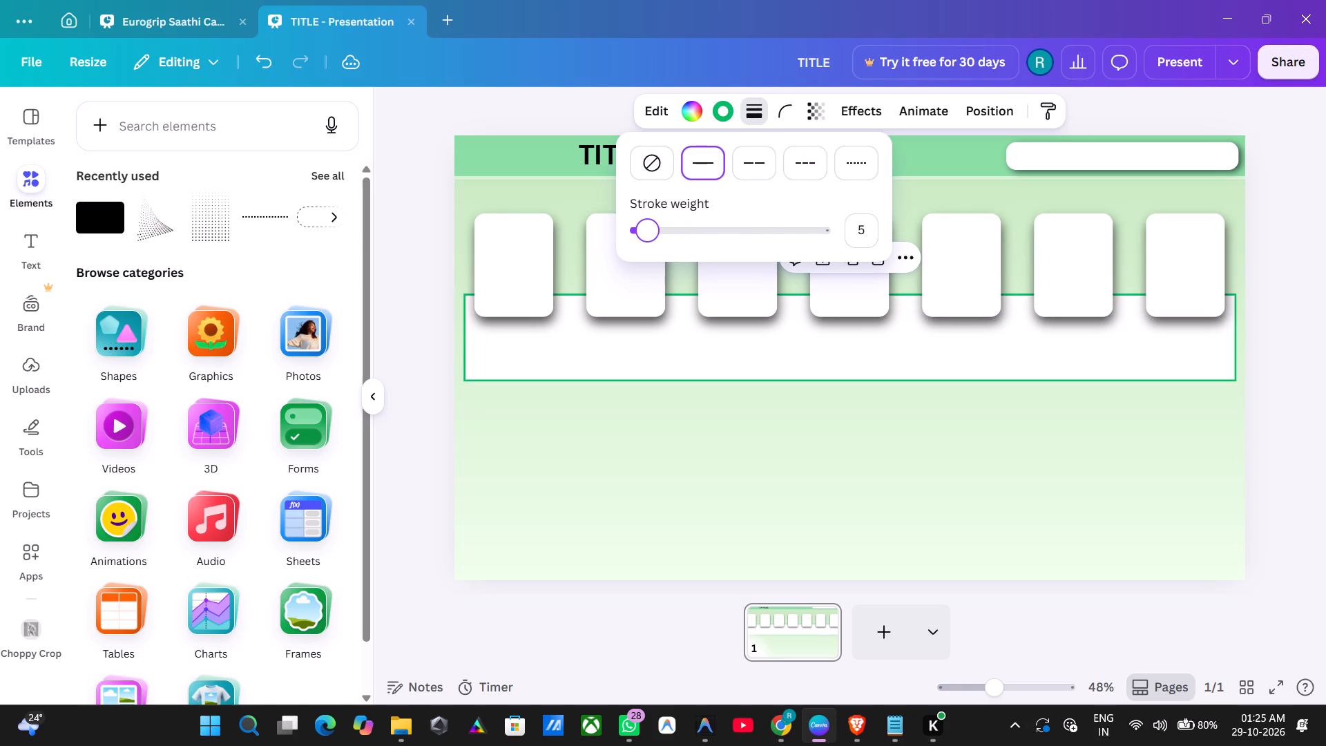
left_click_drag(646, 240, 646, 241)
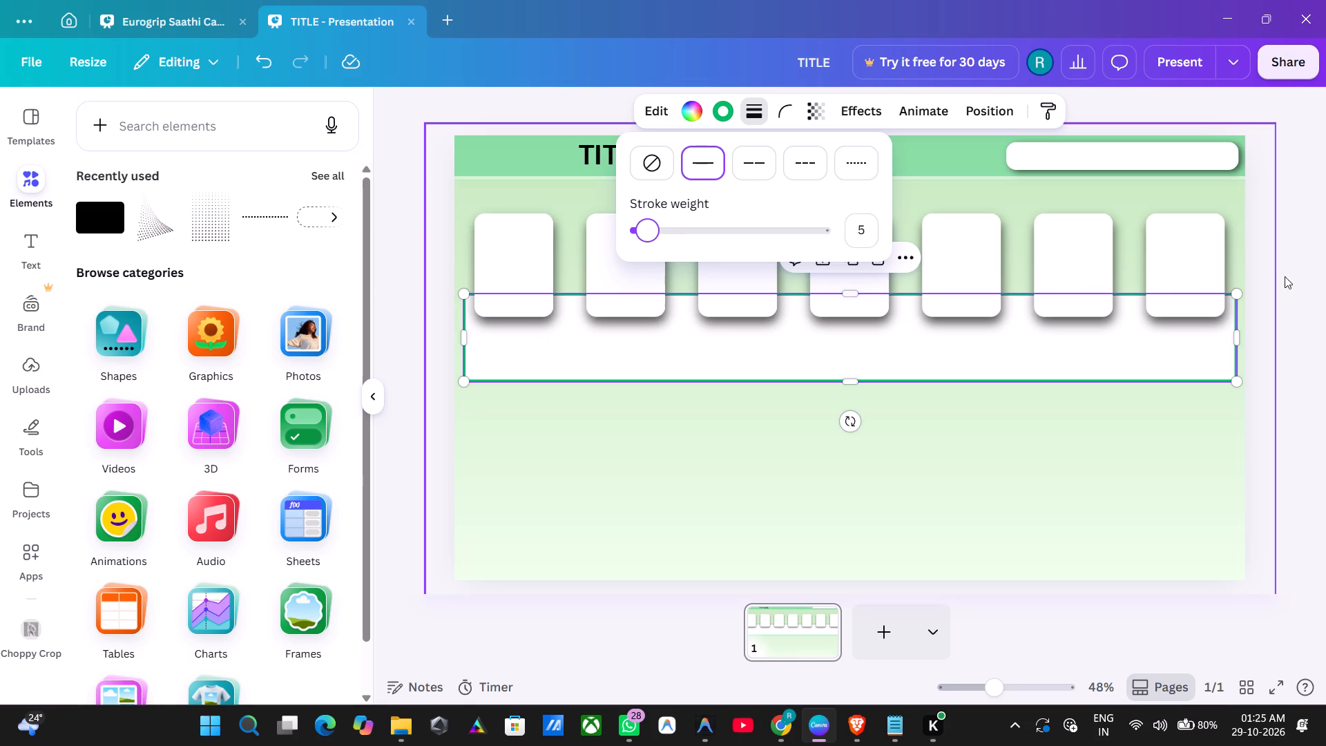
double_click(1294, 274)
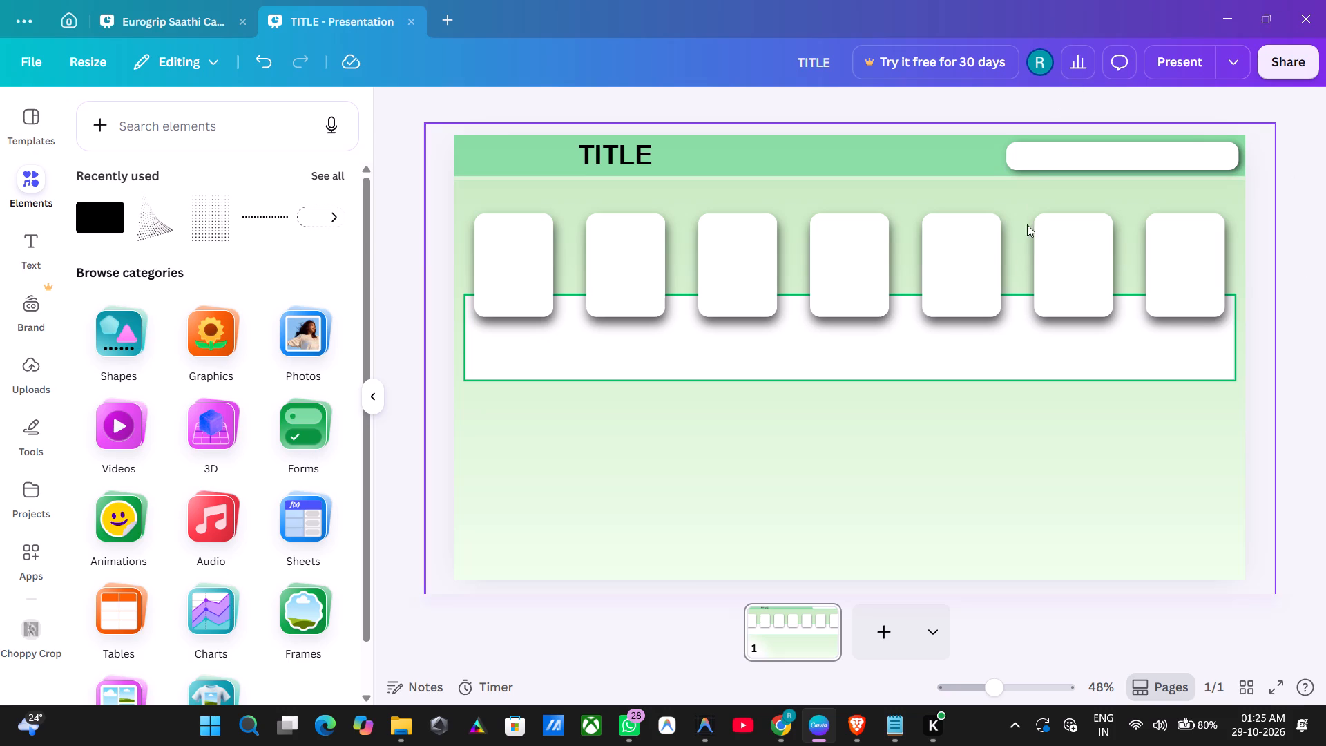
left_click(1310, 351)
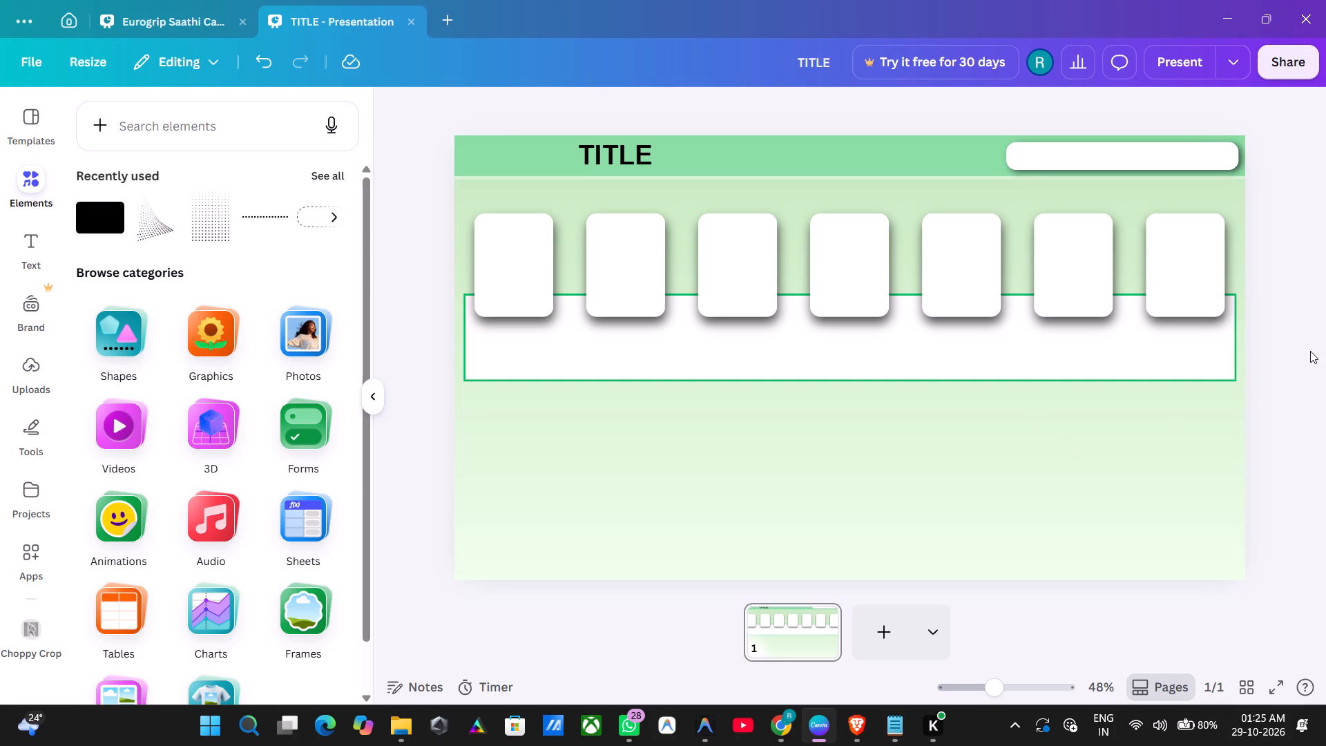
Slightly round the corners of the wide white green-bordered bar behind the cards and deselect it.
left_click(1211, 373)
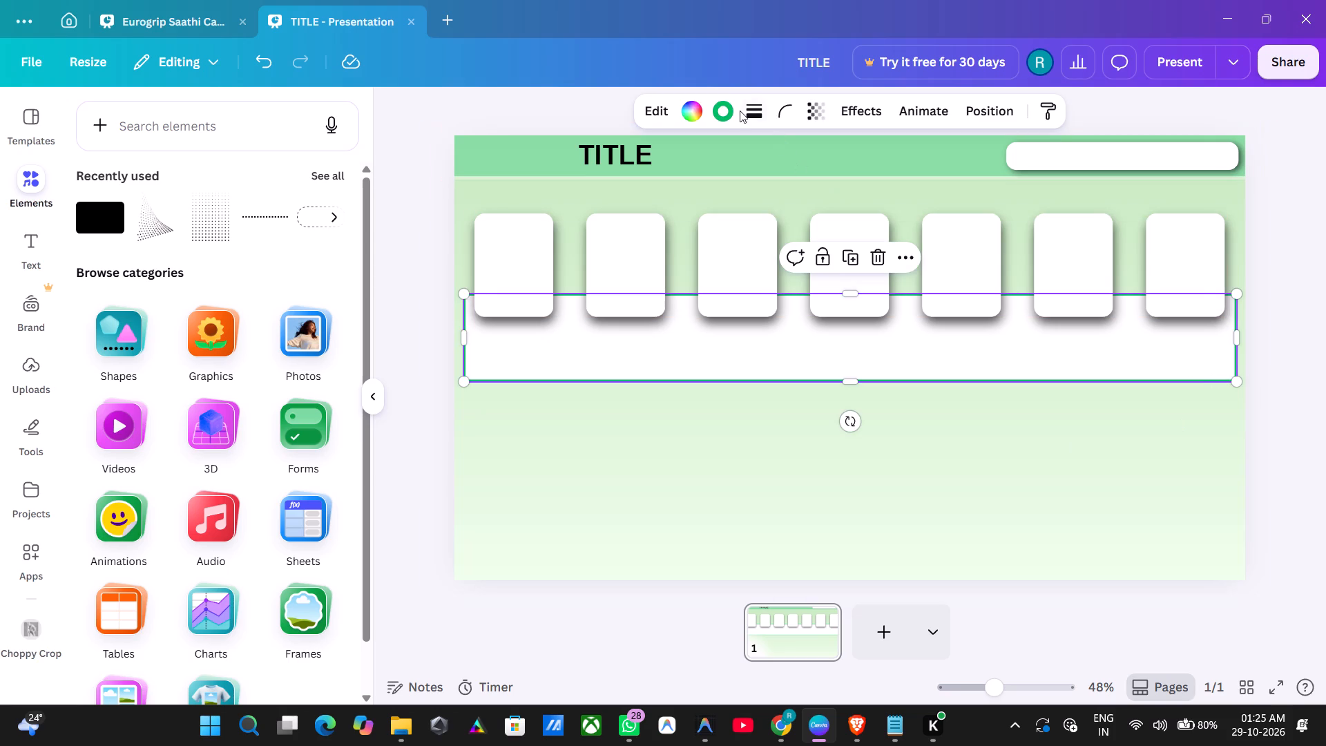
left_click(751, 113)
left_click(789, 115)
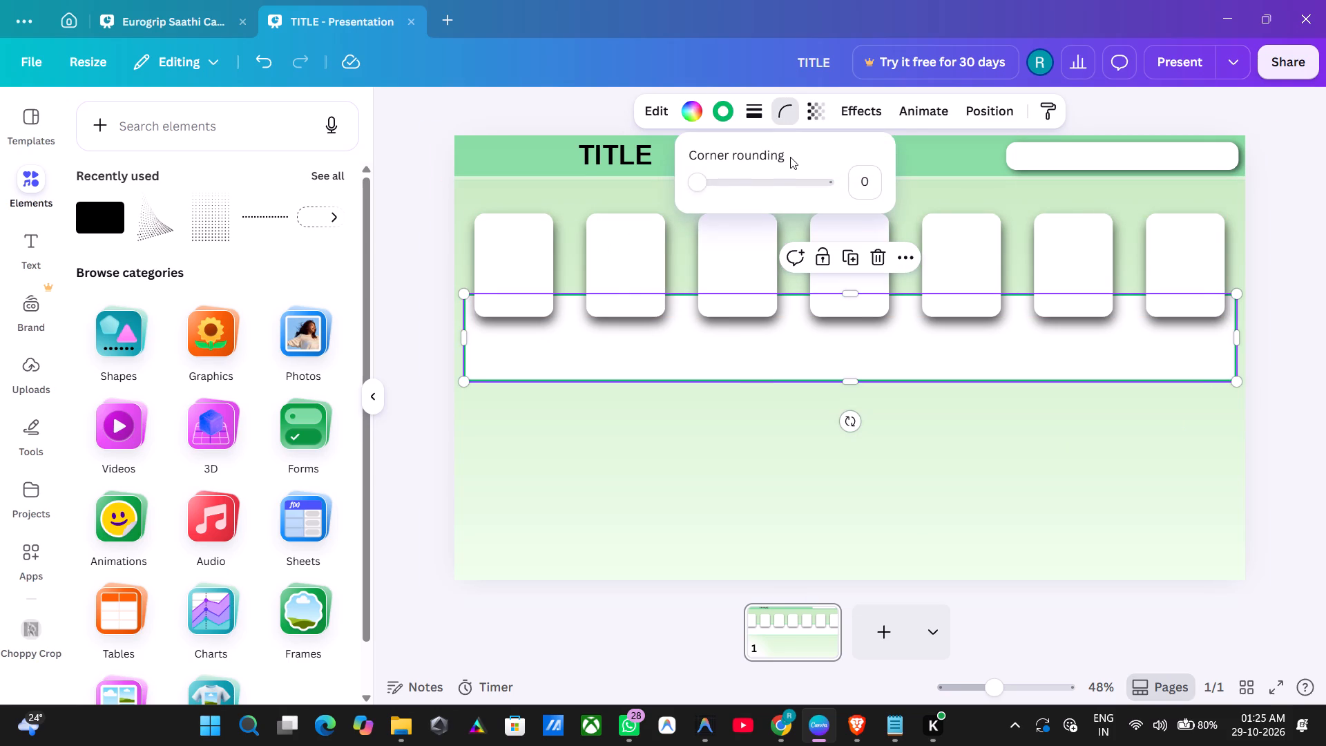
left_click_drag(711, 184, 723, 185)
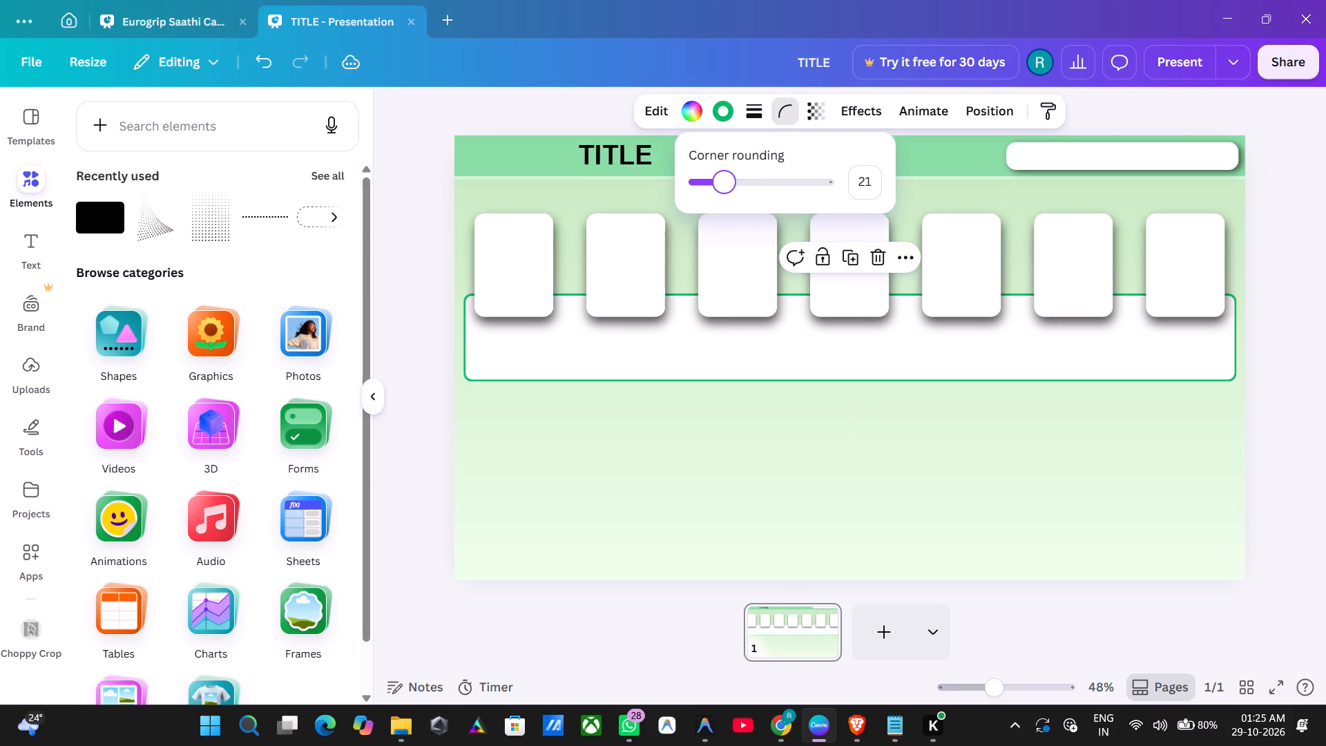
left_click_drag(723, 185, 719, 186)
left_click(1311, 219)
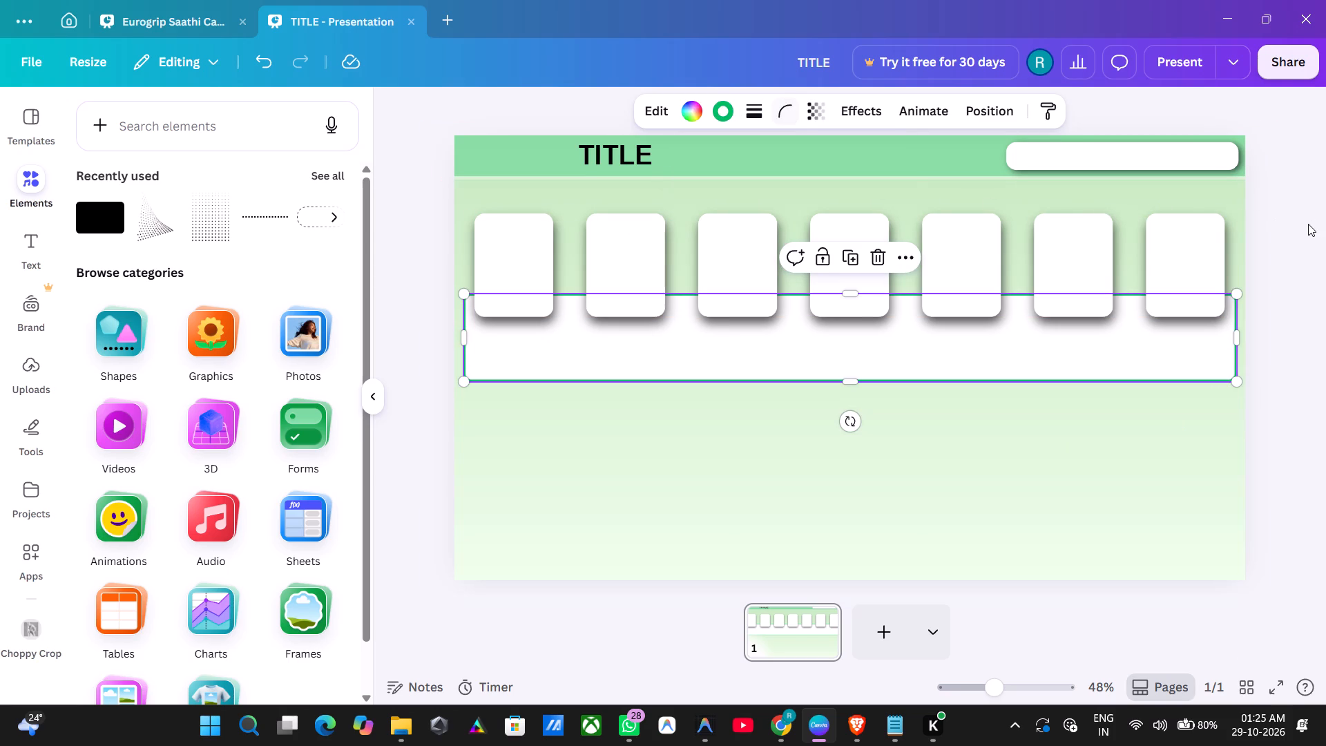
left_click(1308, 224)
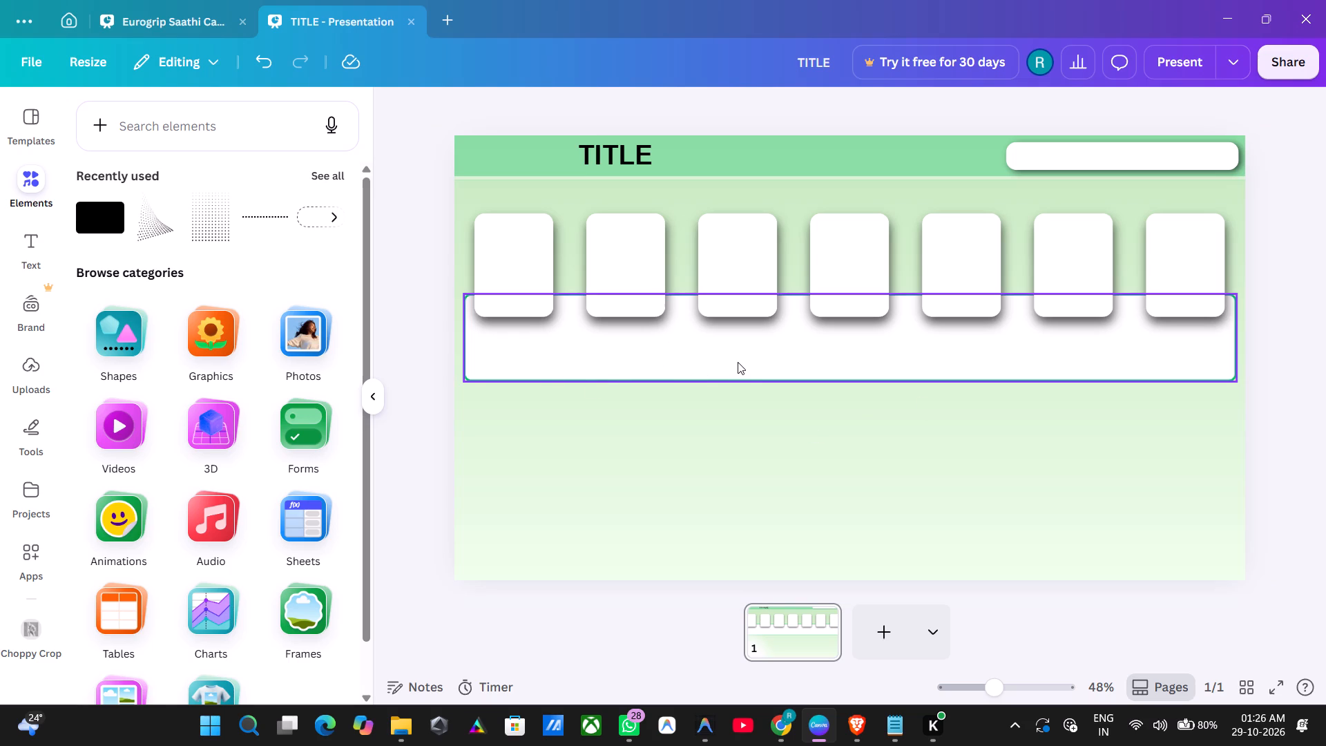
left_click(1284, 283)
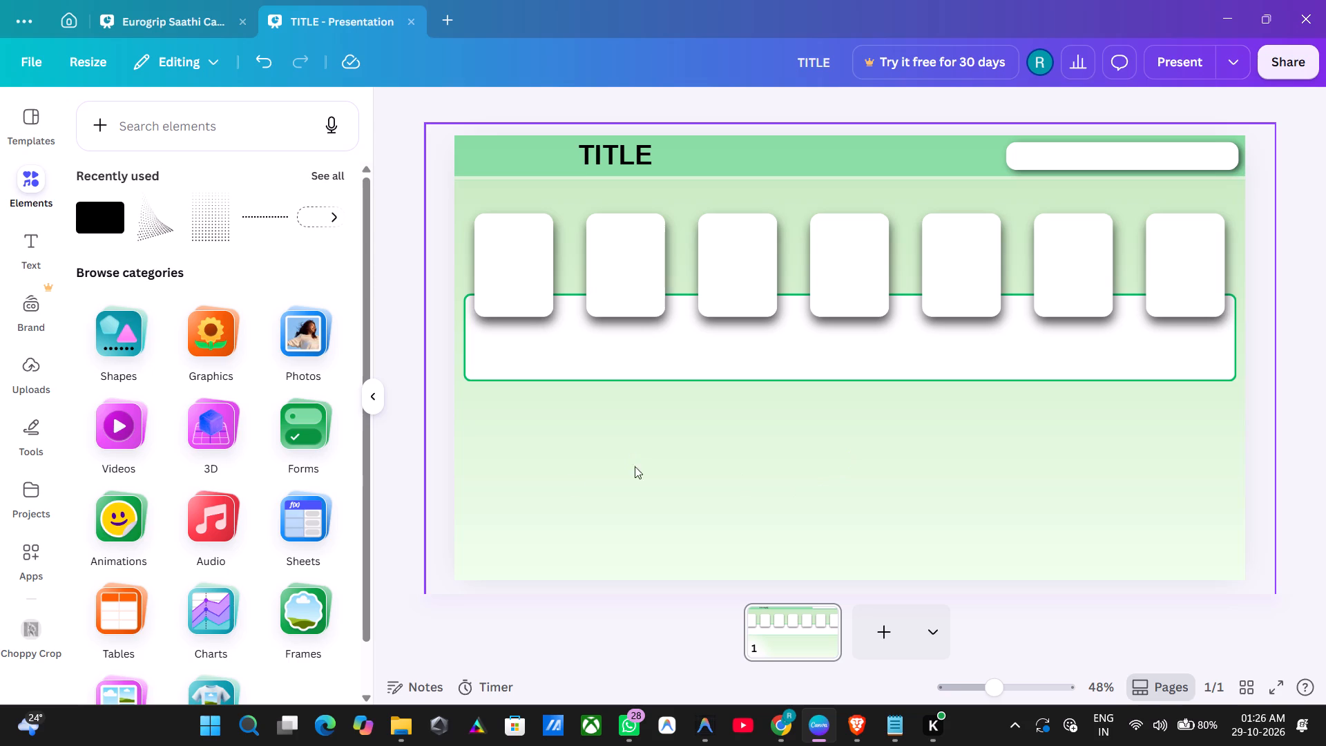
left_click(1287, 343)
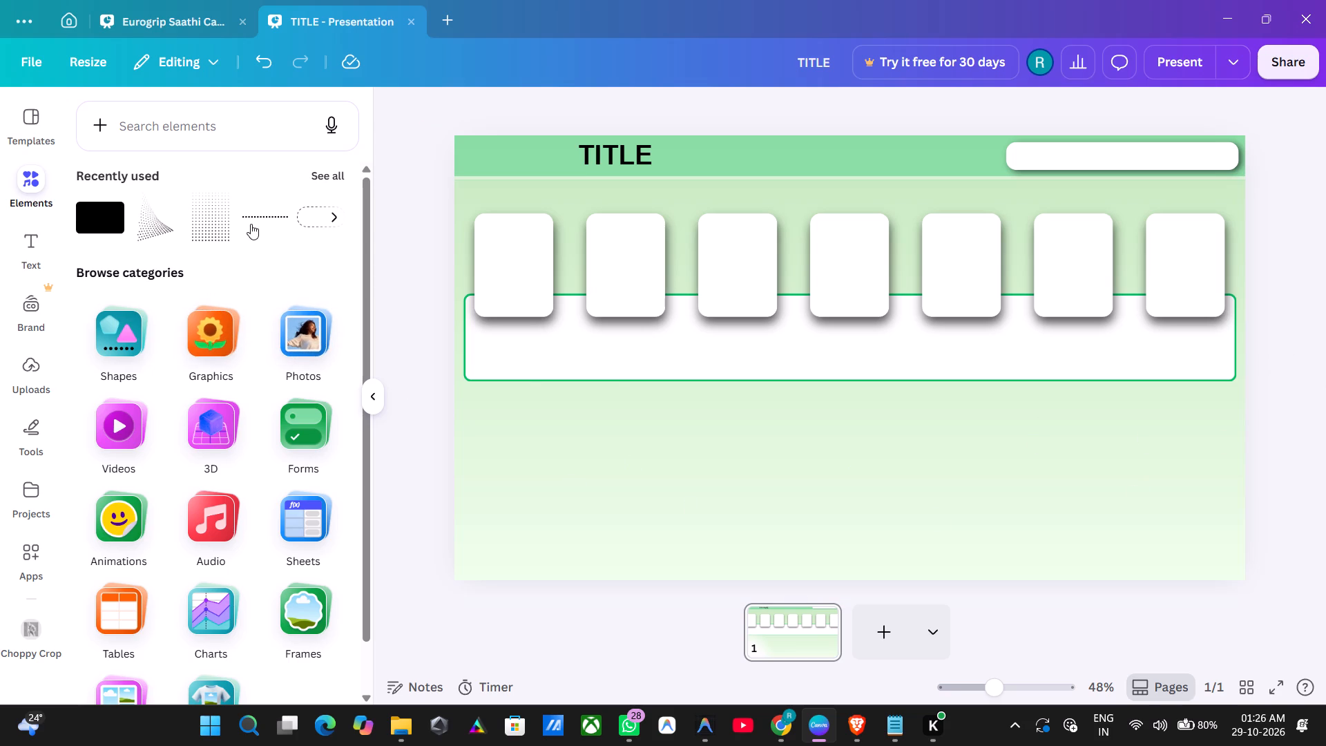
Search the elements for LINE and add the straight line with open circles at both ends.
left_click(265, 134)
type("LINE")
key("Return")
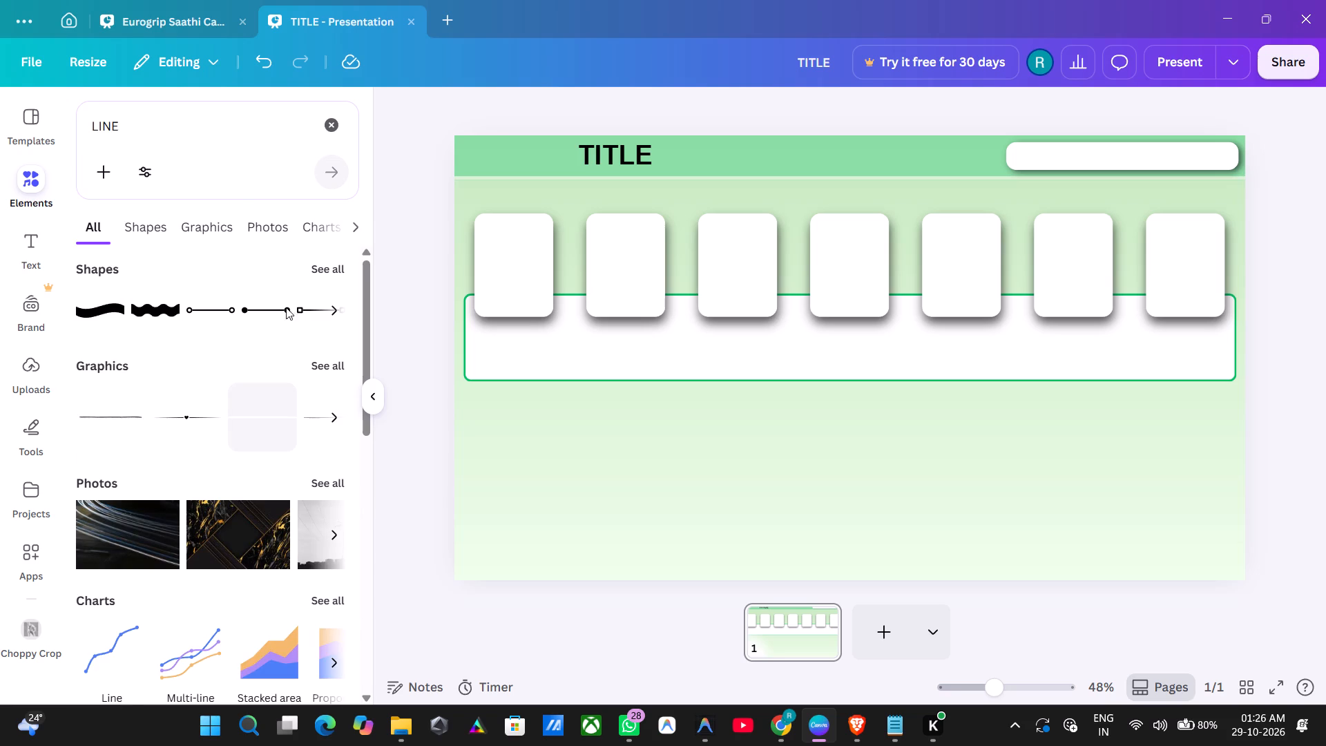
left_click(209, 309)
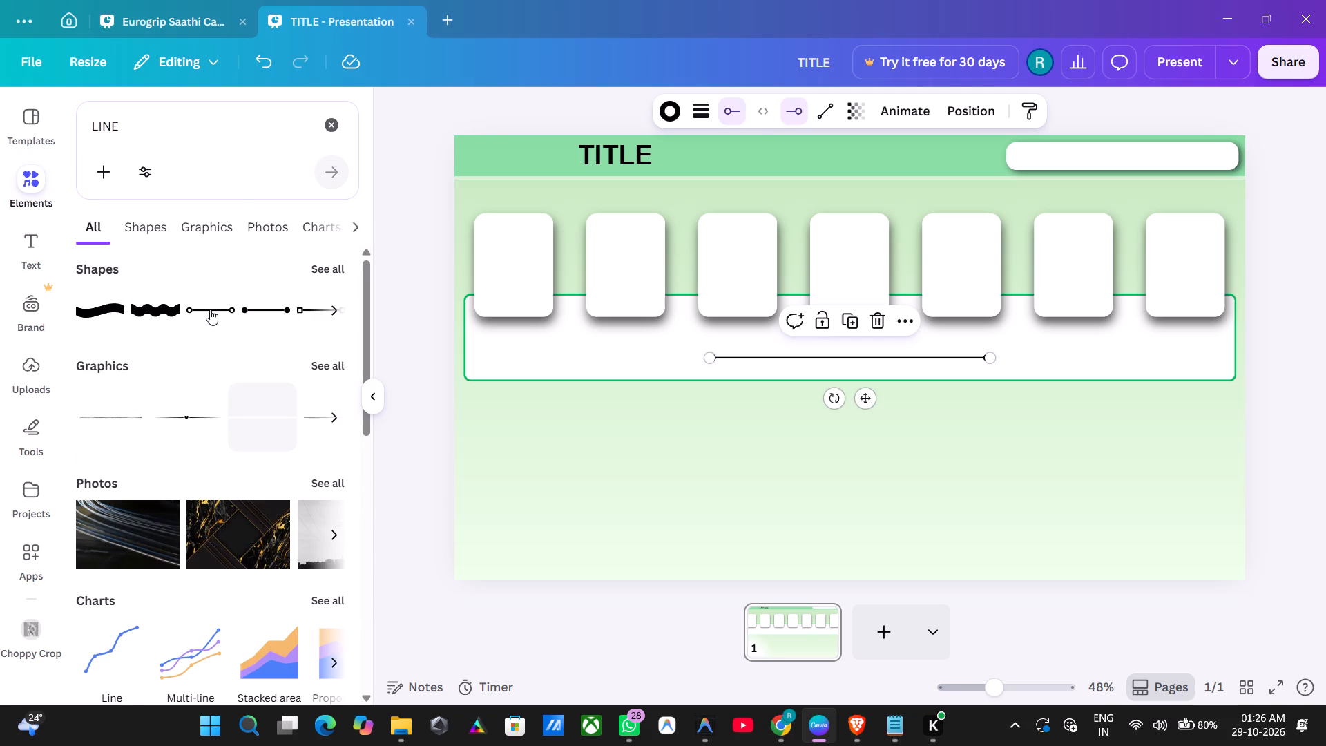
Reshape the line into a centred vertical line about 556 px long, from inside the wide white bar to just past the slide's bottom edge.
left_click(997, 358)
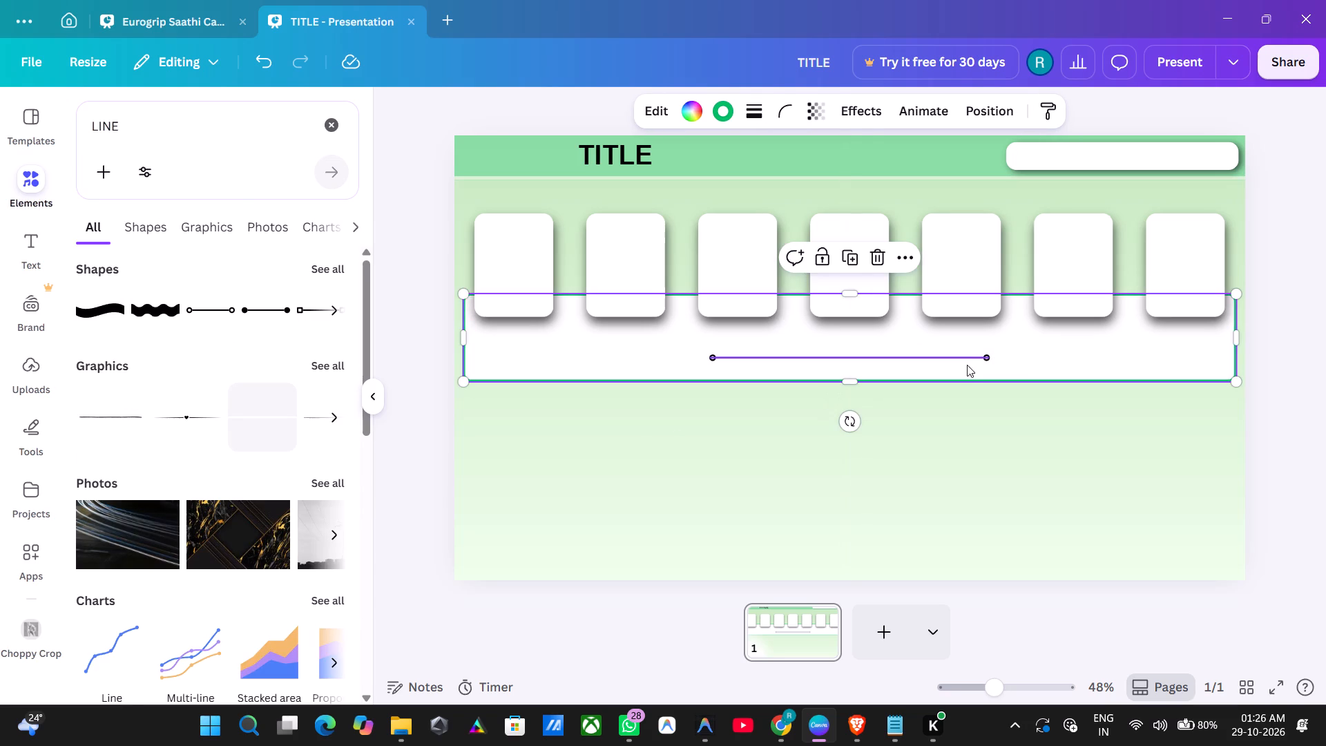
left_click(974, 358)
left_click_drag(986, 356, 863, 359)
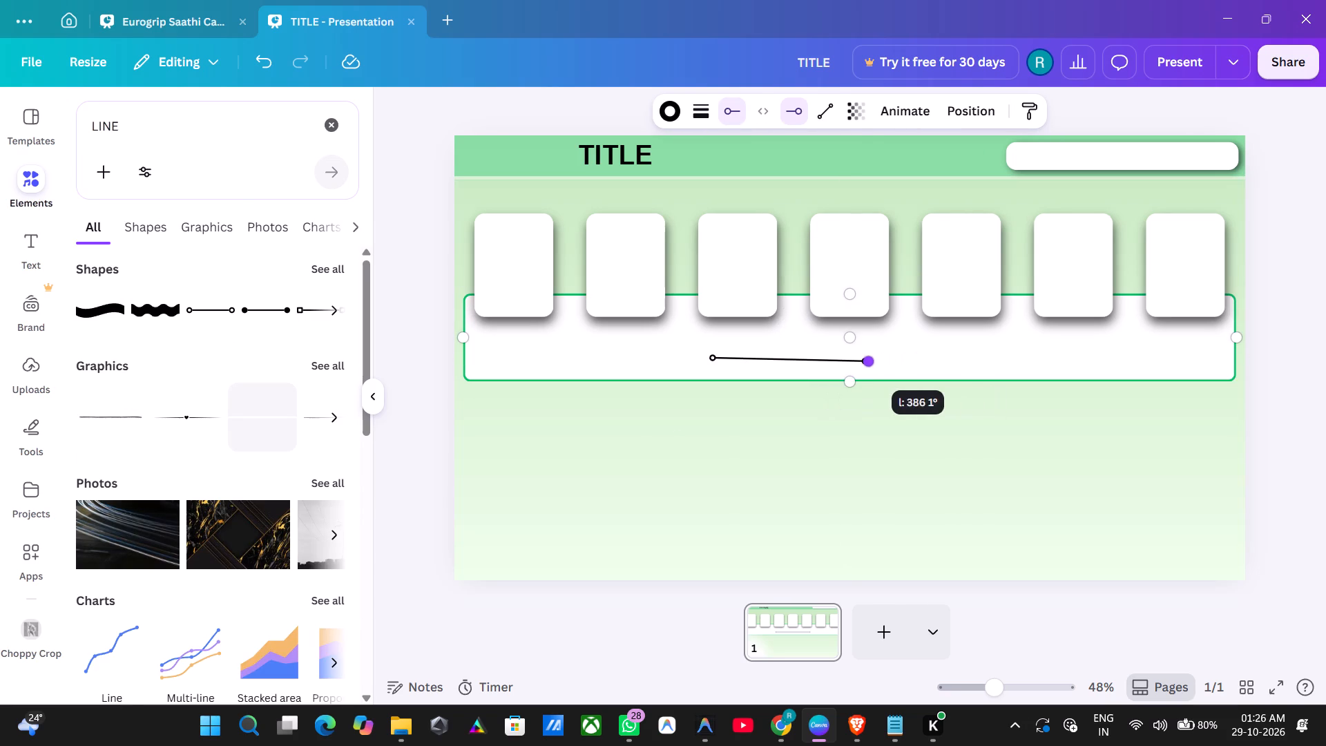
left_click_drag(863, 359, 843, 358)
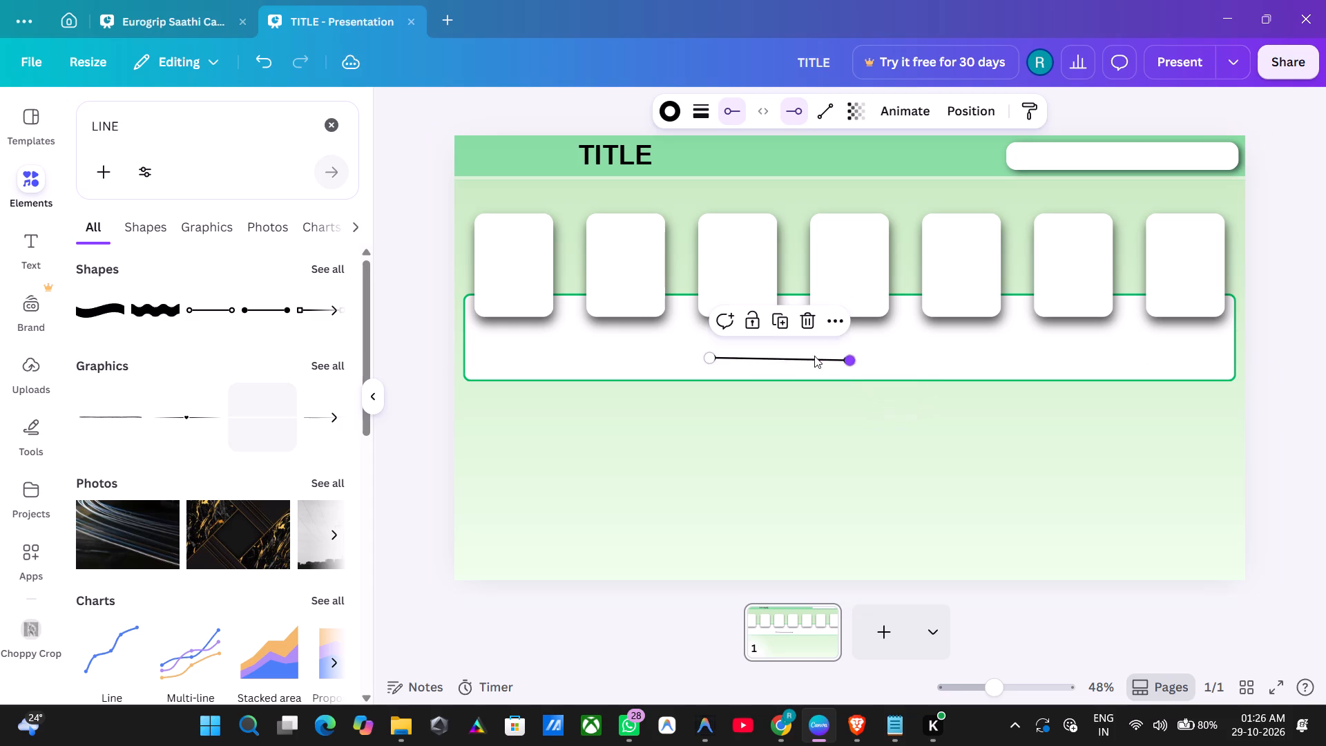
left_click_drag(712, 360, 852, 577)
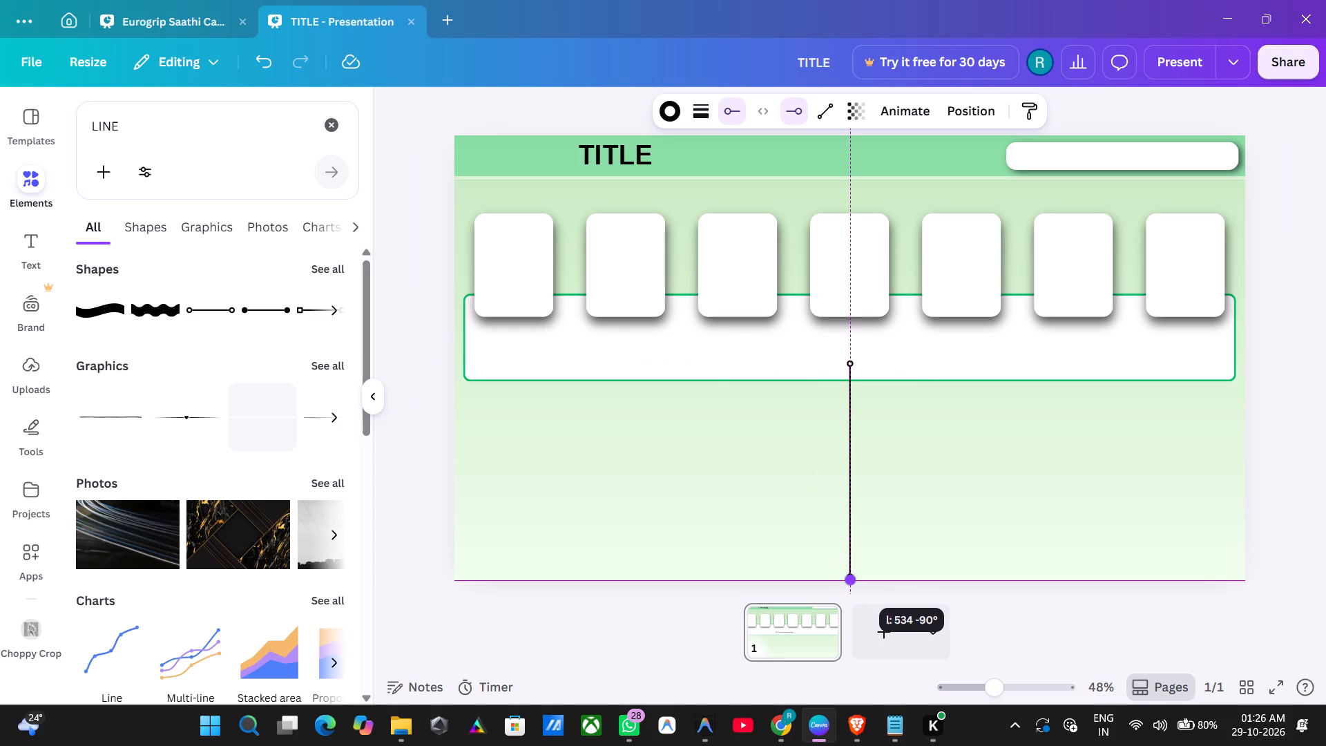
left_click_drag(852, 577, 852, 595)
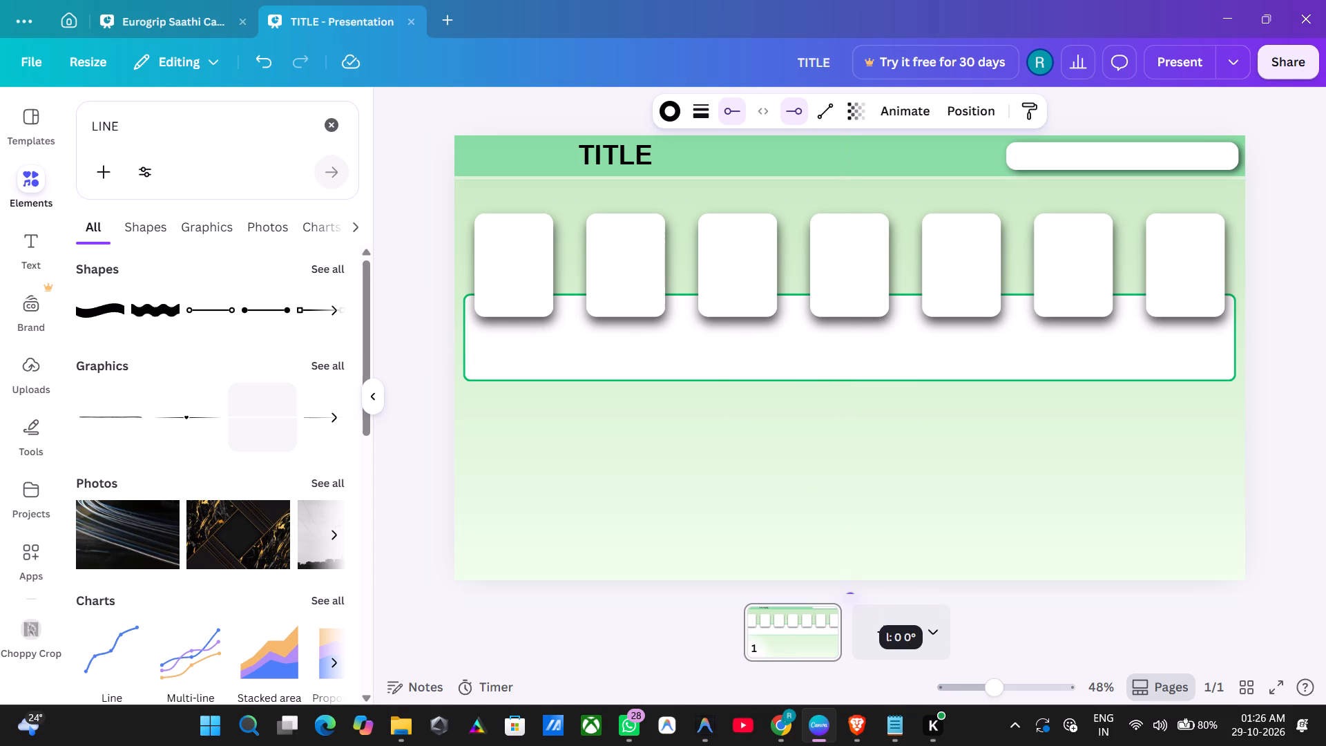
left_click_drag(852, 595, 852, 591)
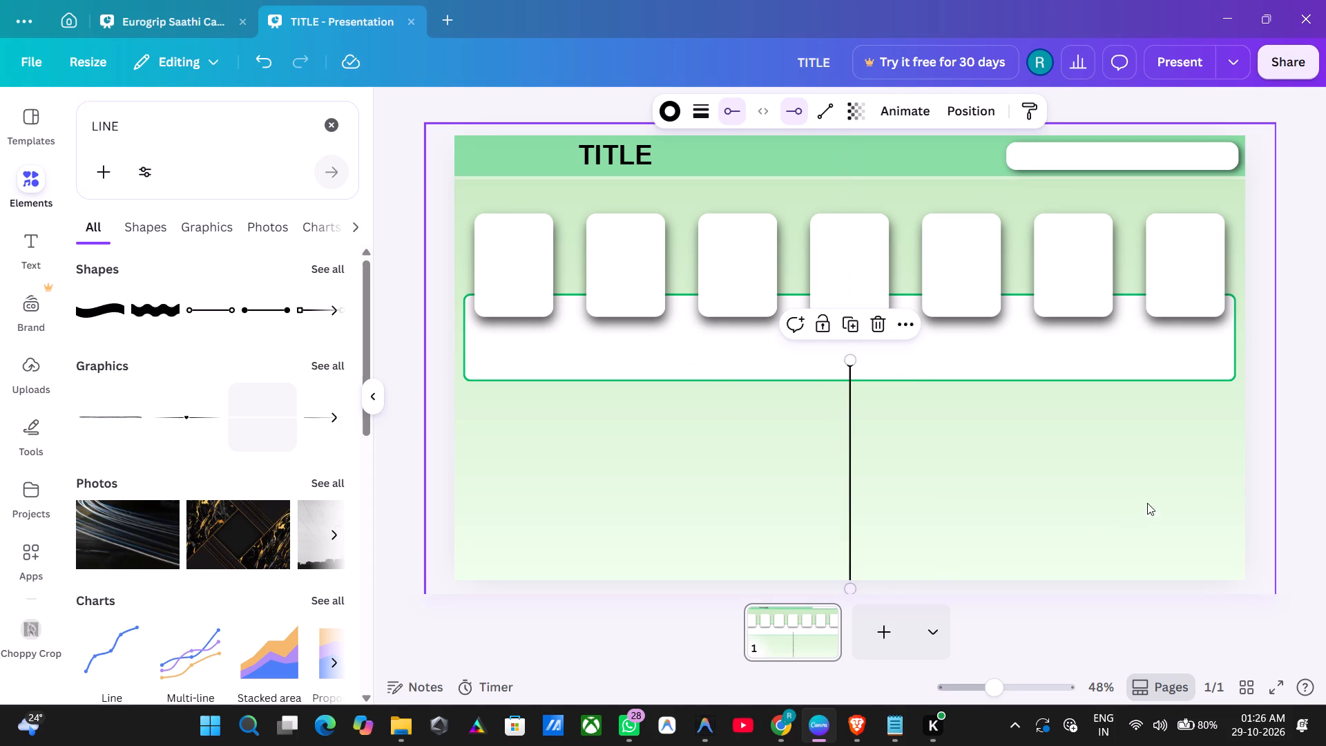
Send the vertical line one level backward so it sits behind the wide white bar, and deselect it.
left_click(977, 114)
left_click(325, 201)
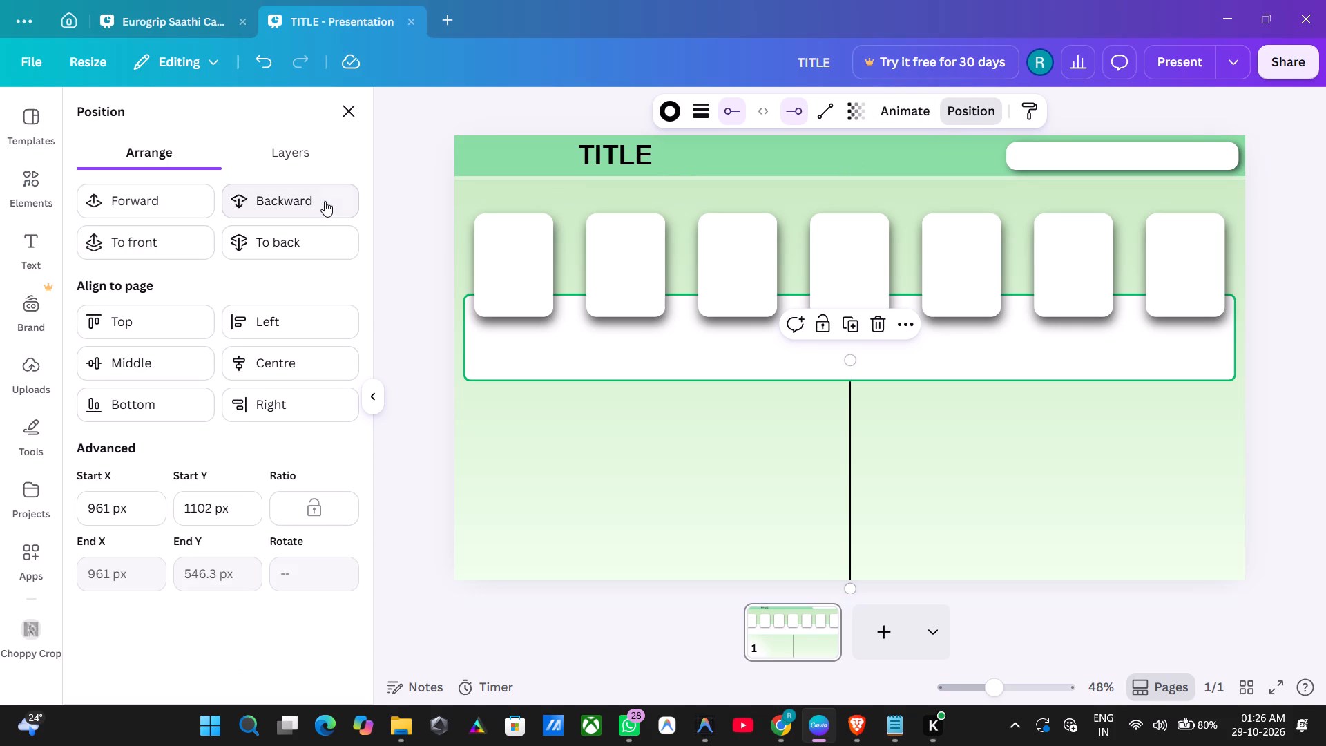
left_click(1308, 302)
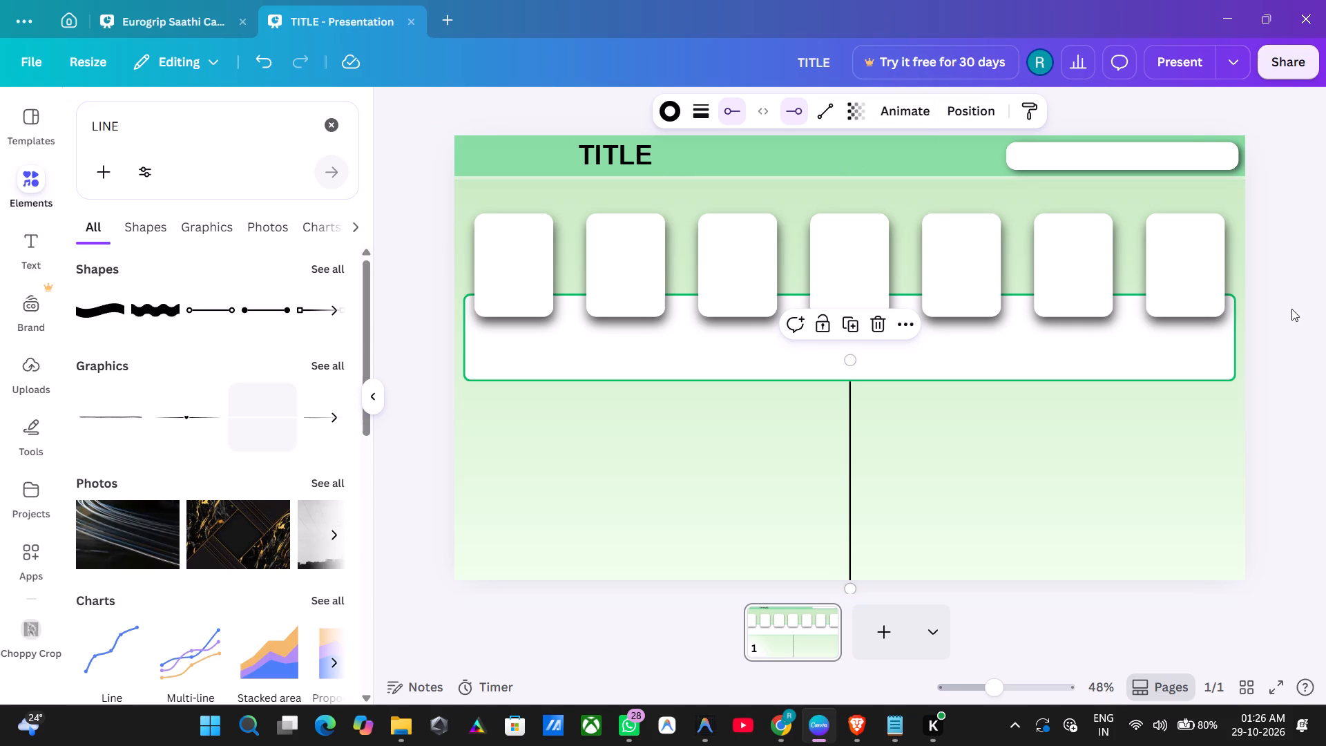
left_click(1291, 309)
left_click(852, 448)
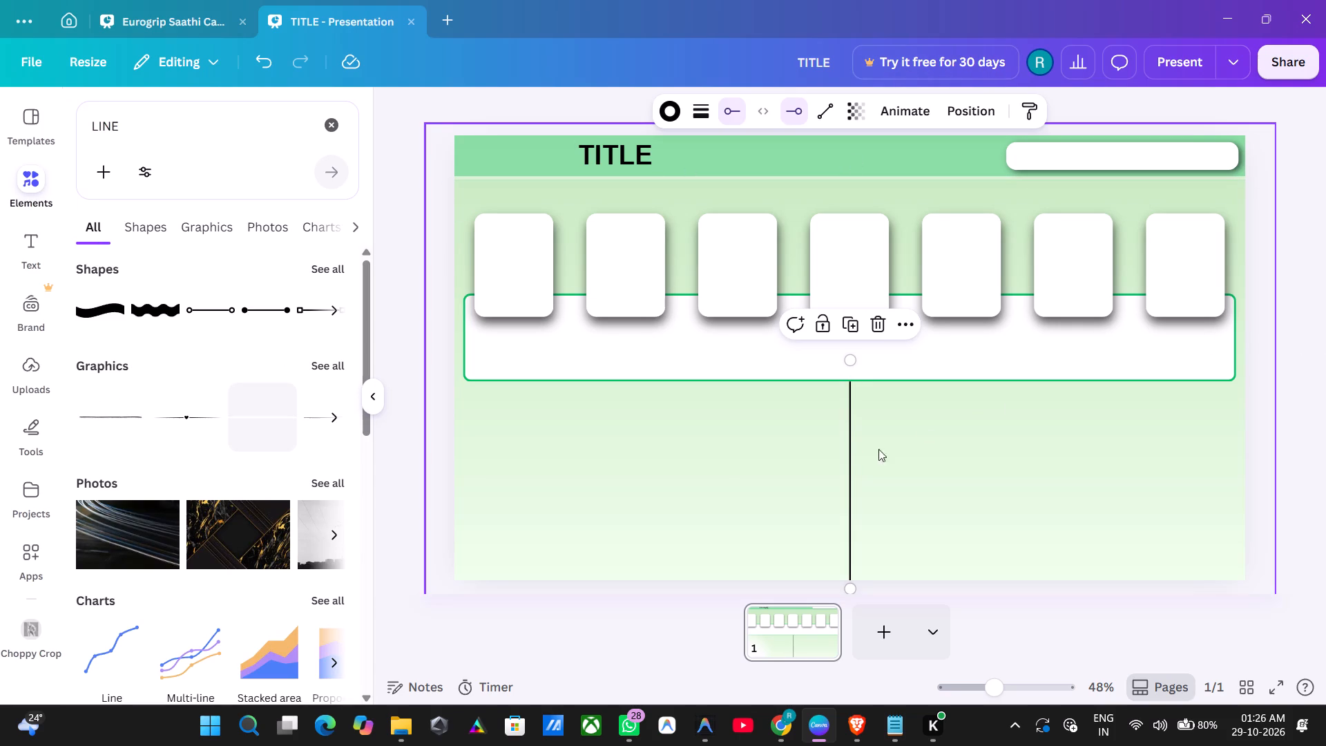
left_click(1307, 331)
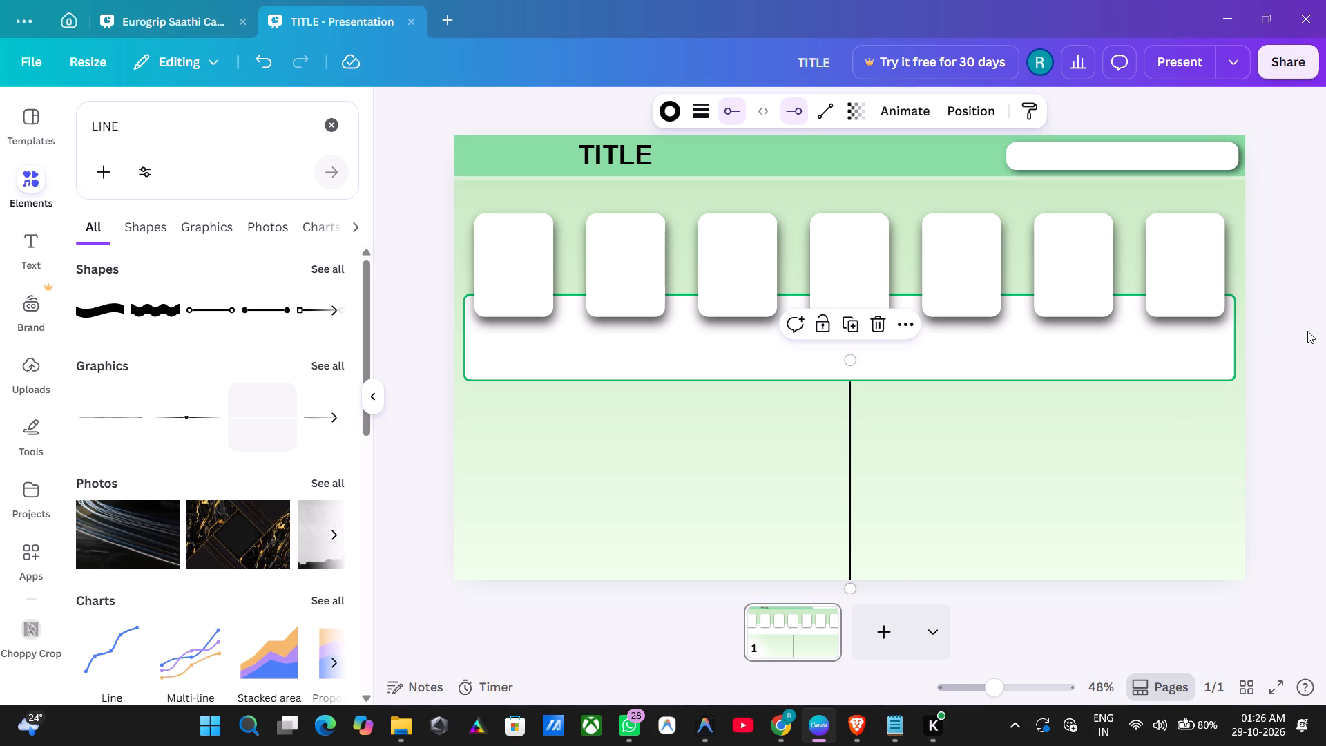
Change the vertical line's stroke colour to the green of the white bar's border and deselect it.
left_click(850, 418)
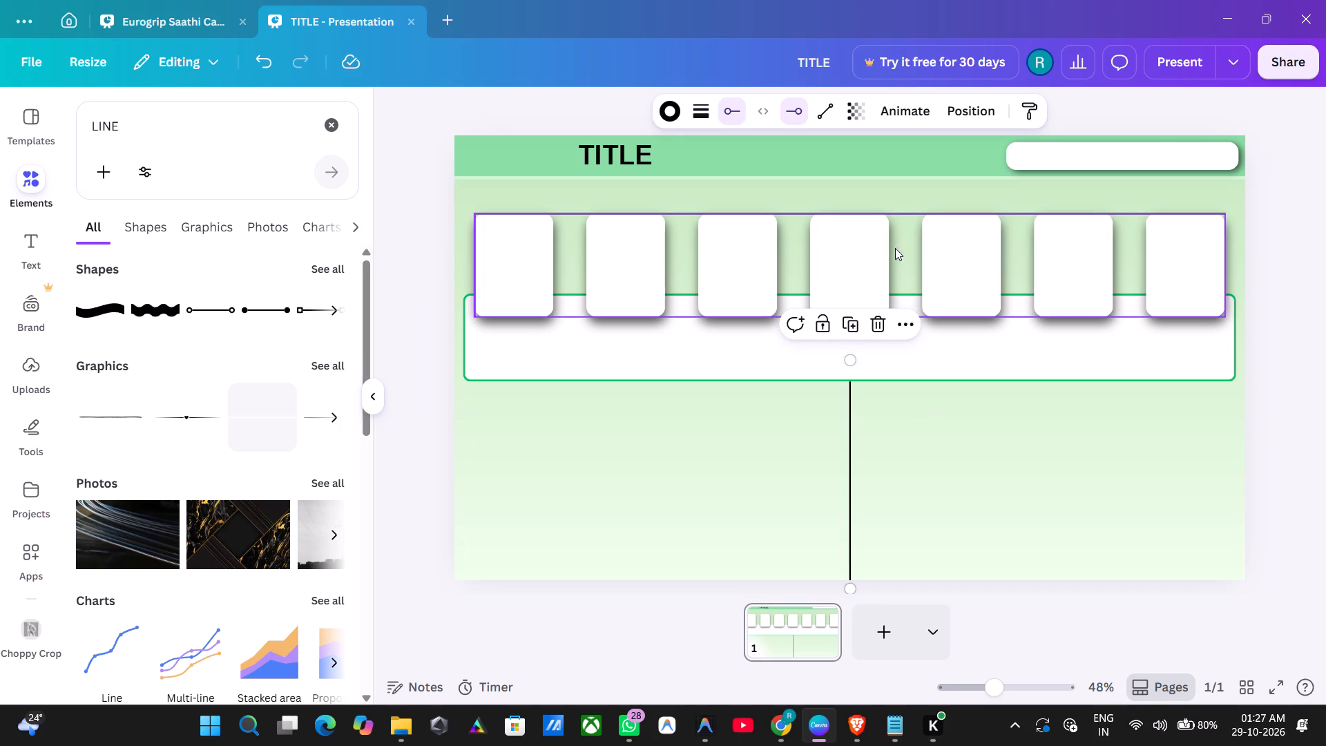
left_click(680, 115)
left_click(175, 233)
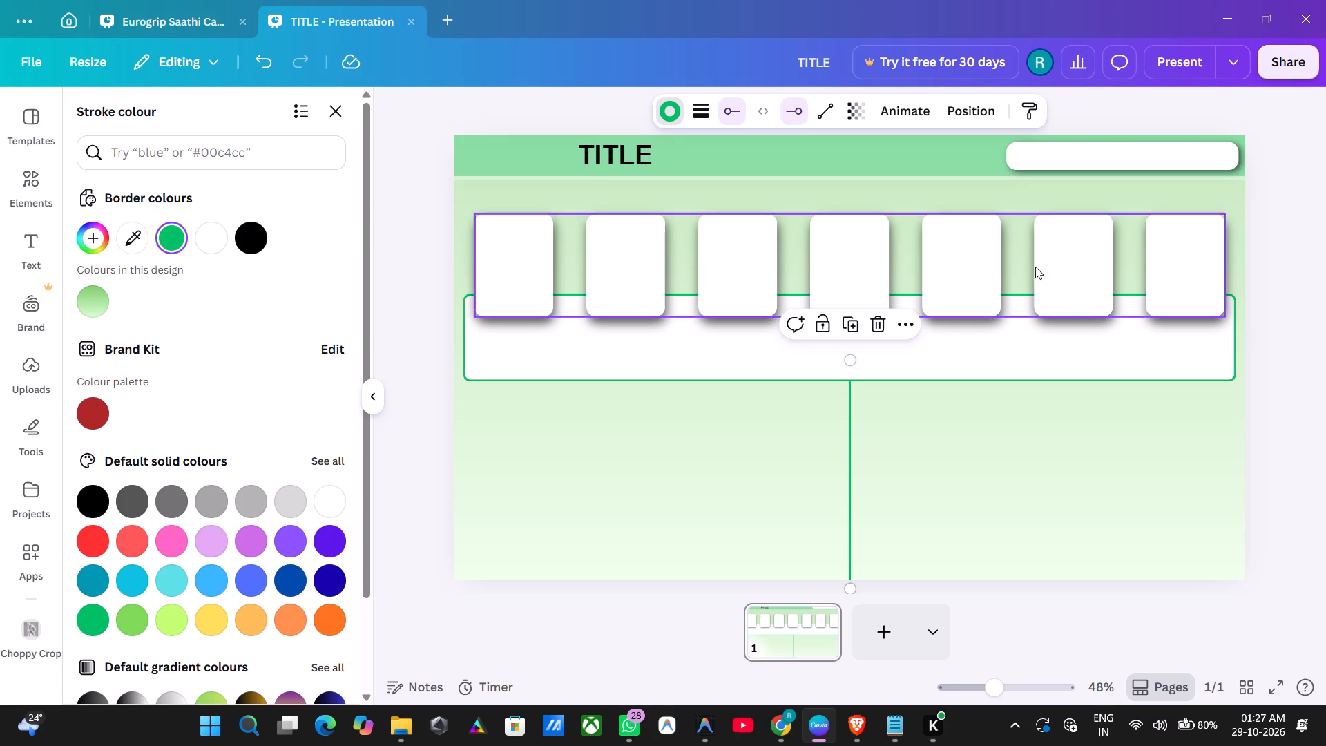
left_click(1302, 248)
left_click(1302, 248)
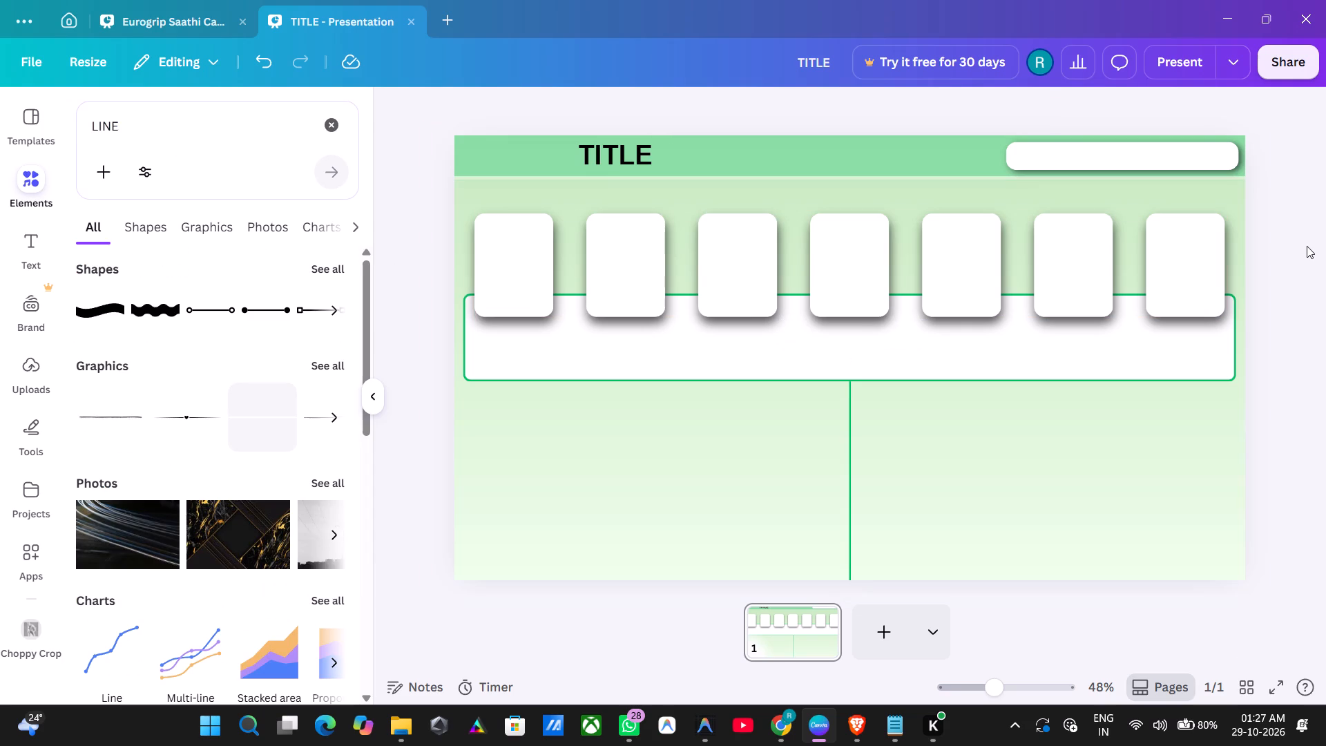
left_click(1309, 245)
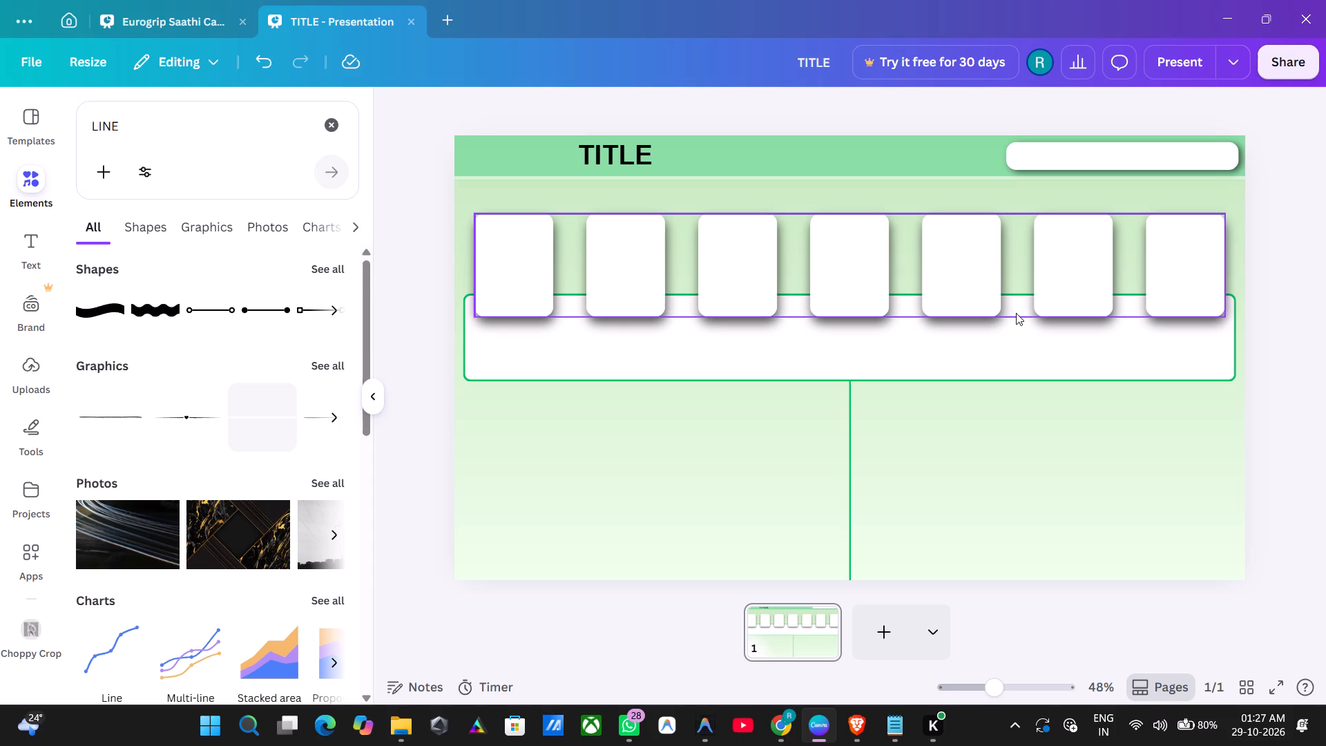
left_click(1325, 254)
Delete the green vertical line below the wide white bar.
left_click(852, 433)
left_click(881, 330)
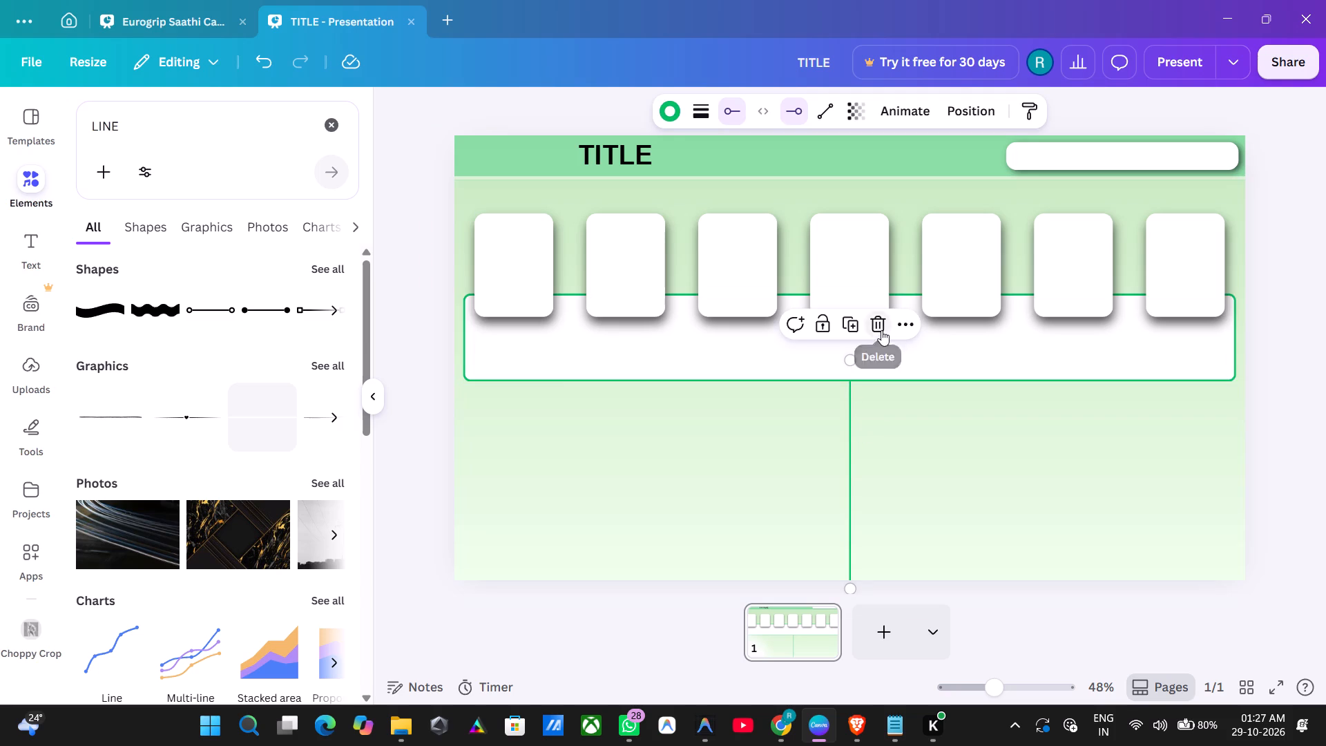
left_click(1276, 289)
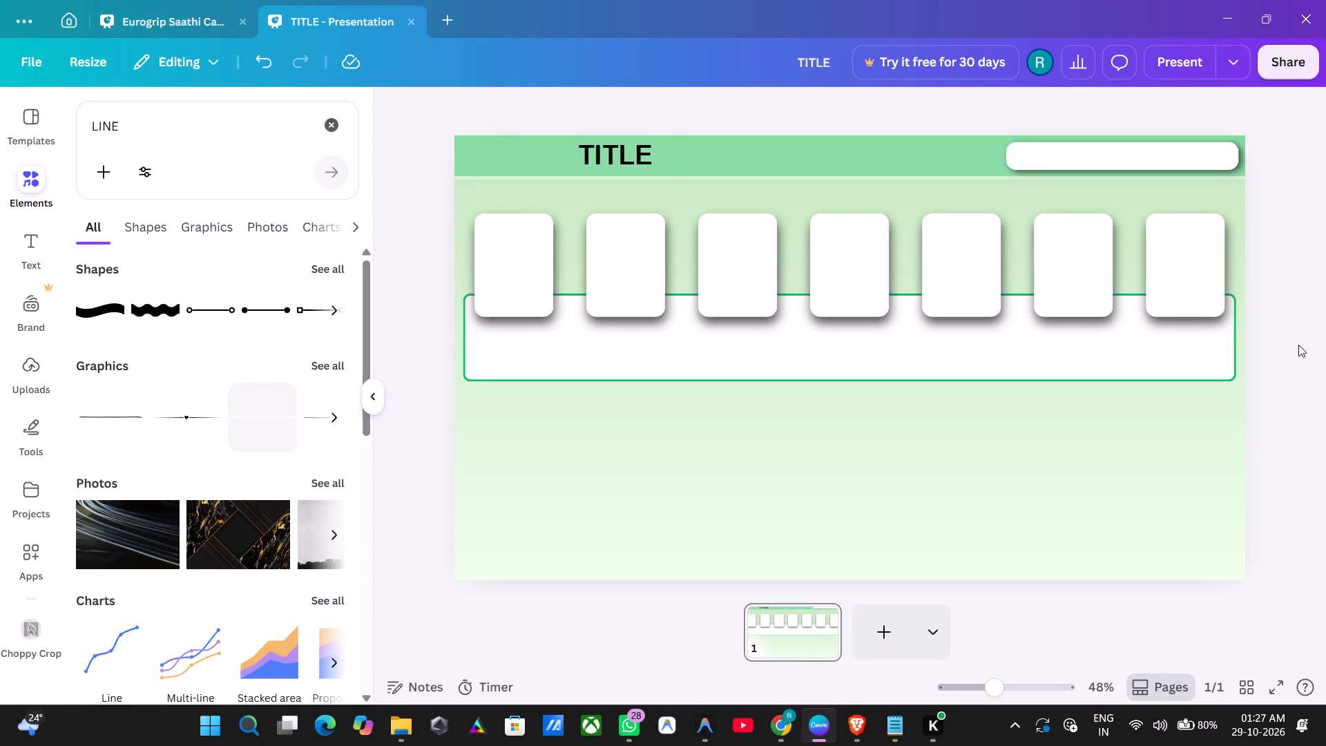
left_click(789, 723)
scroll(1021, 428, "down", 2)
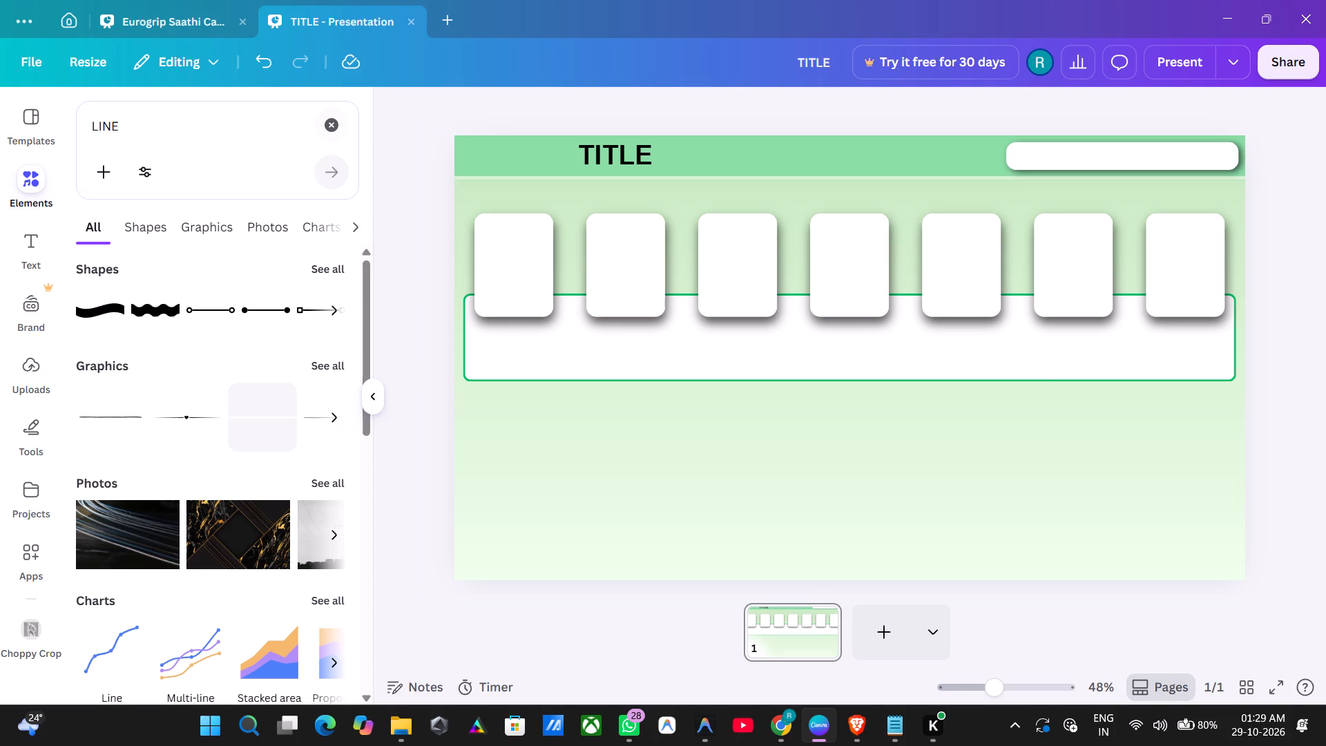
left_click(331, 126)
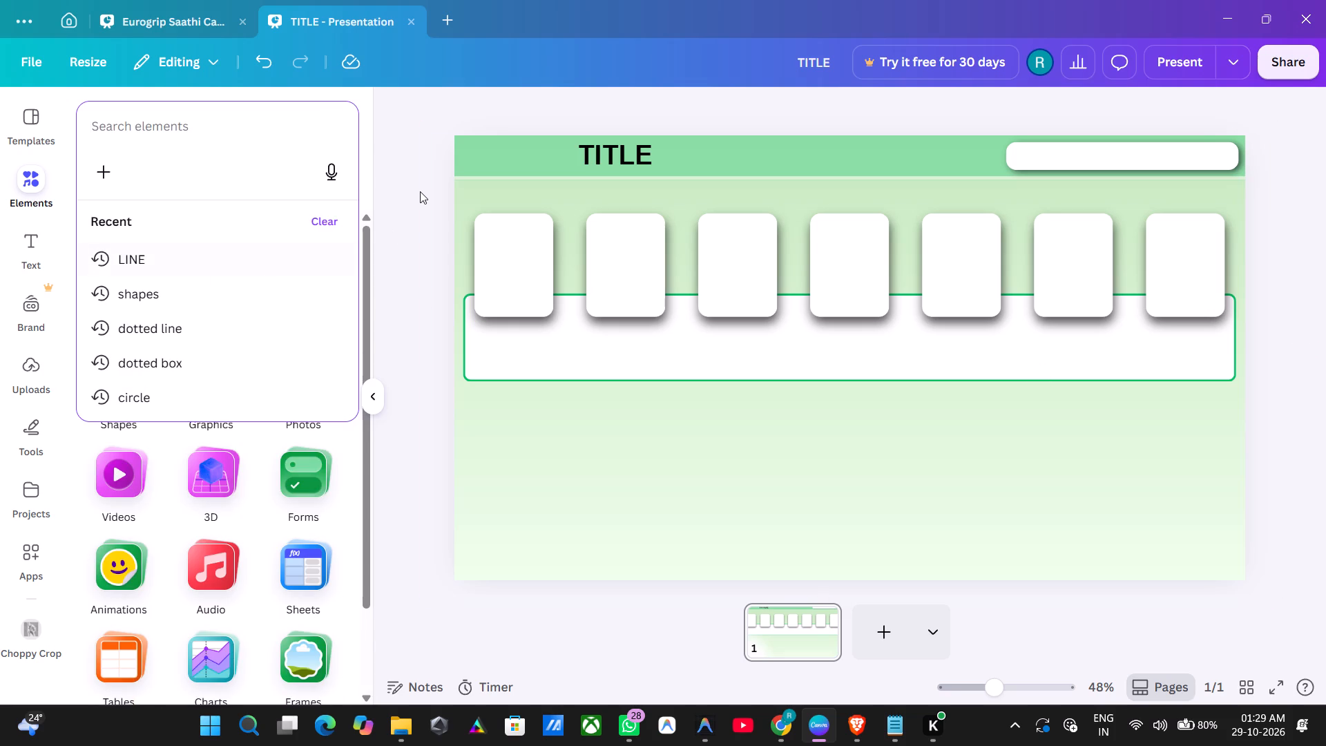
left_click(420, 191)
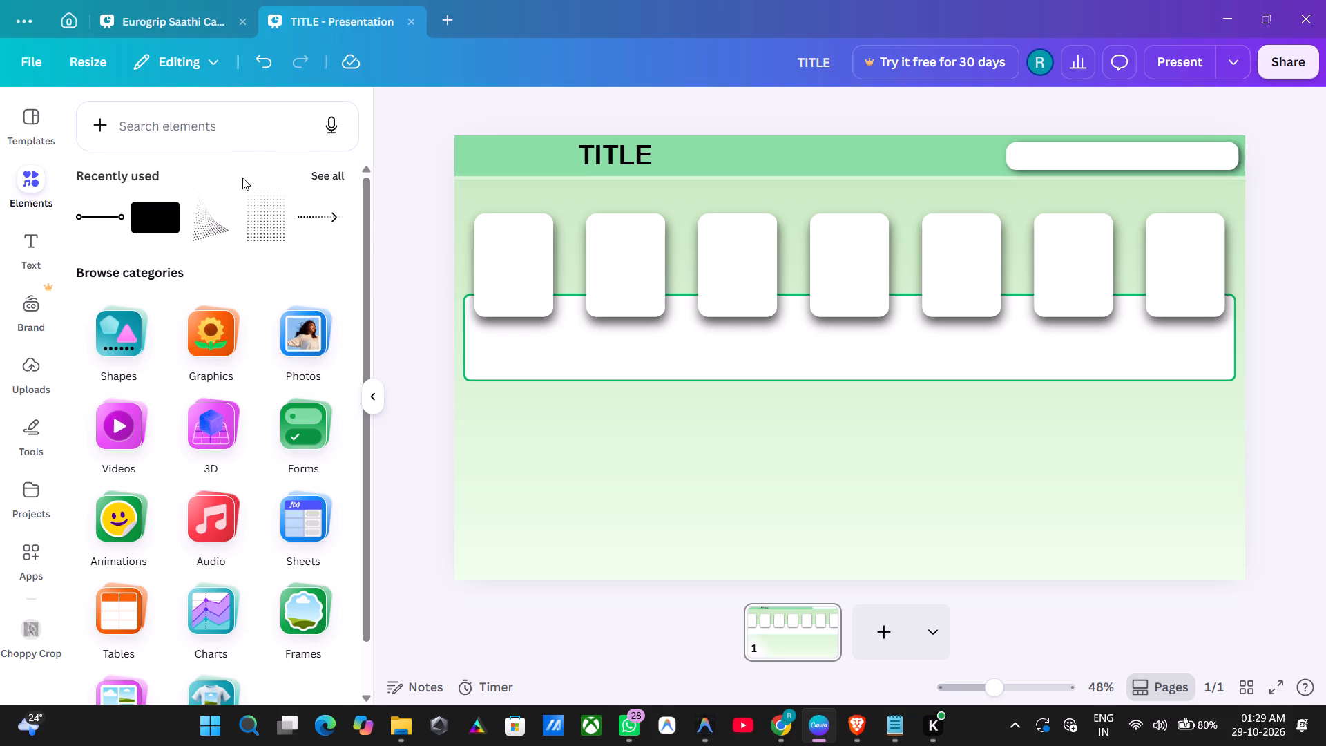
left_click(282, 136)
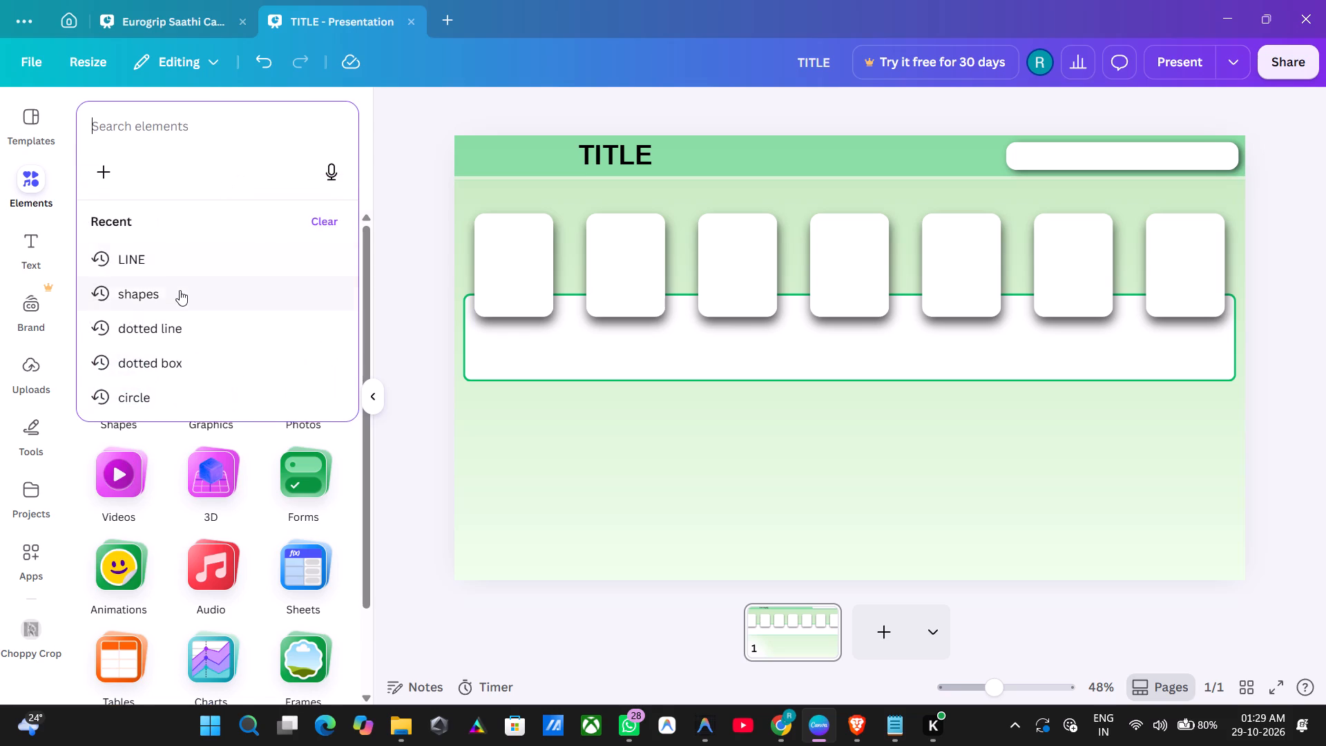
left_click(180, 290)
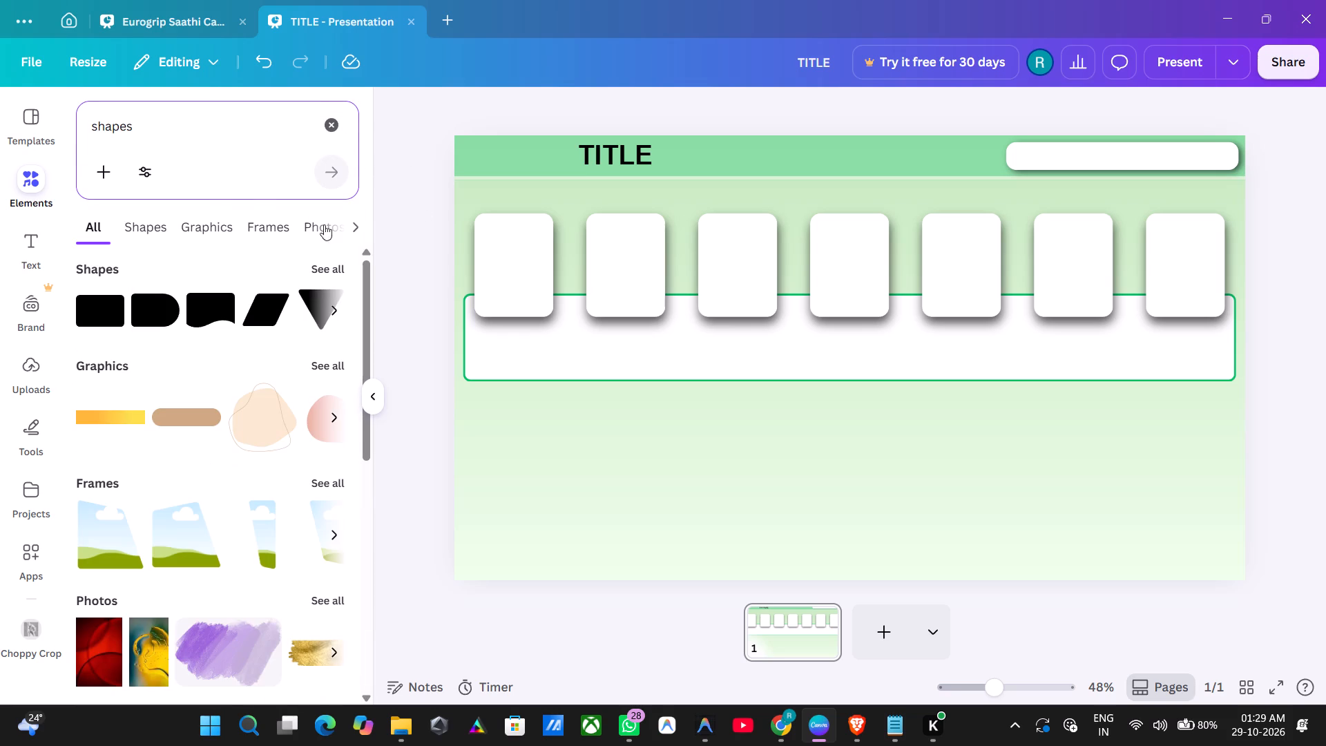
left_click(320, 264)
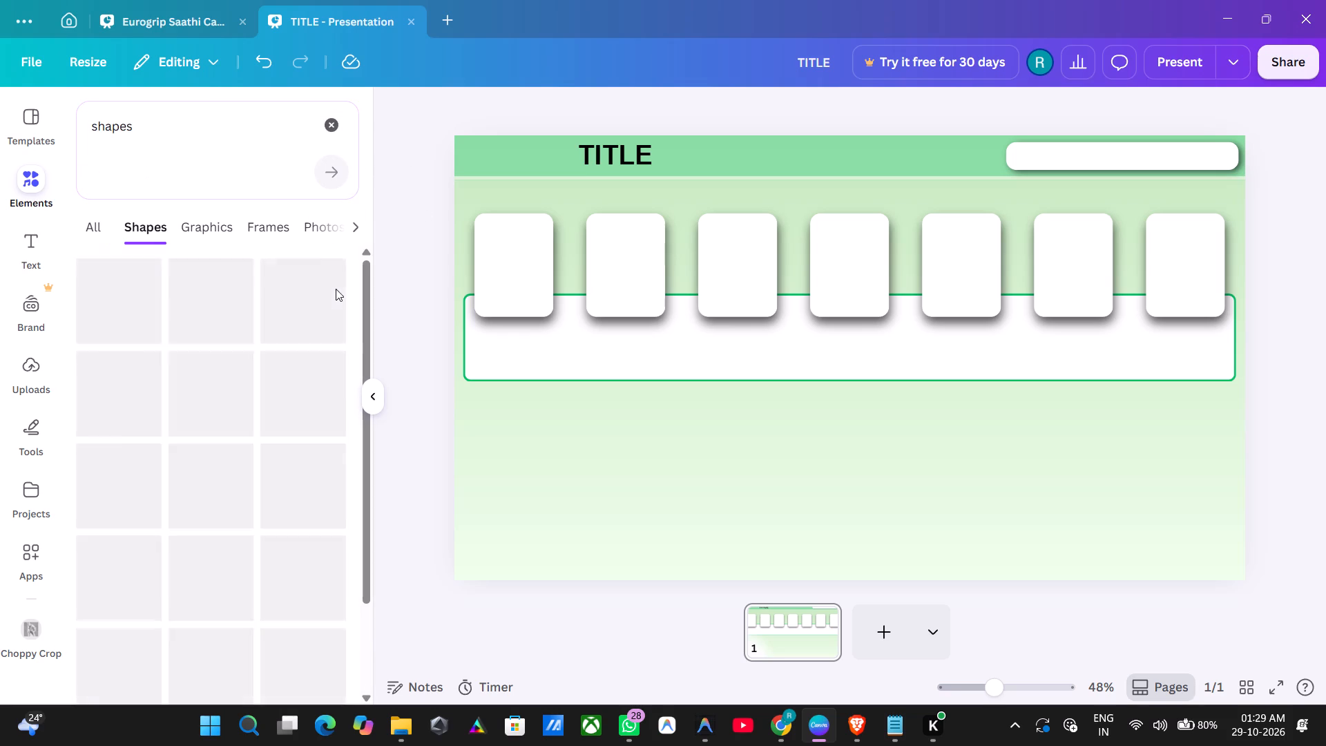
Examine the shapes search results for a shape suited to the space below the green-bordered bar.
scroll(362, 373, "down", 2)
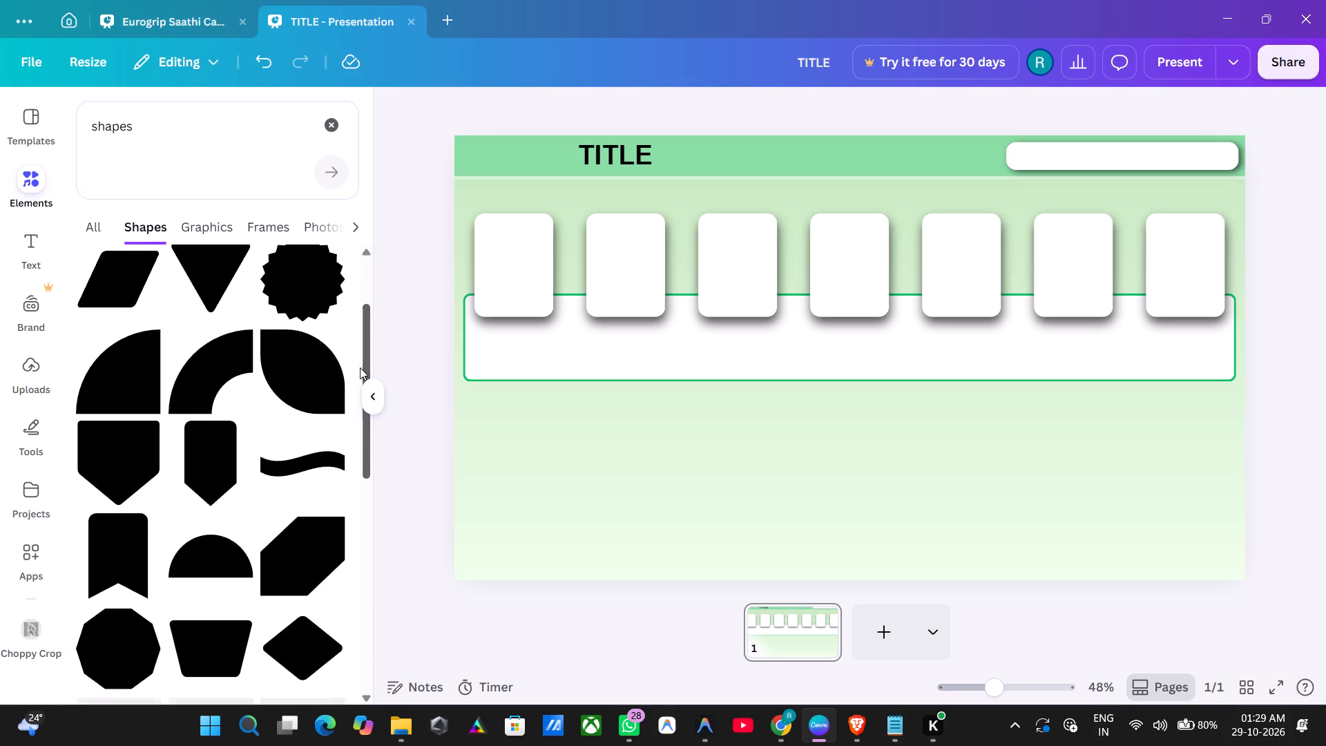
scroll(365, 365, "down", 4)
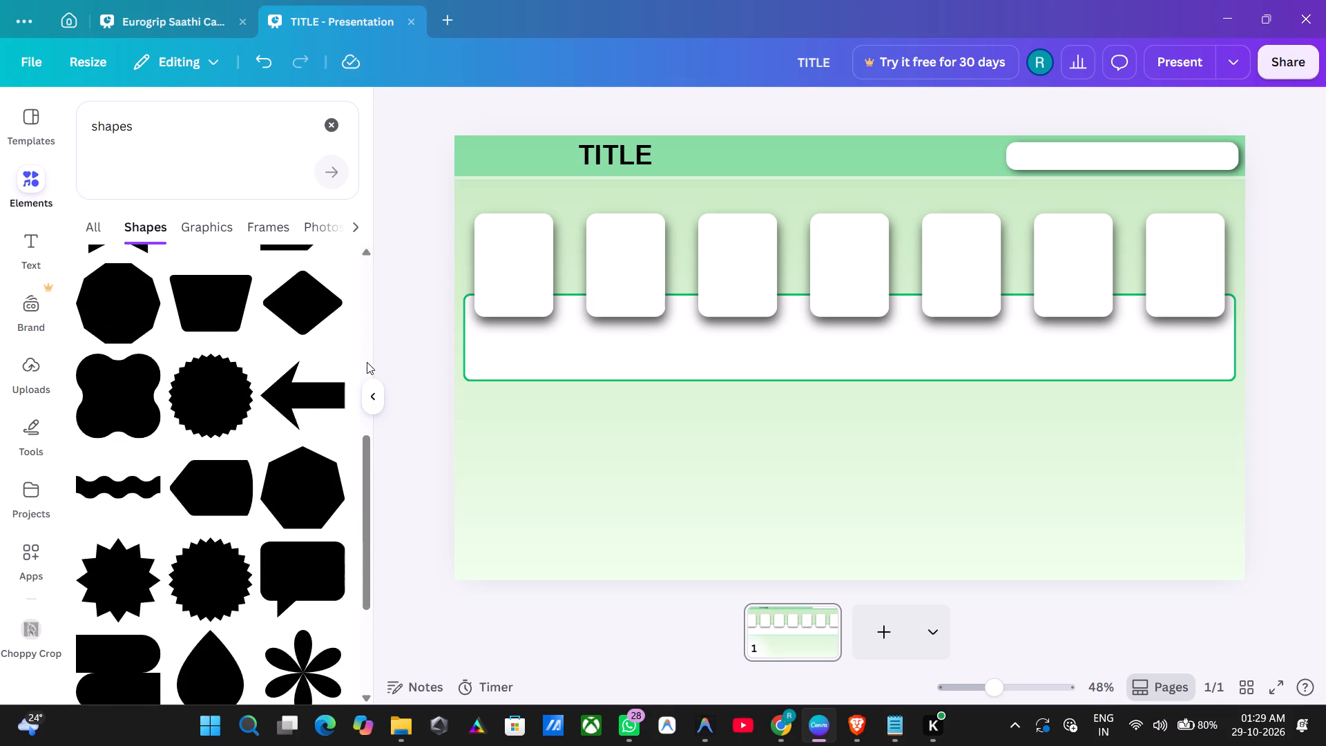
scroll(370, 354, "down", 1)
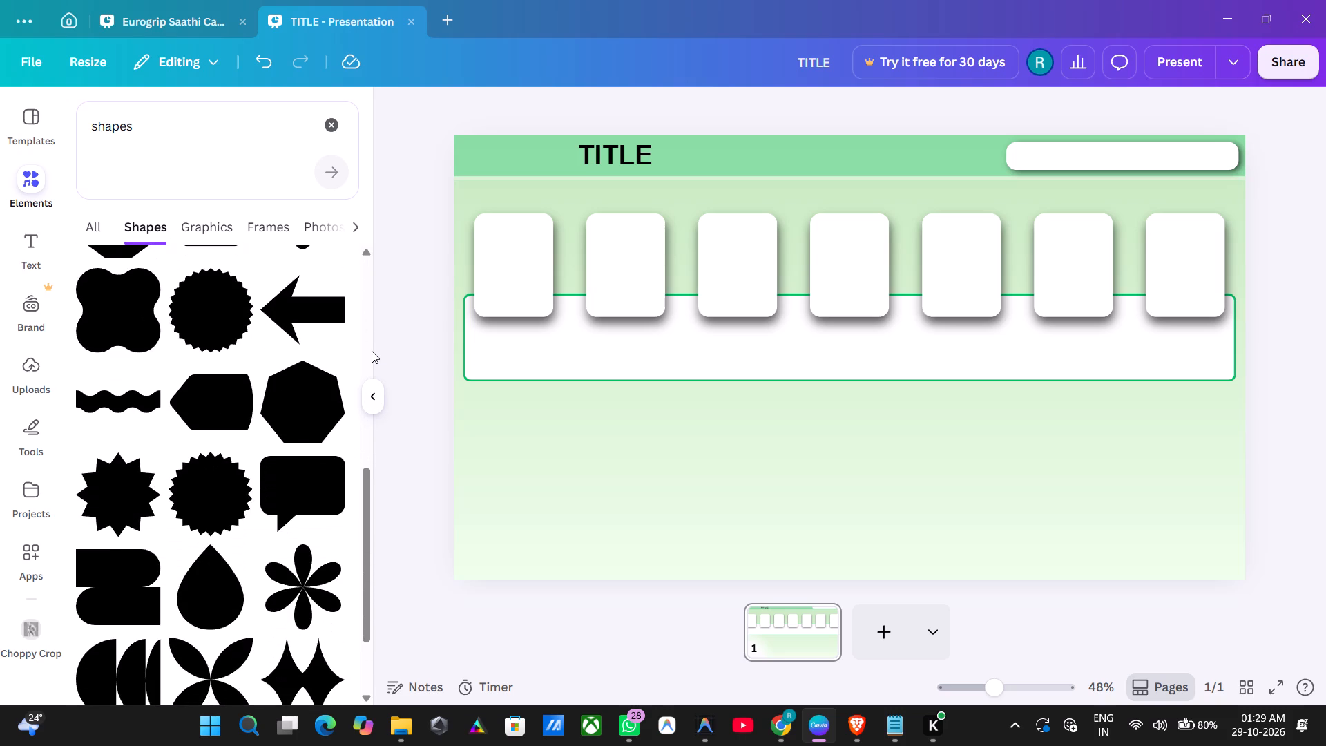
scroll(374, 344, "up", 3)
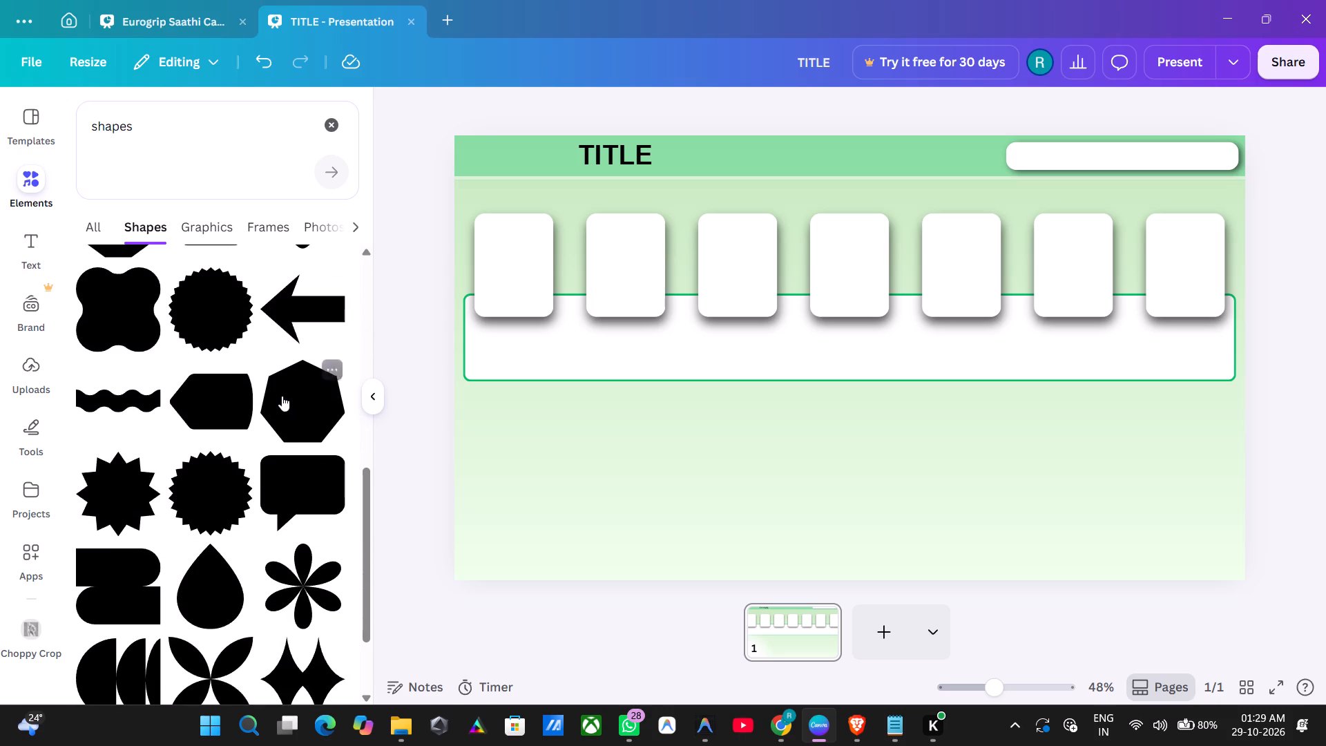
scroll(282, 395, "up", 5)
scroll(302, 376, "down", 2)
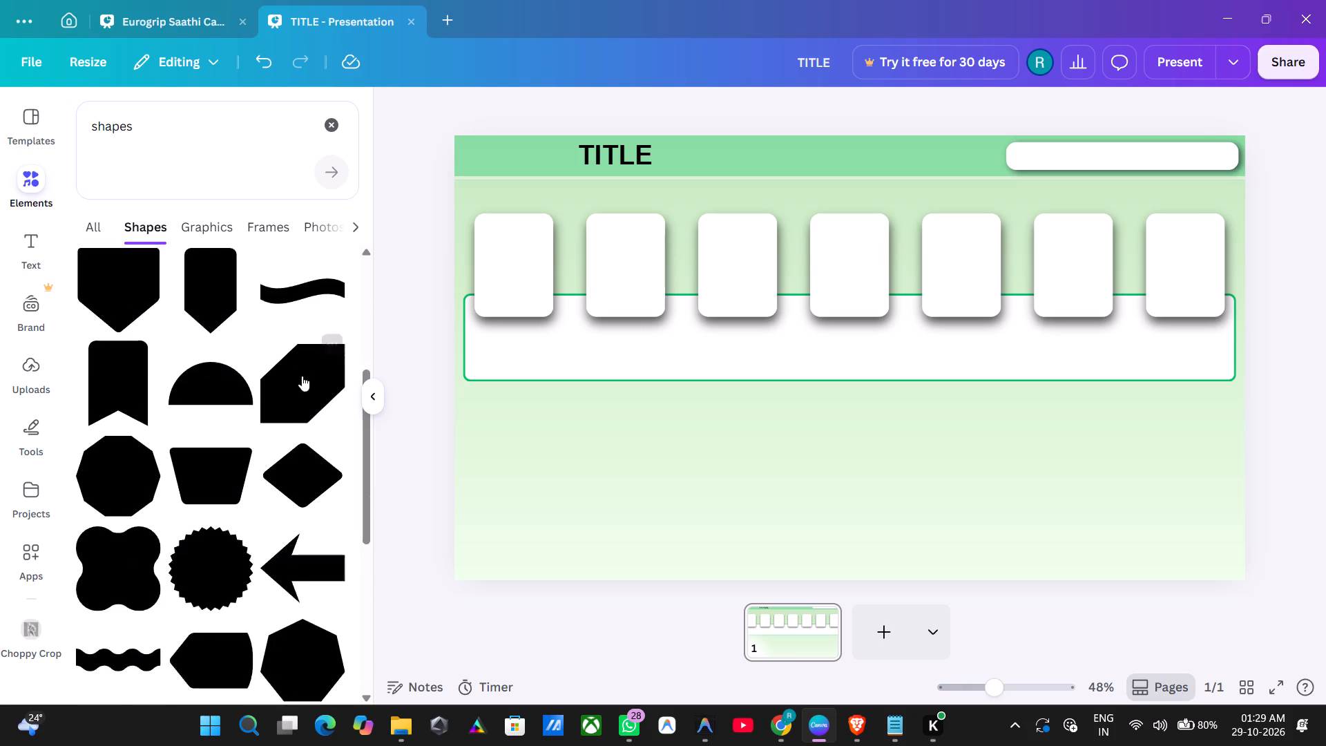
scroll(302, 376, "up", 6)
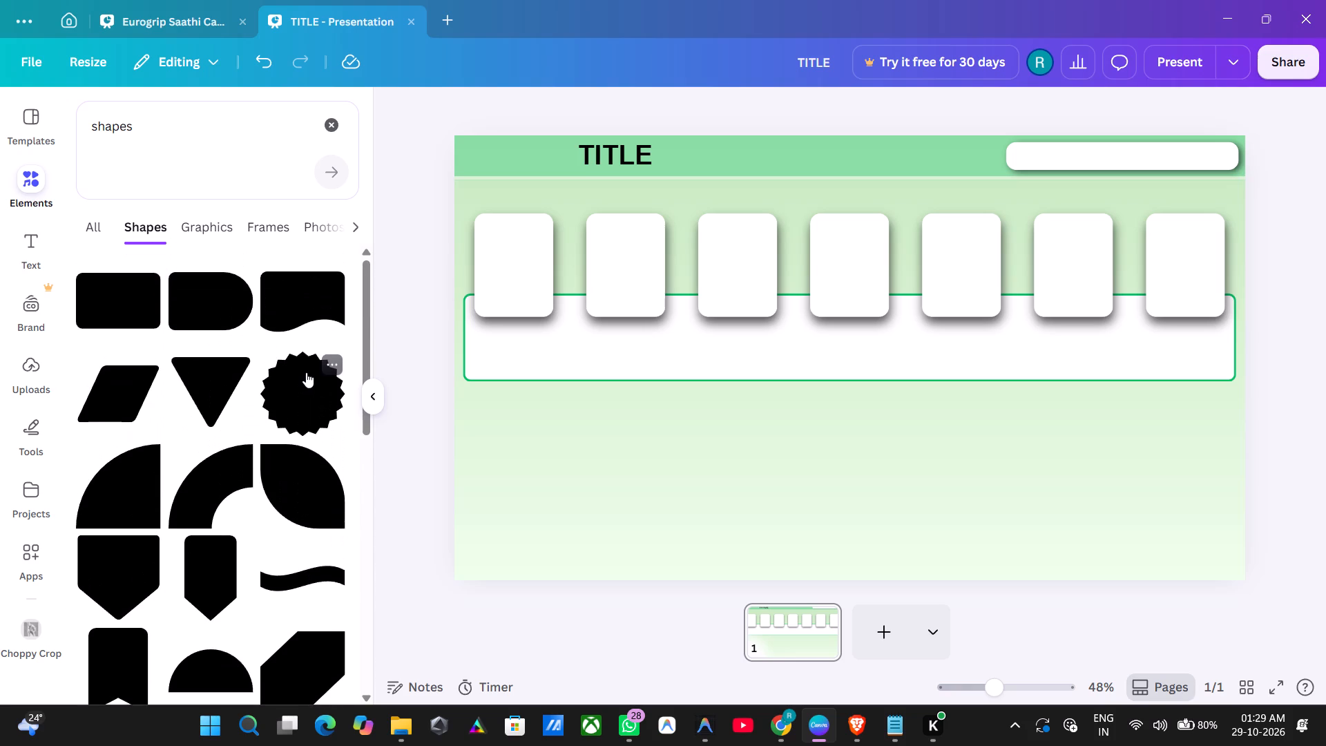
scroll(305, 372, "up", 3)
scroll(305, 372, "down", 8)
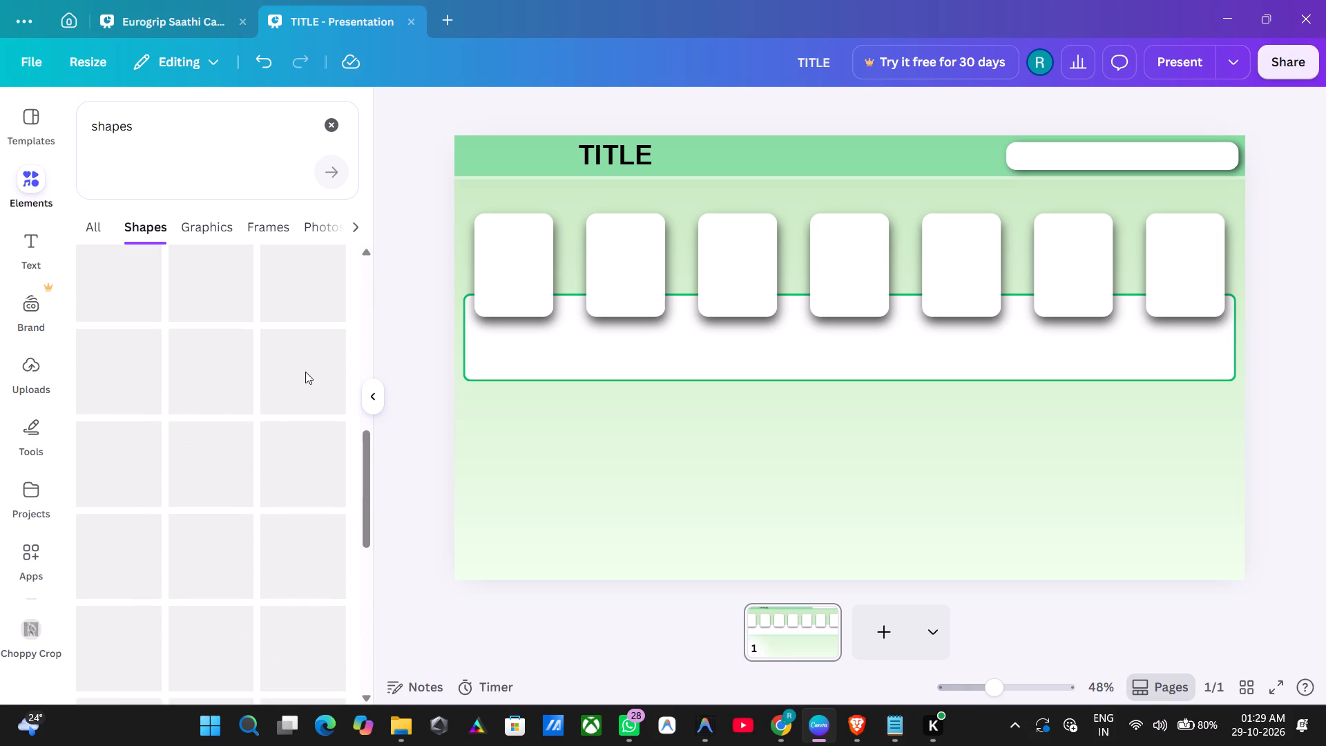
scroll(305, 372, "down", 5)
scroll(305, 372, "up", 5)
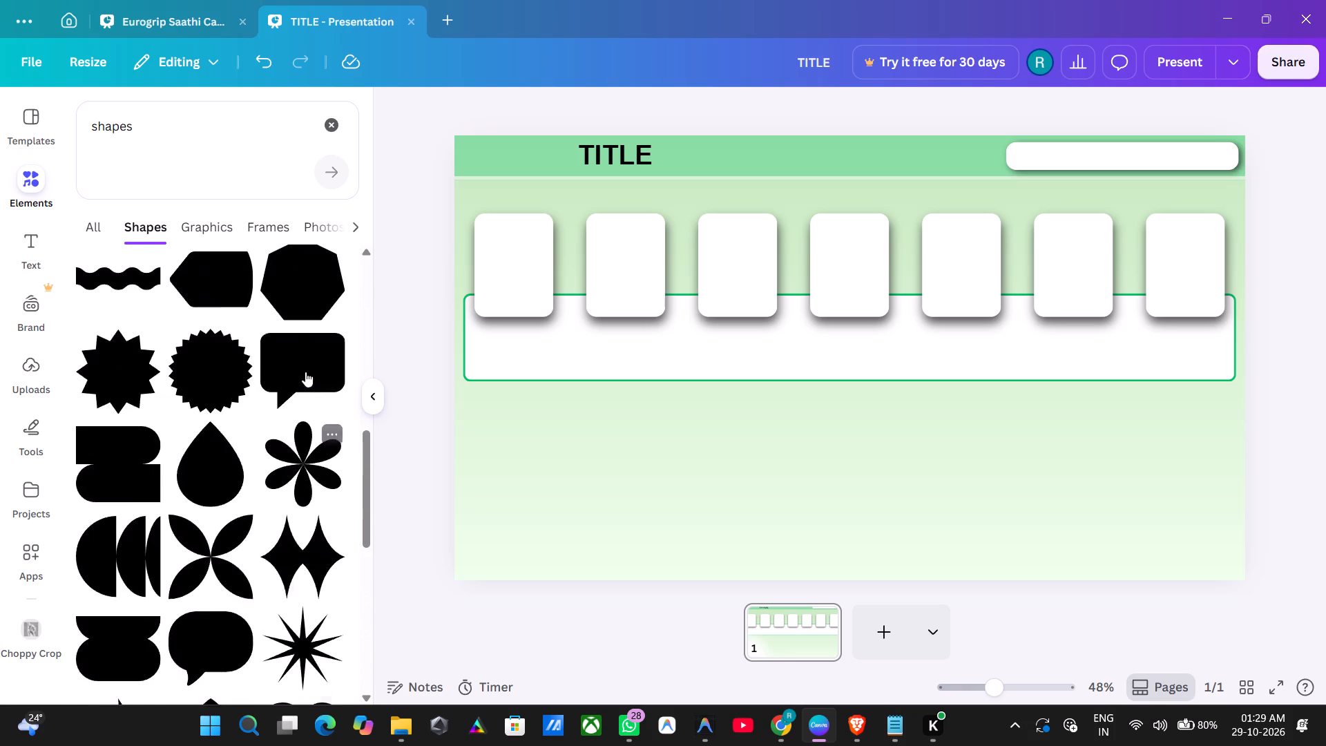
scroll(287, 370, "up", 11)
scroll(287, 370, "up", 10)
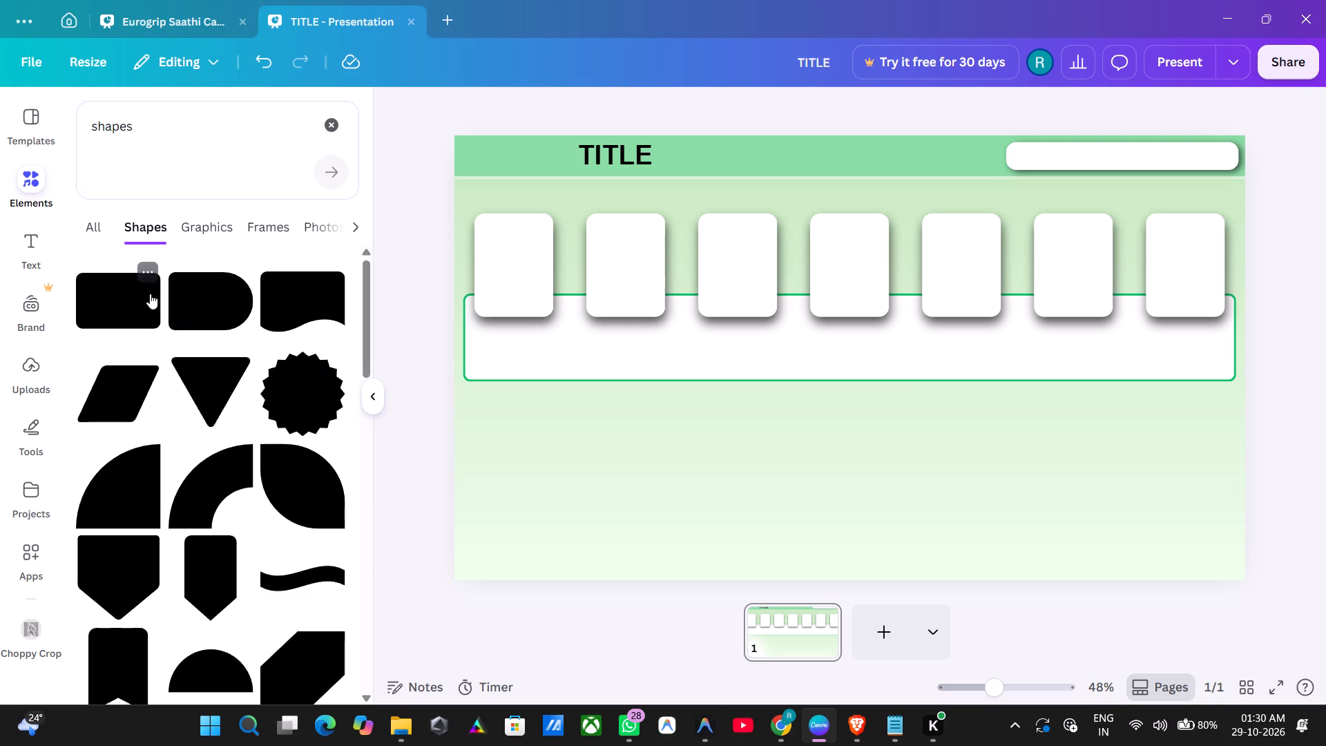
Add a rounded rectangle below the green-bordered bar, make it shorter and wider, and align its left edge with the first card.
left_click(150, 294)
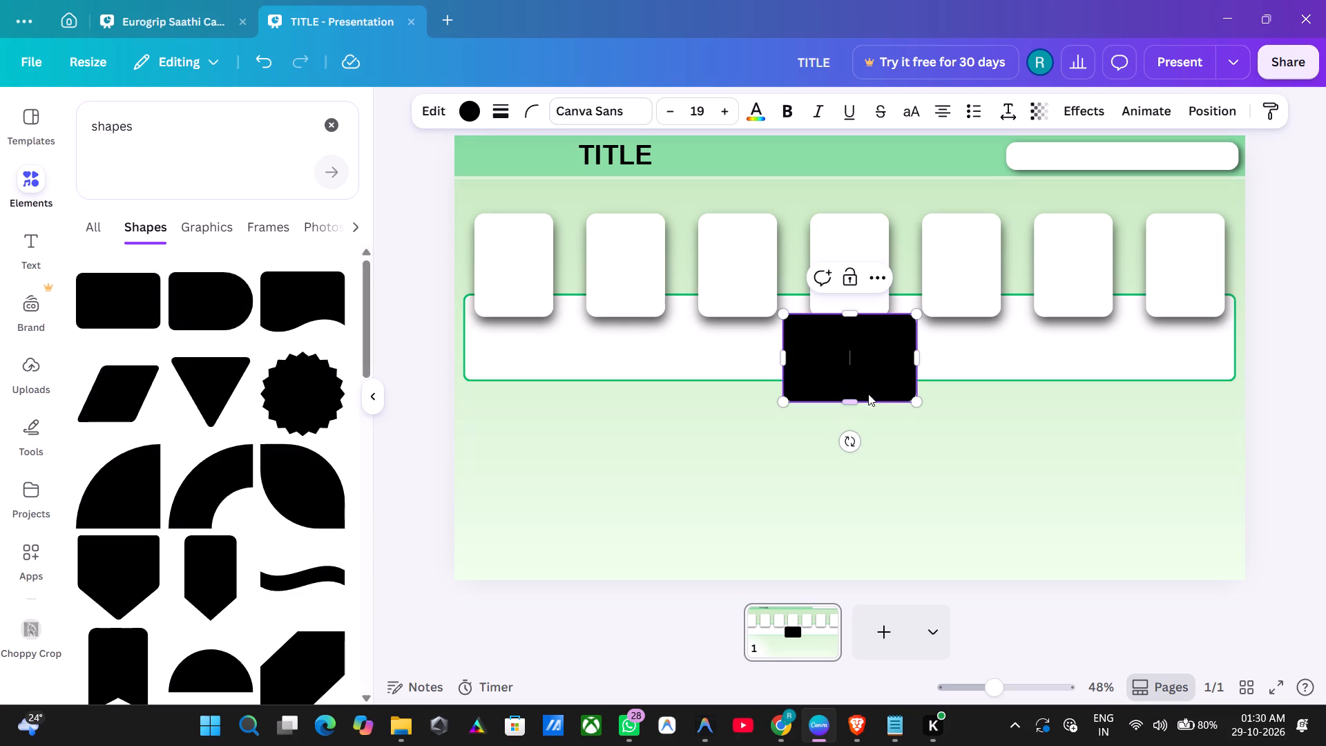
left_click_drag(874, 393, 575, 473)
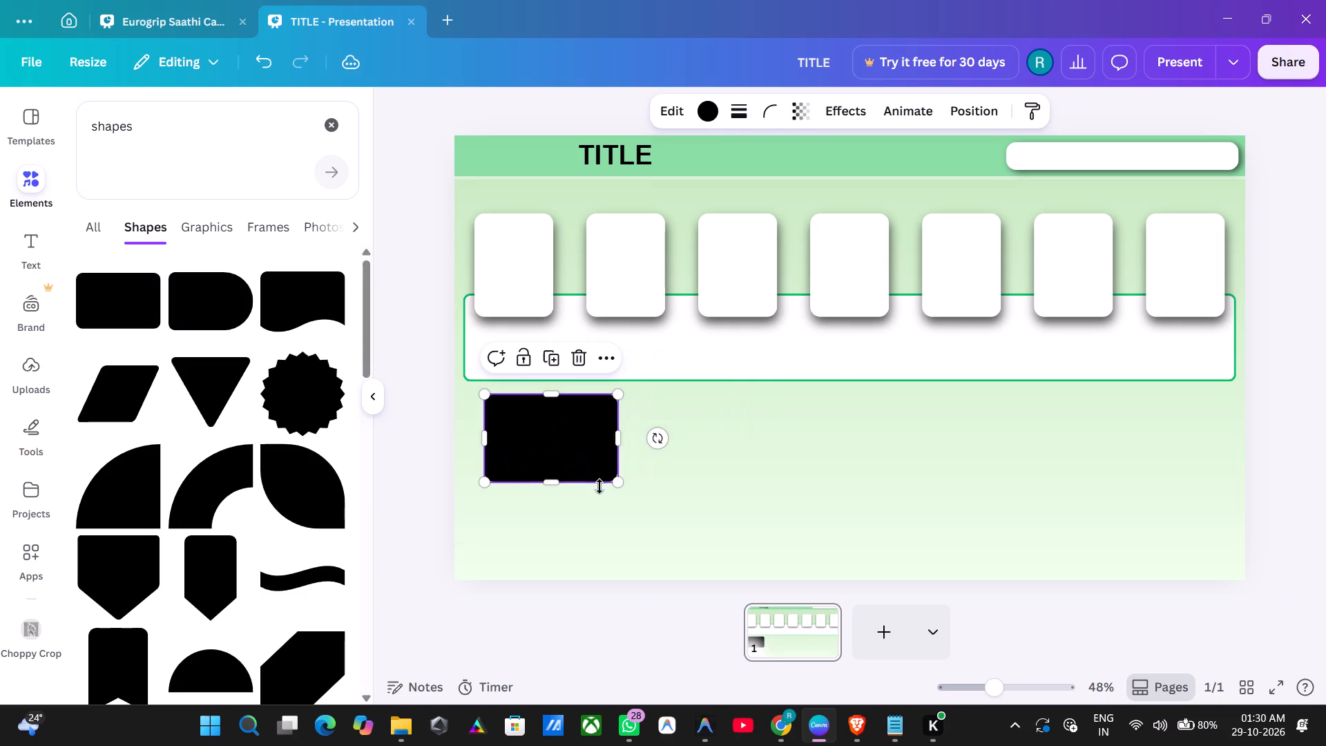
left_click_drag(557, 483, 568, 459)
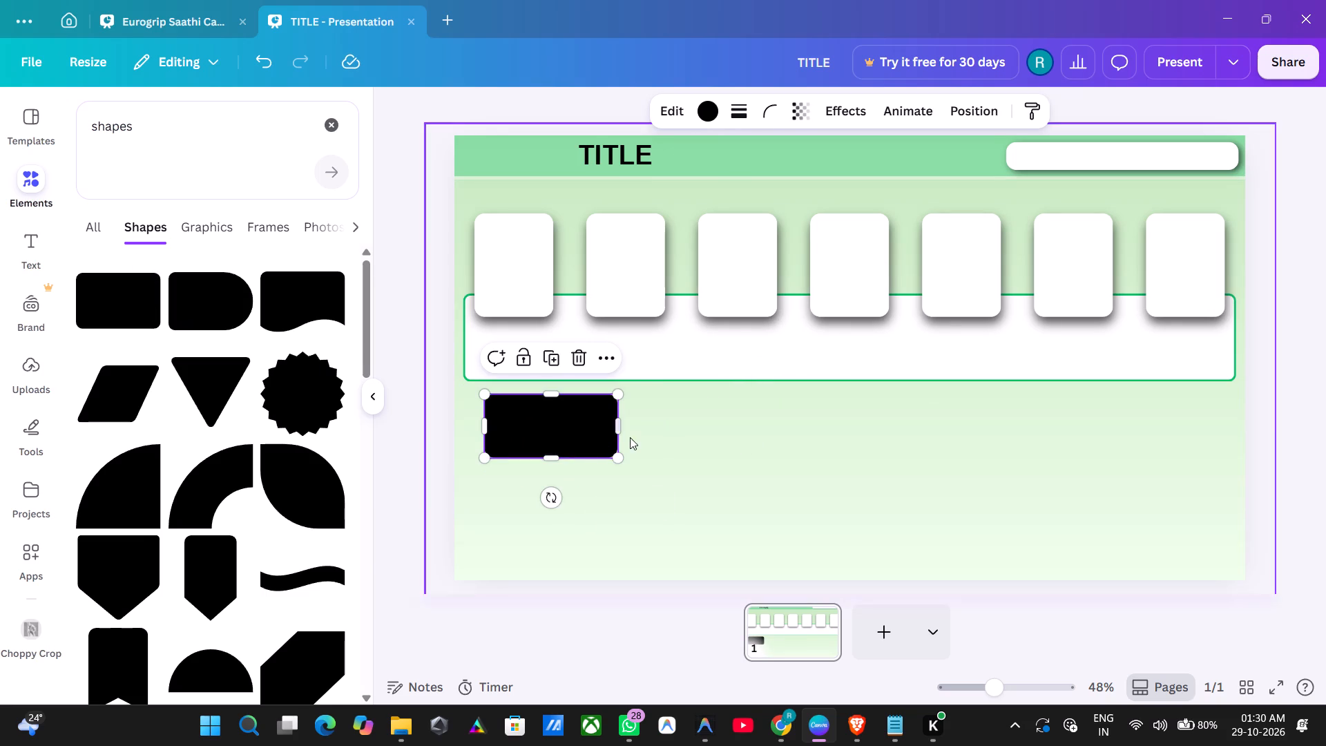
left_click_drag(622, 428, 716, 434)
left_click(912, 467)
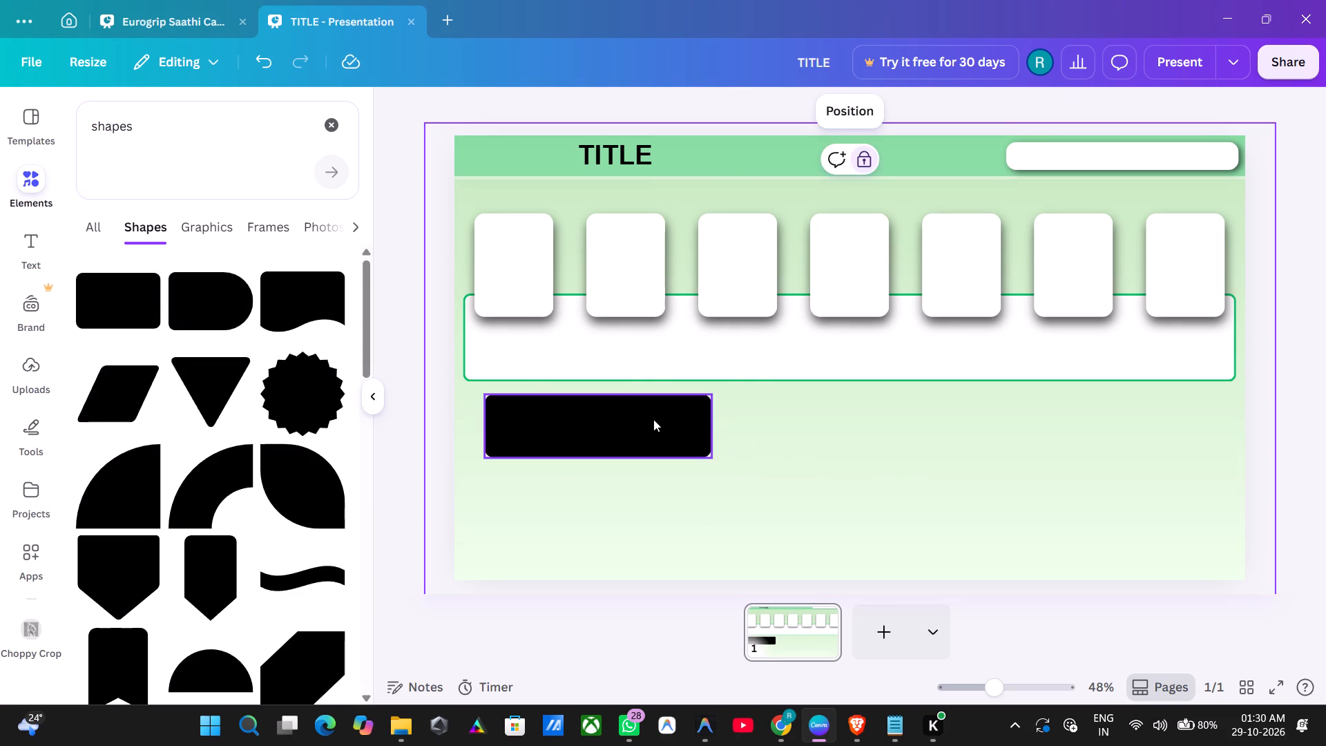
left_click_drag(647, 418, 640, 419)
left_click(827, 450)
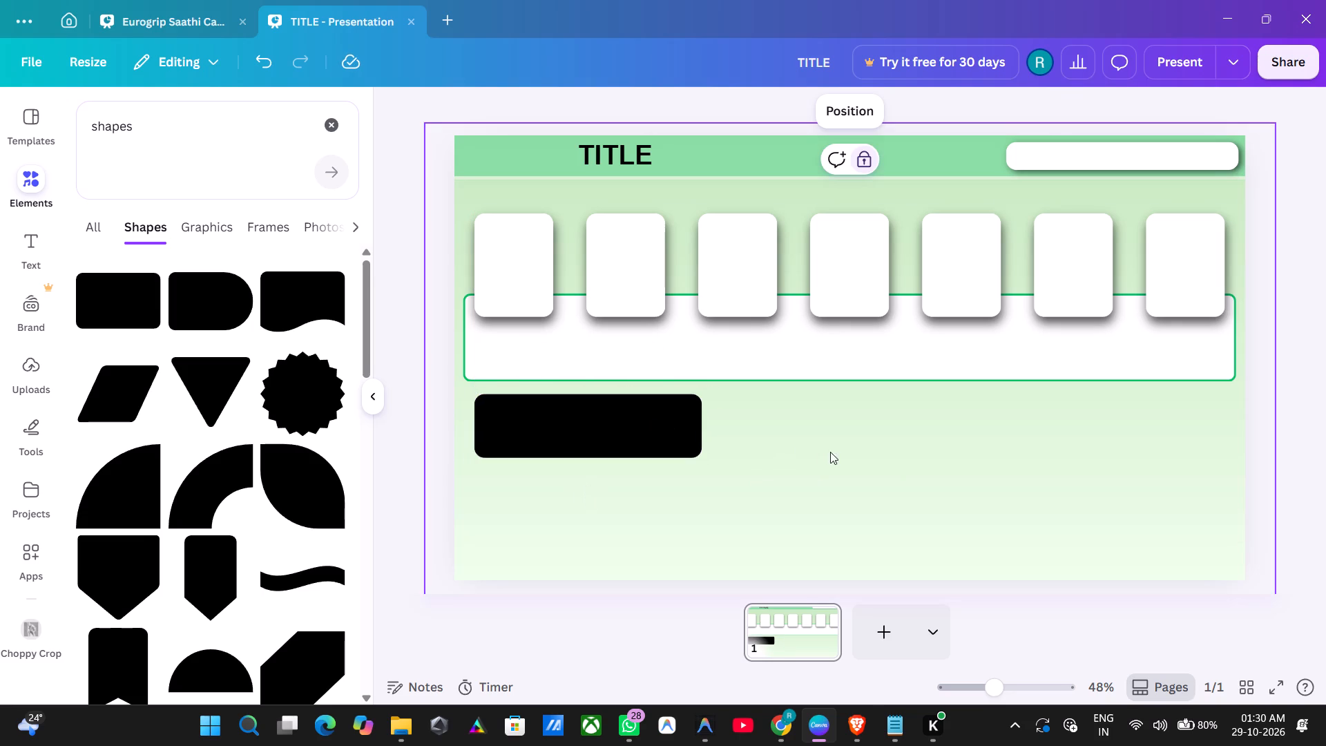
Copy the first card's white fill and shadow style onto the black rounded rectangle.
left_click(690, 436)
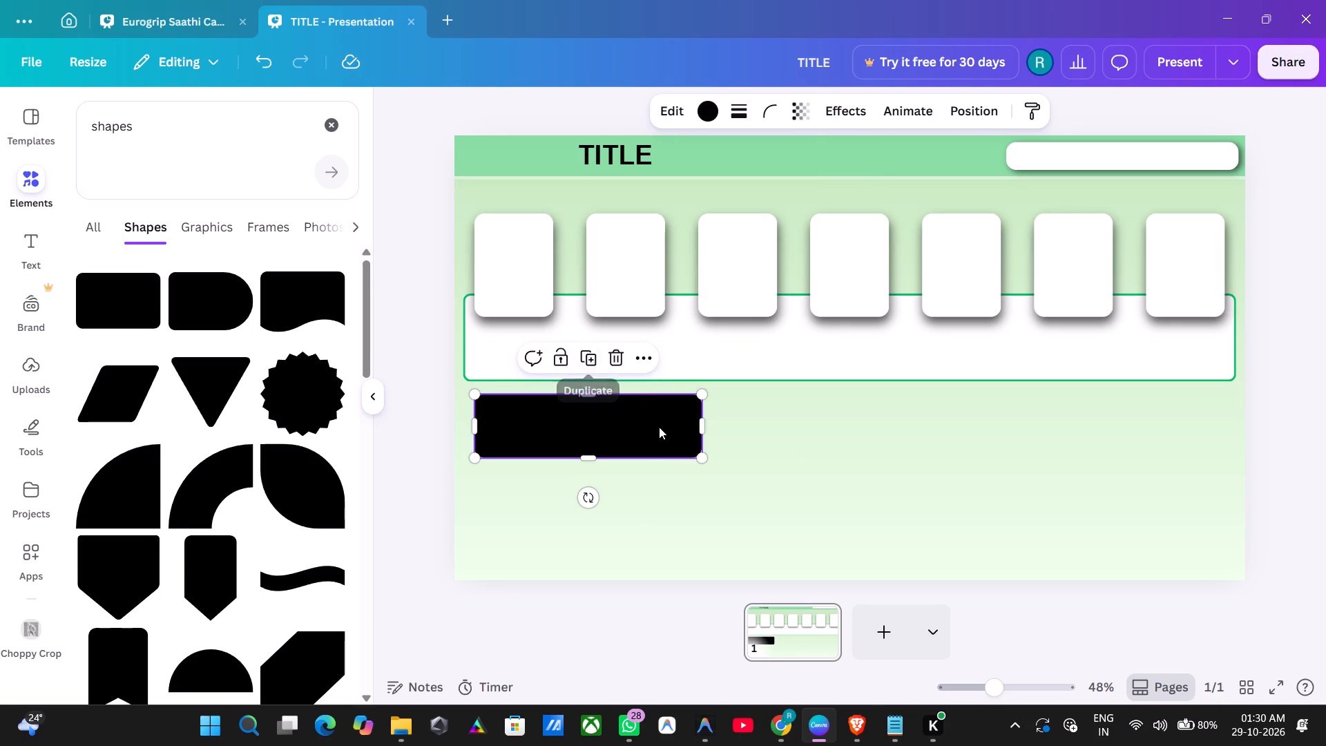
left_click(546, 285)
left_click(773, 181)
left_click(809, 446)
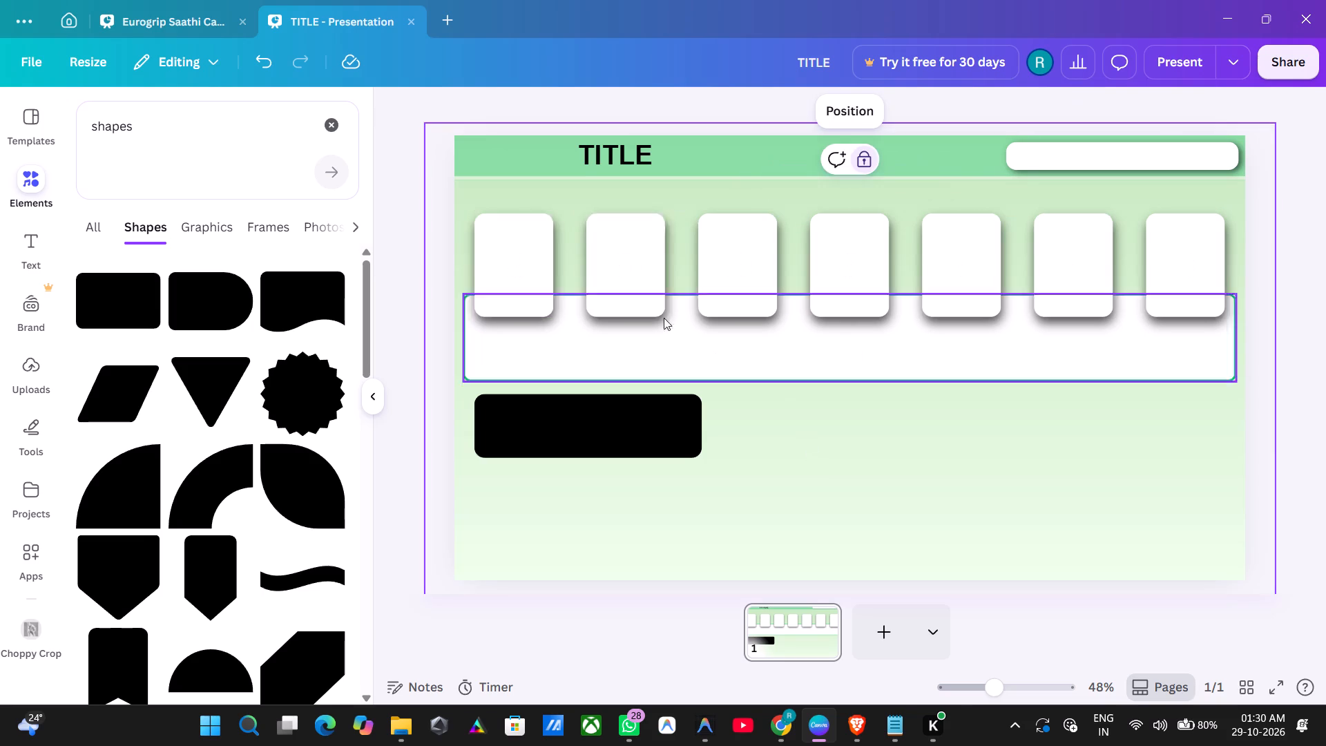
left_click(534, 269)
left_click(1053, 123)
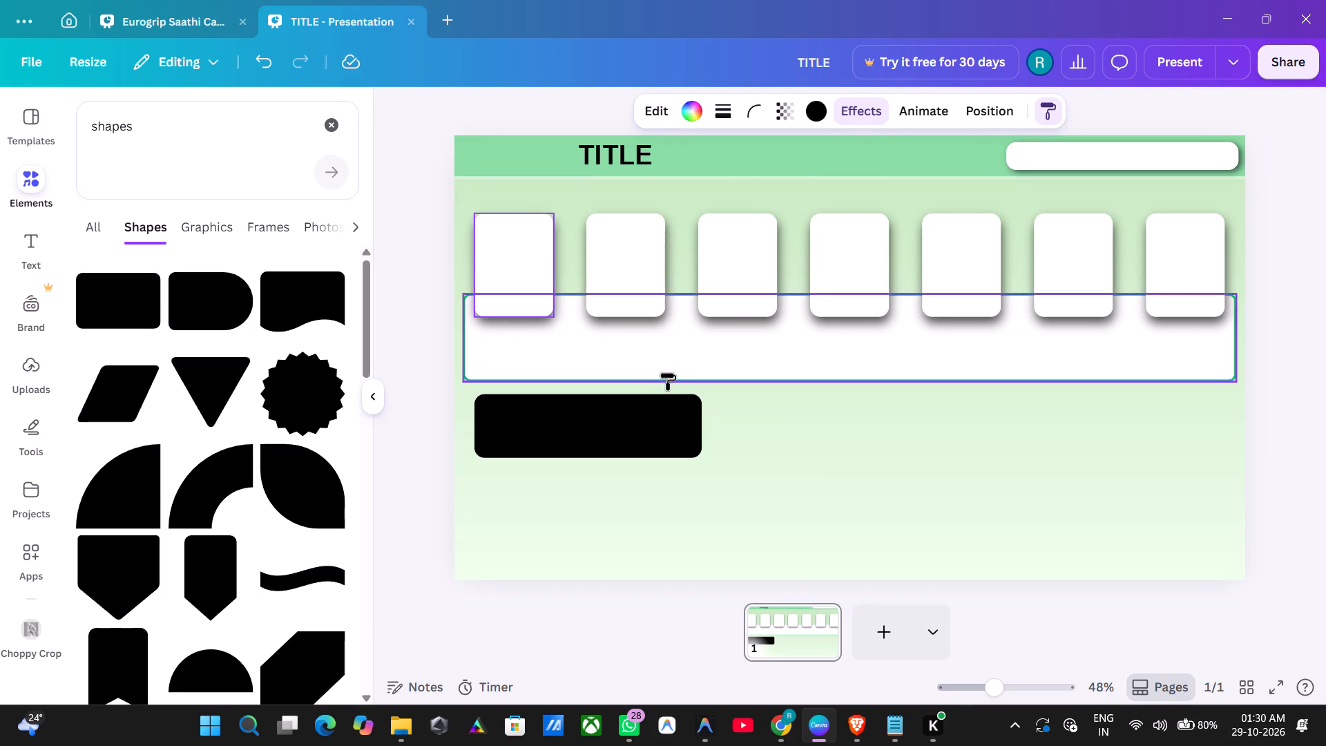
left_click(611, 419)
left_click(851, 460)
Widen the white rectangle below the bar until it ends slightly past the third card's left edge.
left_click(660, 439)
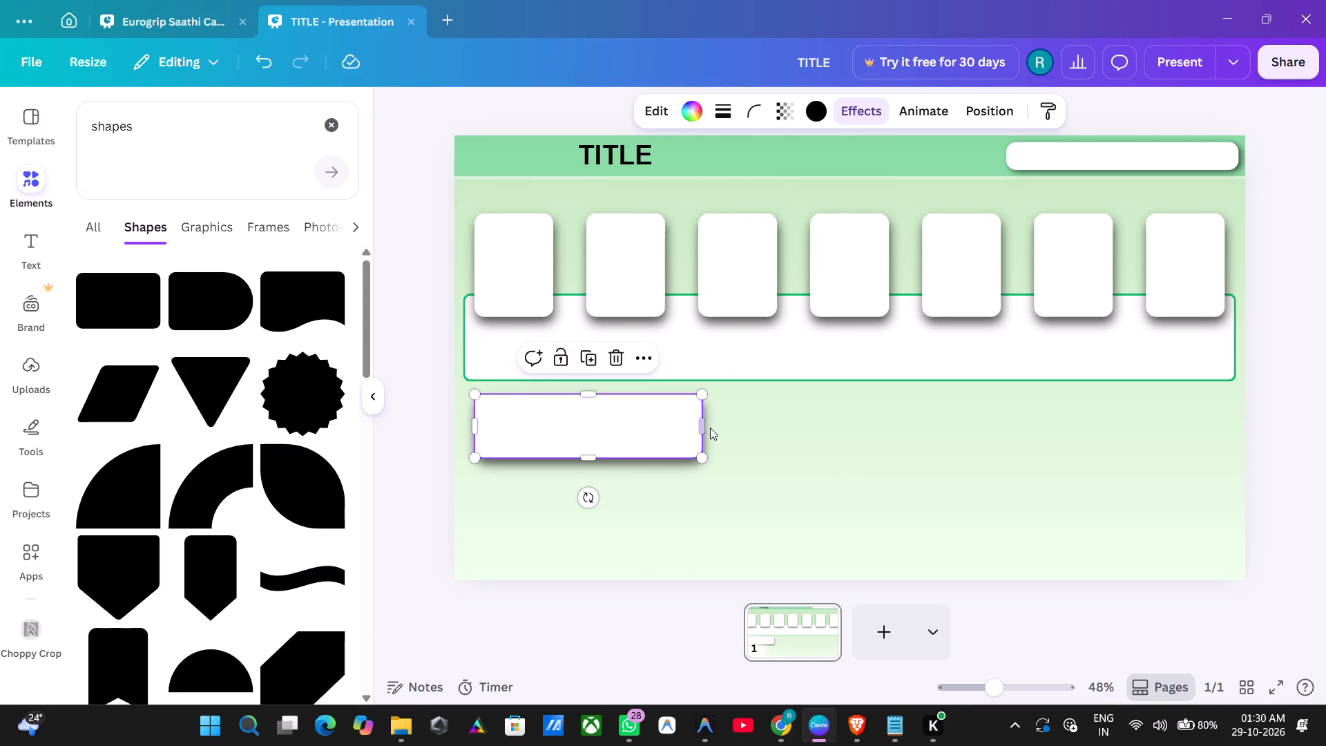
left_click_drag(704, 428, 662, 430)
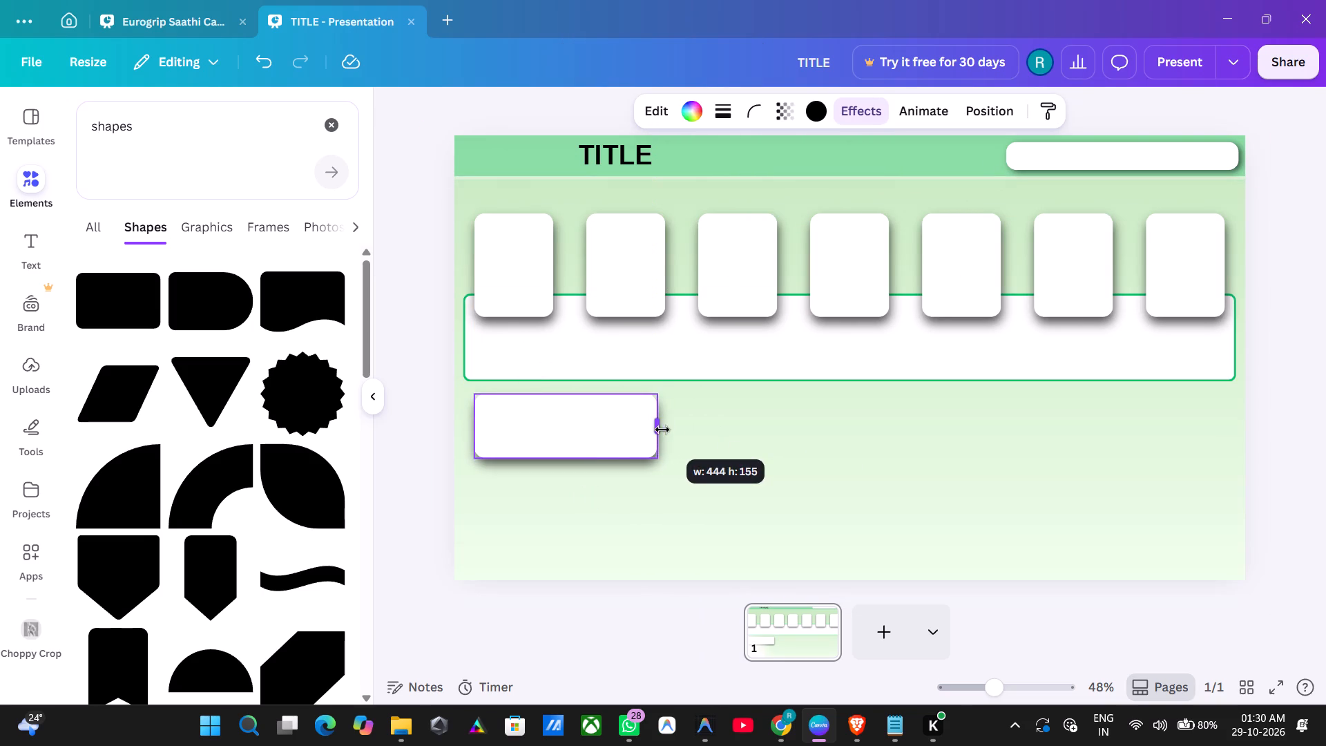
left_click_drag(662, 430, 719, 433)
left_click(902, 479)
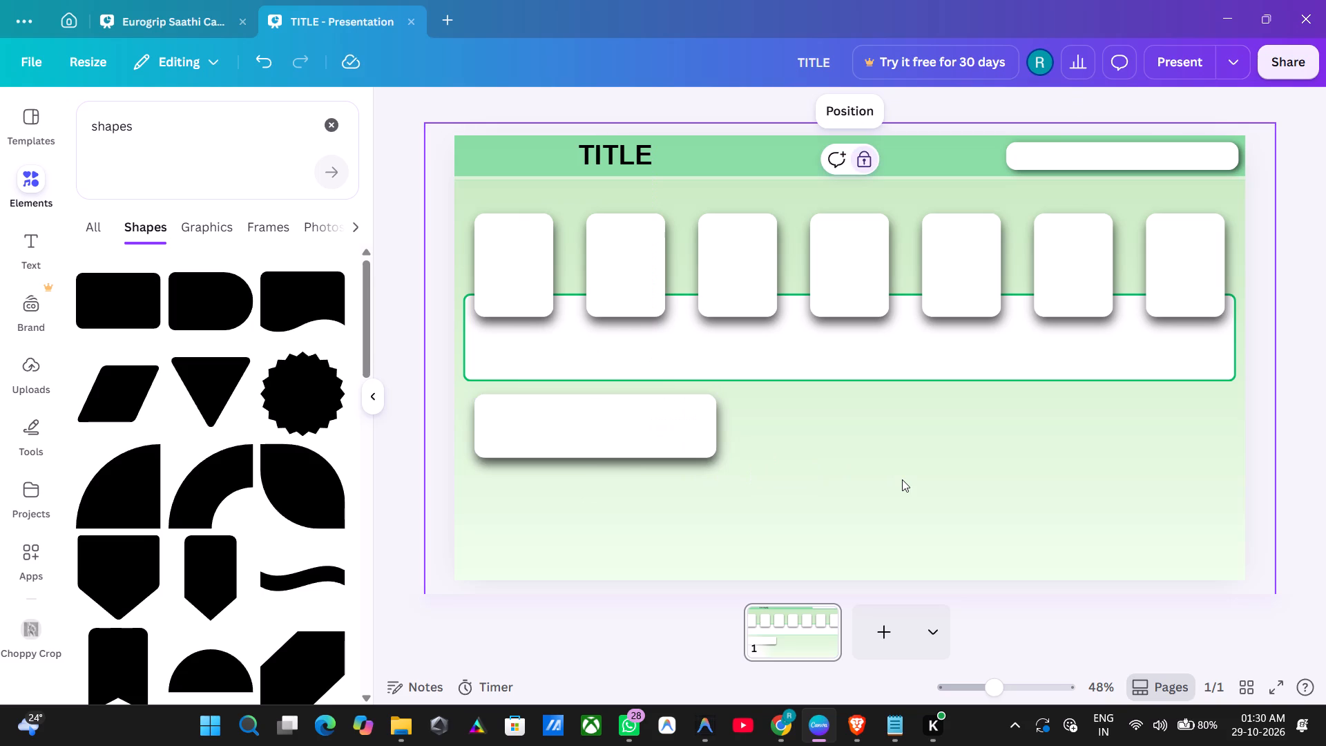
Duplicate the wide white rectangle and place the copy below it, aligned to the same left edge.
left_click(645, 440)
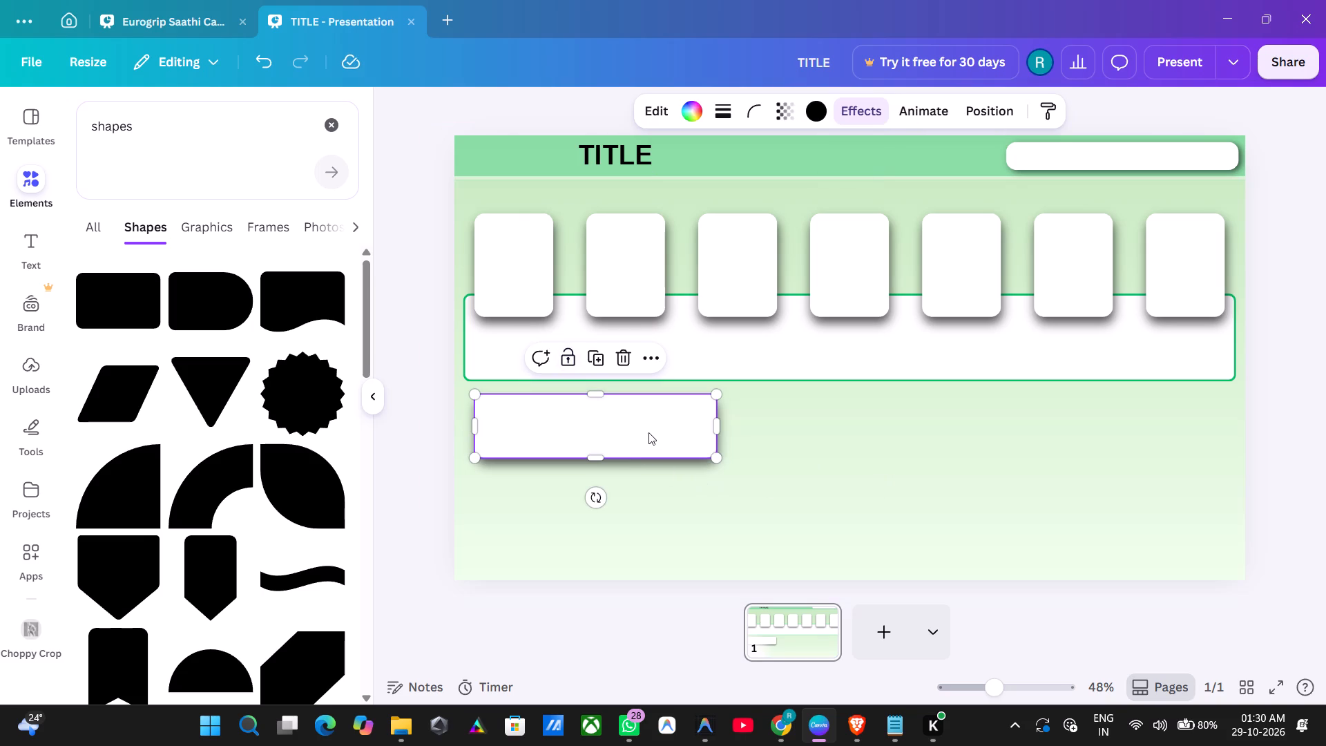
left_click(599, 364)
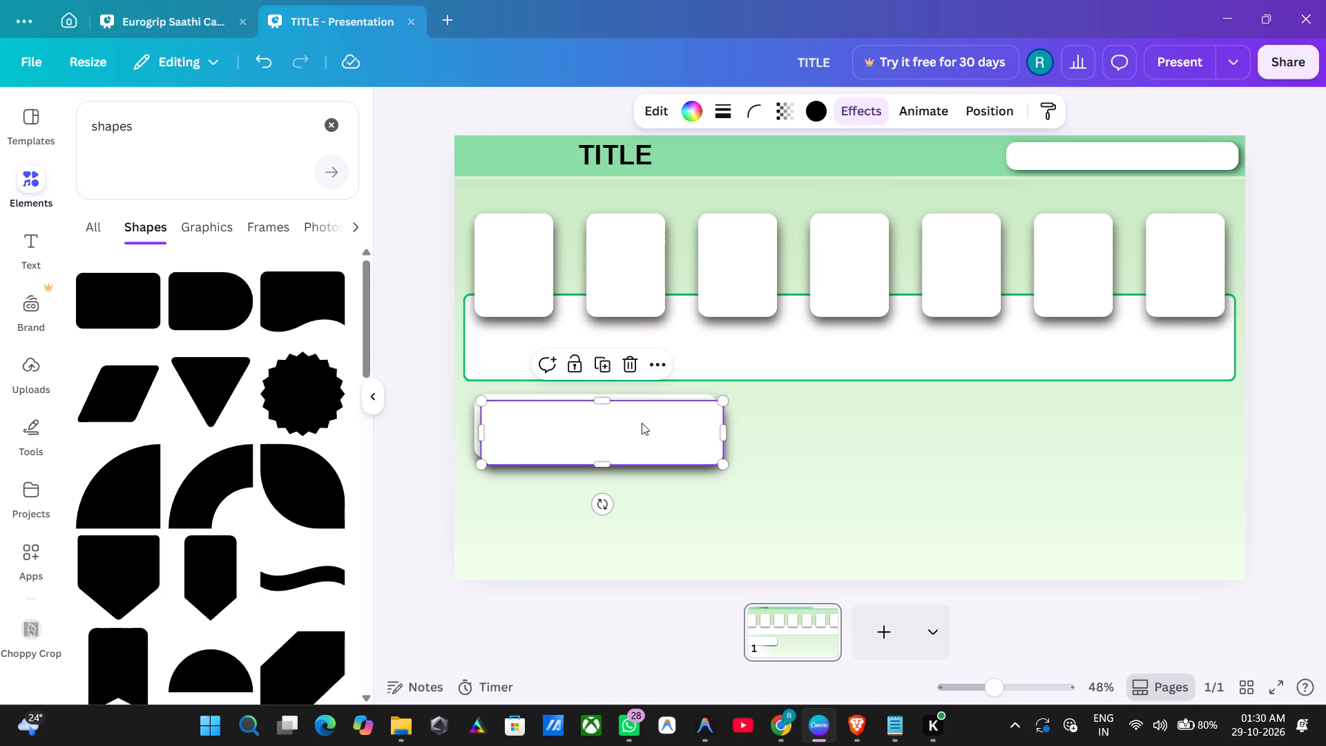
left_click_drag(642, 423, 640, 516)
Increase the upper wide white rectangle's height slightly by extending its bottom edge.
left_click(660, 434)
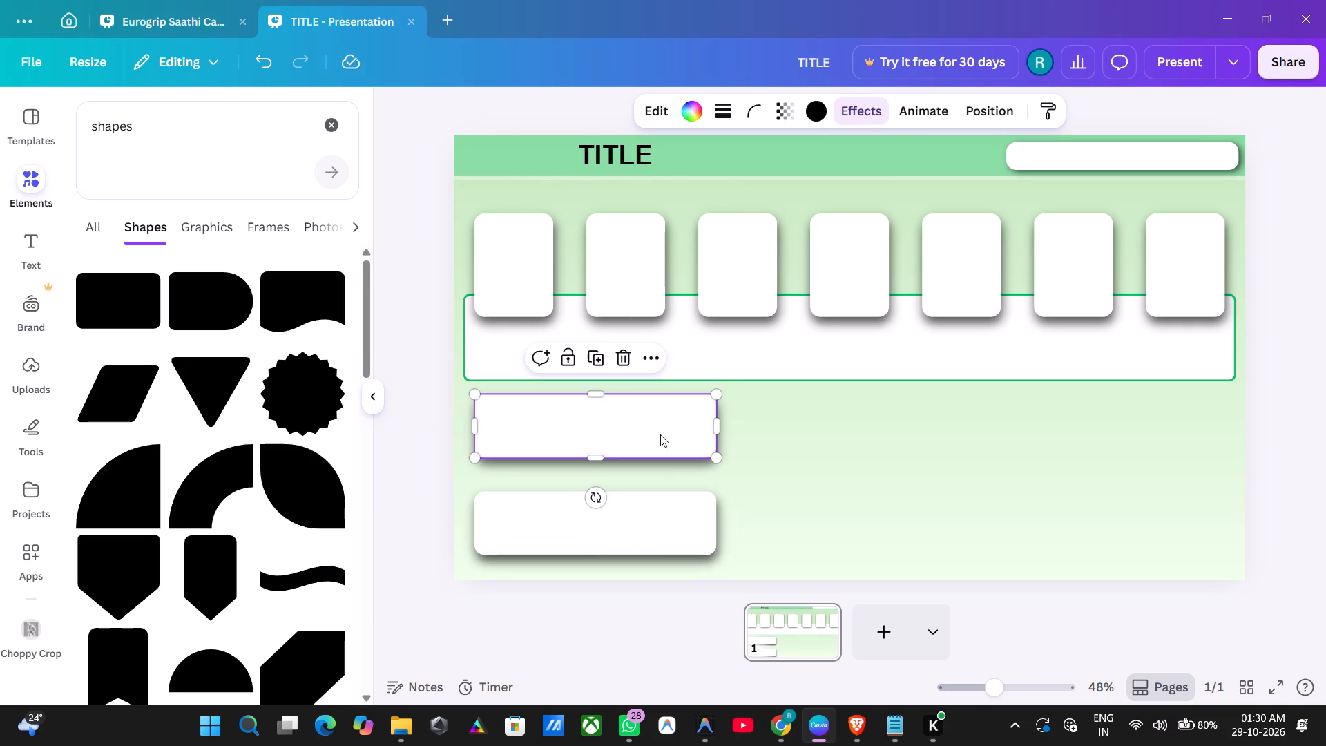
left_click_drag(602, 460, 606, 469)
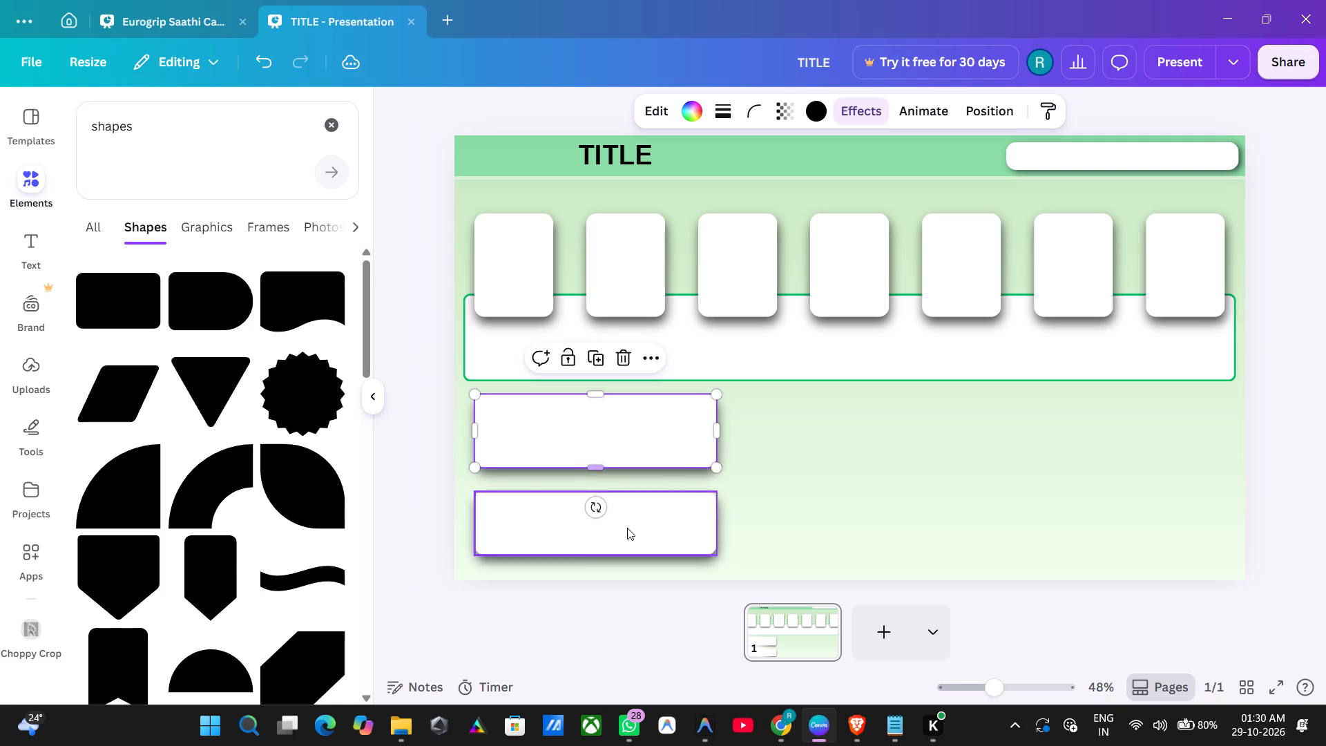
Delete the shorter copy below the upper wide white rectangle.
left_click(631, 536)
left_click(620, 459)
Duplicate the taller wide white rectangle and place the copy directly below it, aligned to its left edge.
left_click(621, 447)
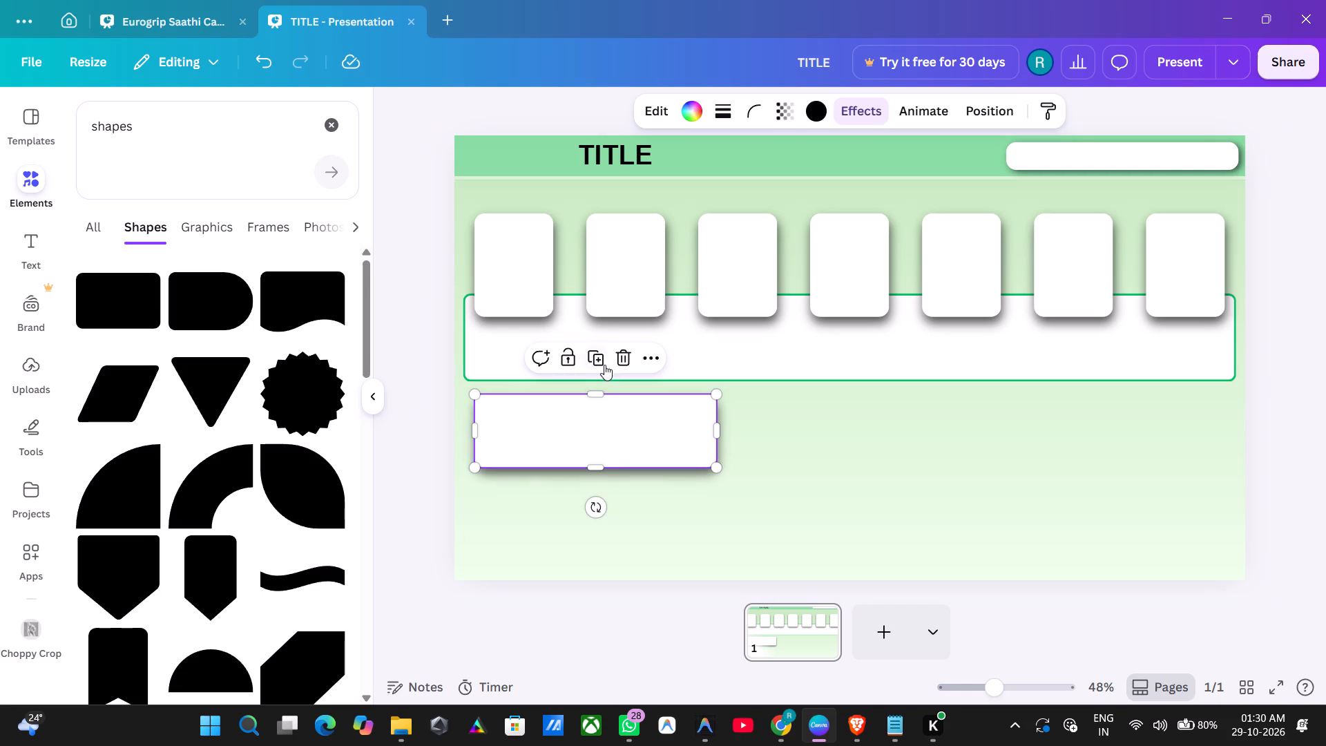
left_click(598, 362)
left_click_drag(627, 450, 623, 537)
left_click(821, 516)
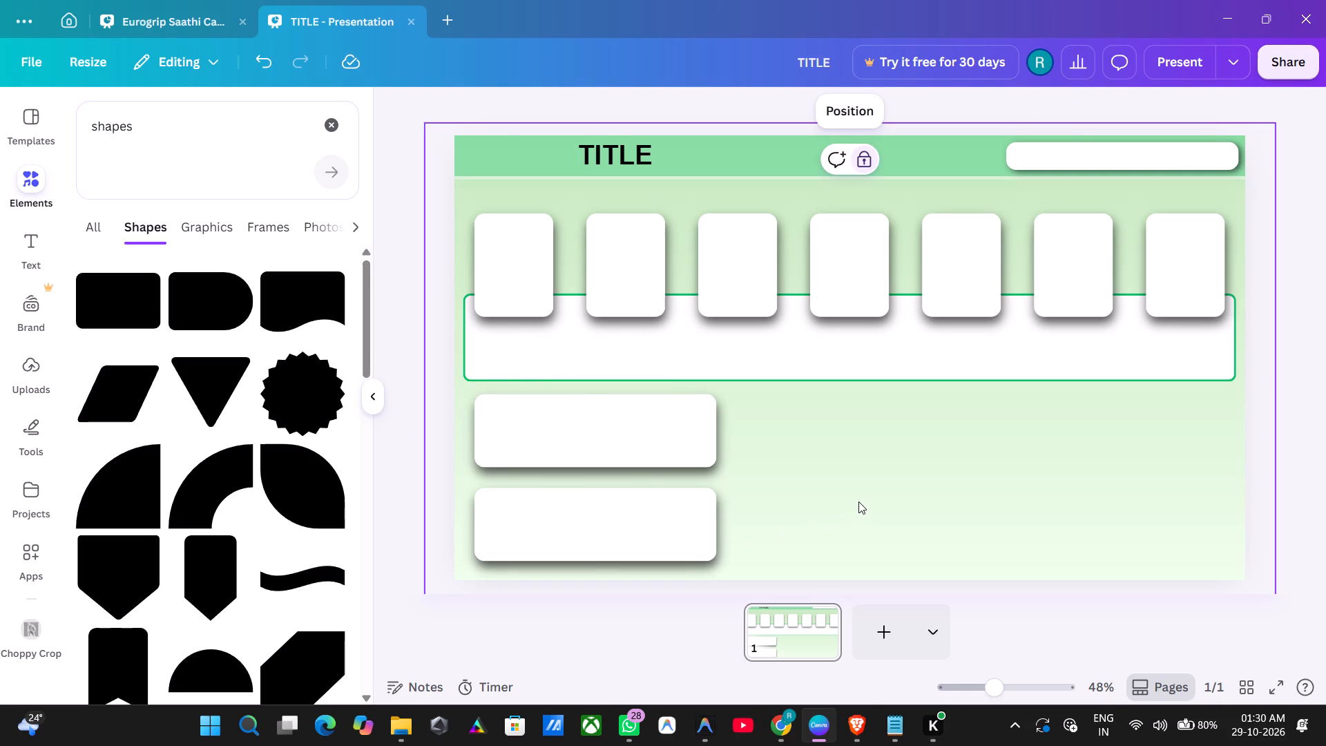
Set the upper wide rectangle's drop shadow offset to 6 and blur to 8.
left_click(642, 461)
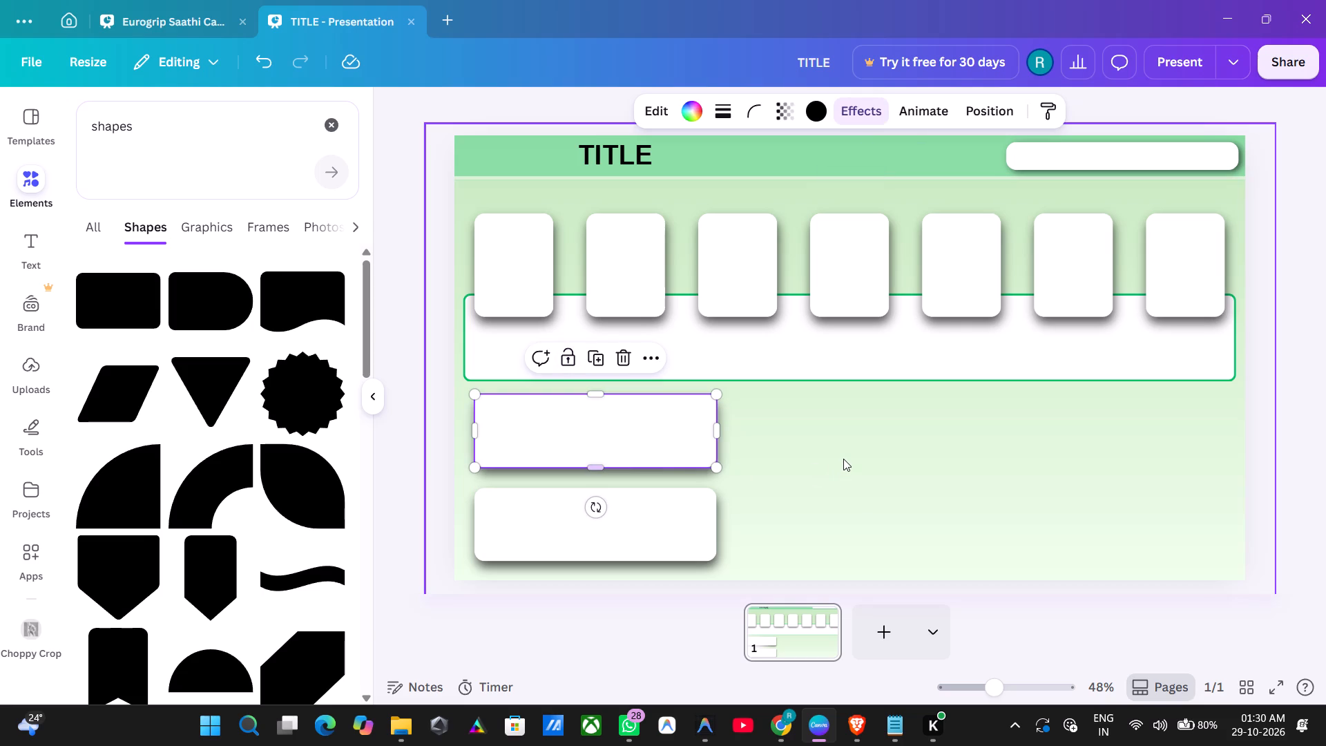
left_click(874, 105)
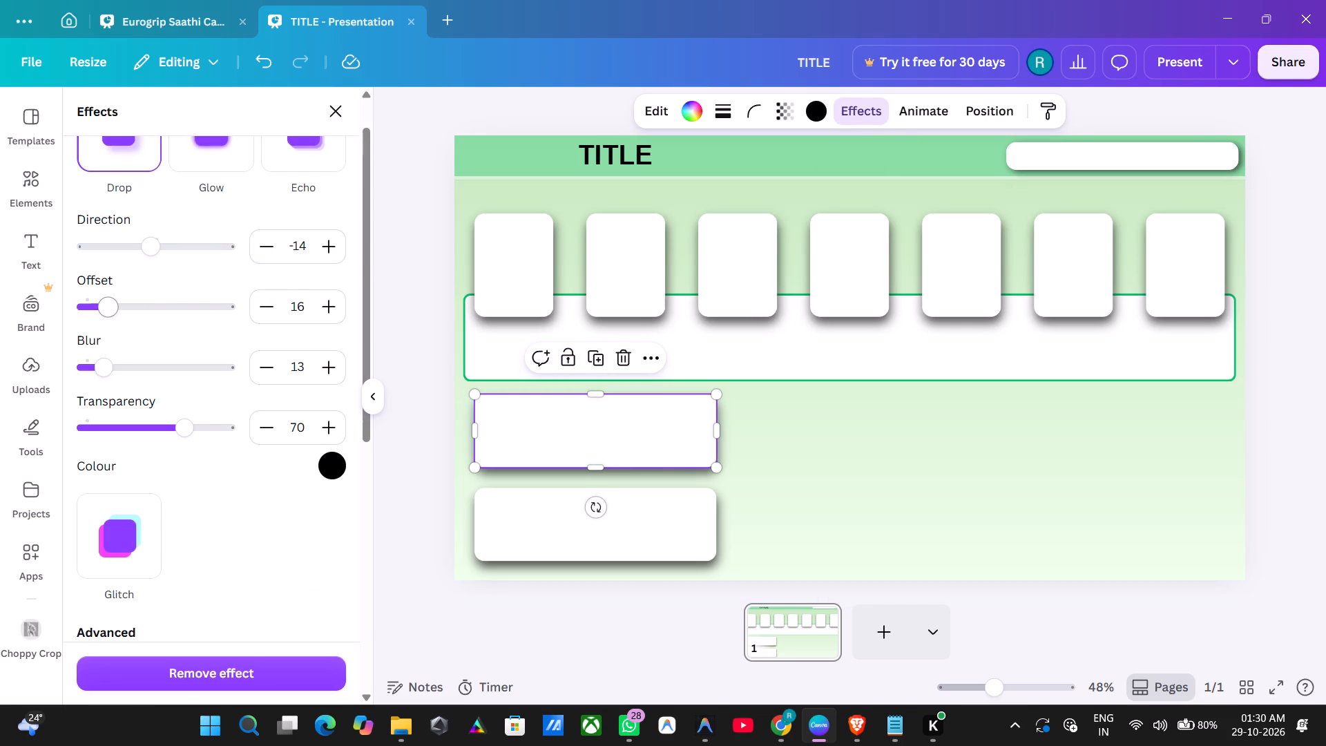
left_click_drag(110, 303, 93, 305)
left_click(99, 367)
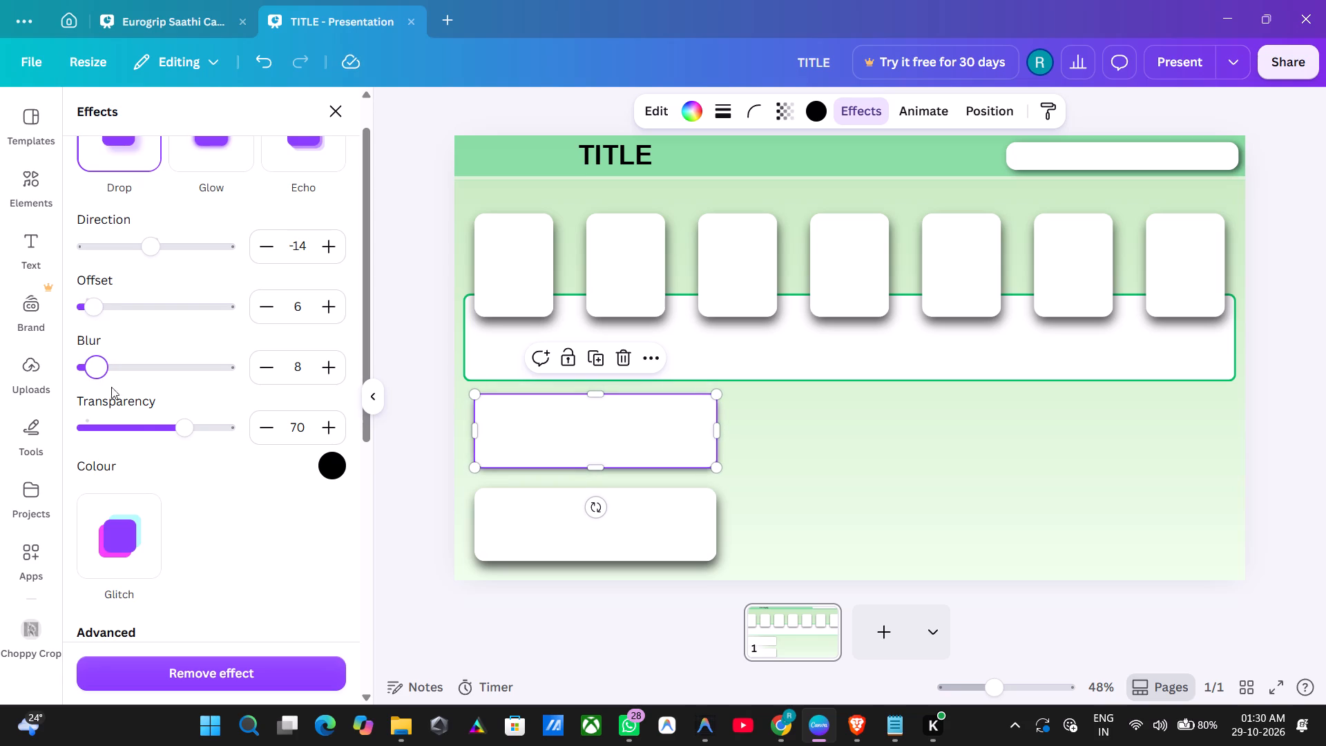
Lower the upper wide rectangle's drop shadow transparency setting to slightly above 50.
left_click_drag(177, 425, 156, 430)
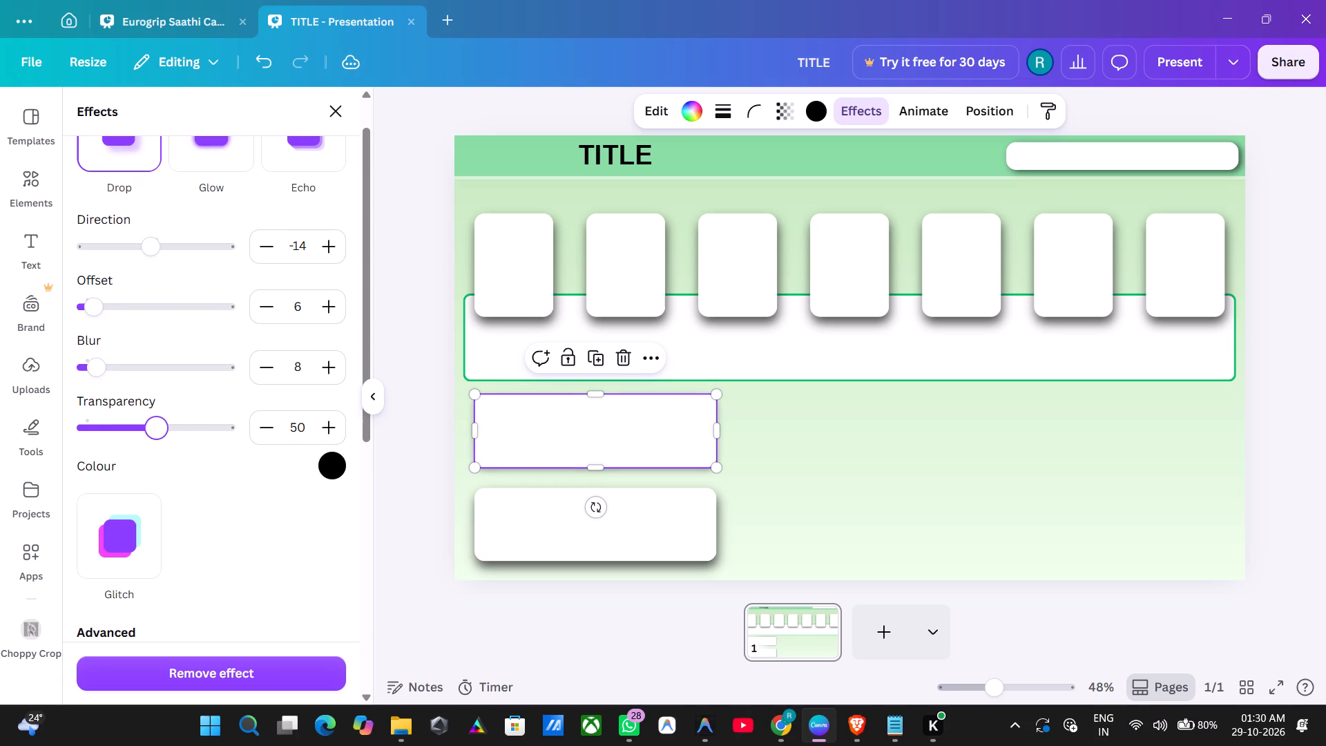
left_click_drag(156, 430, 163, 430)
left_click(860, 533)
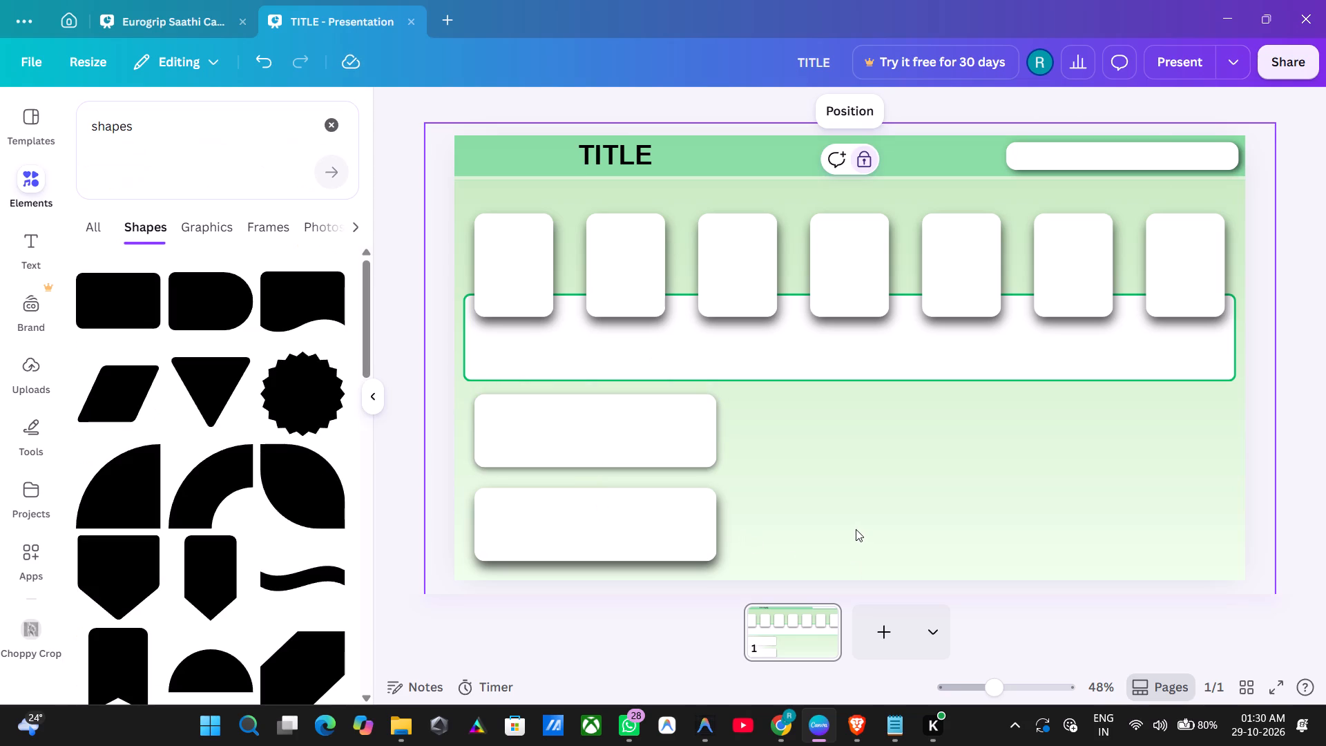
Delete the lower wide white rectangle that still has the heavier shadow.
left_click(708, 538)
left_click(621, 447)
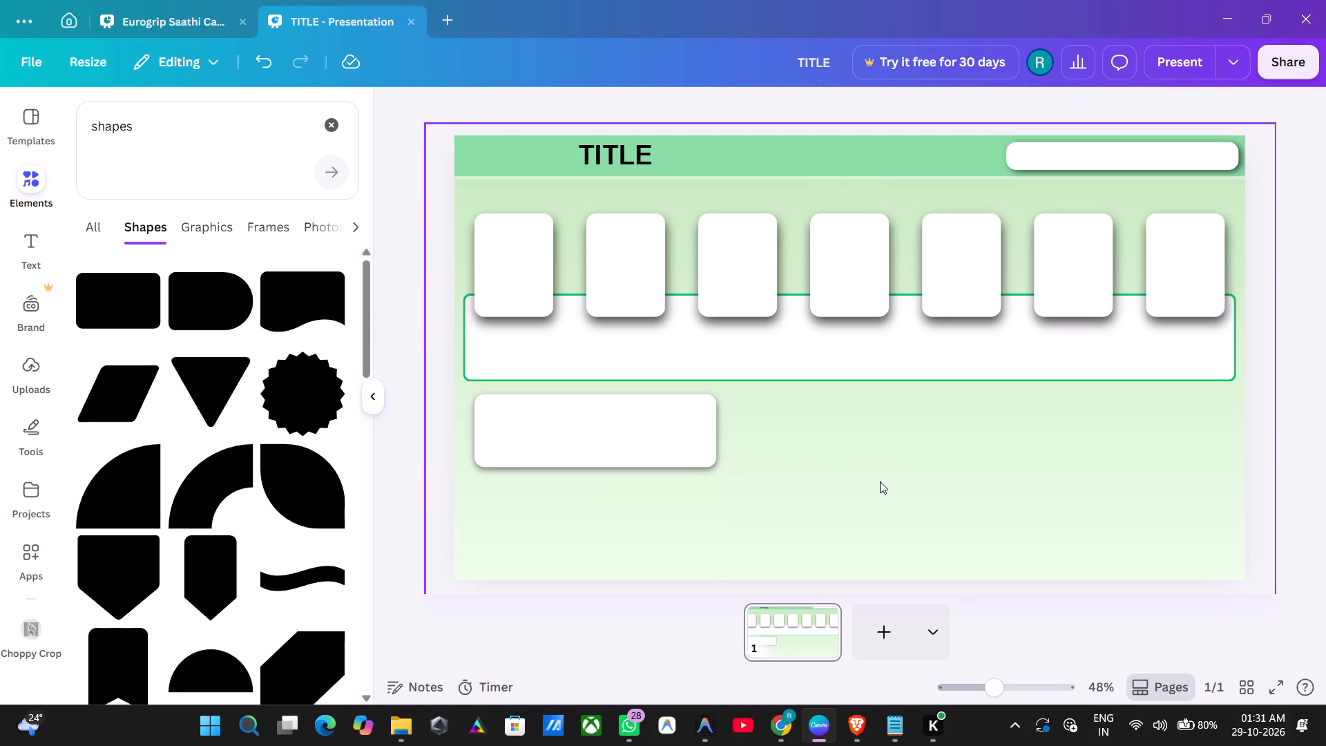
Copy the remaining wide rectangle's softer shadow style onto the first four cards in the row.
left_click(682, 445)
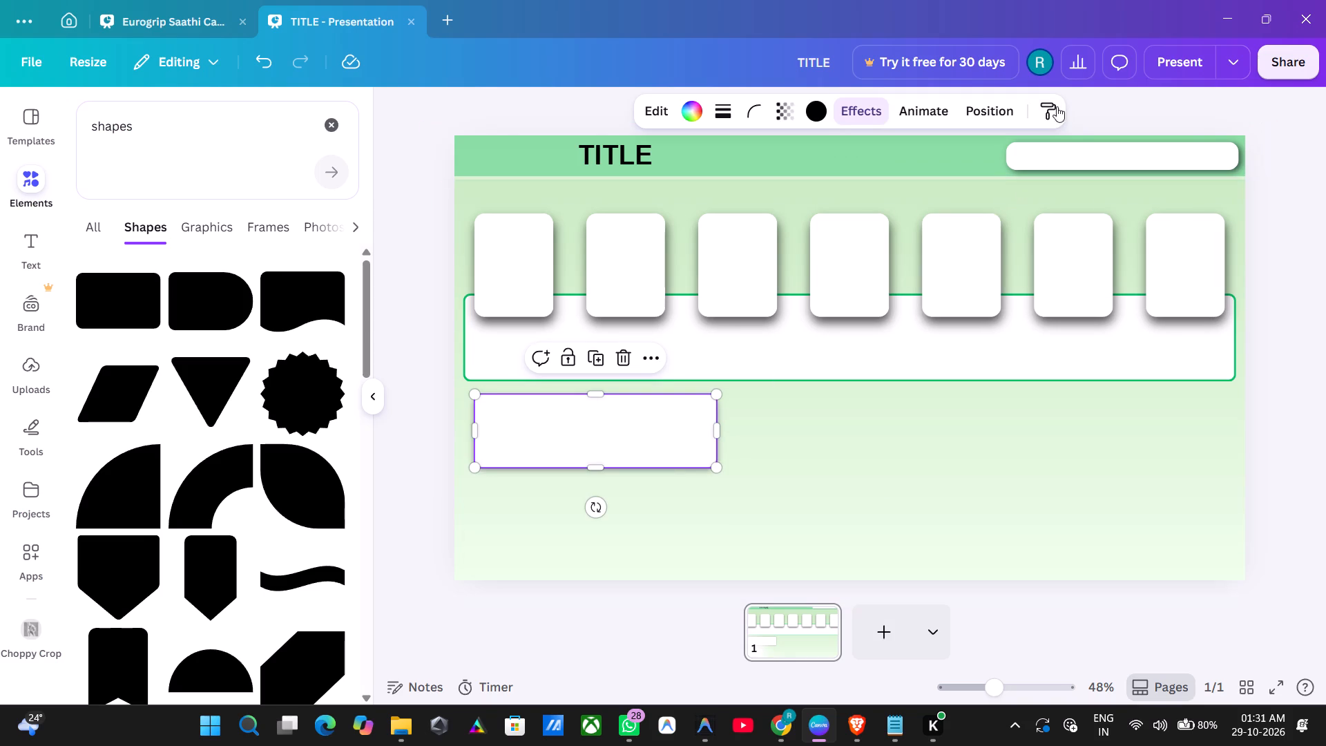
left_click(1047, 113)
left_click(528, 278)
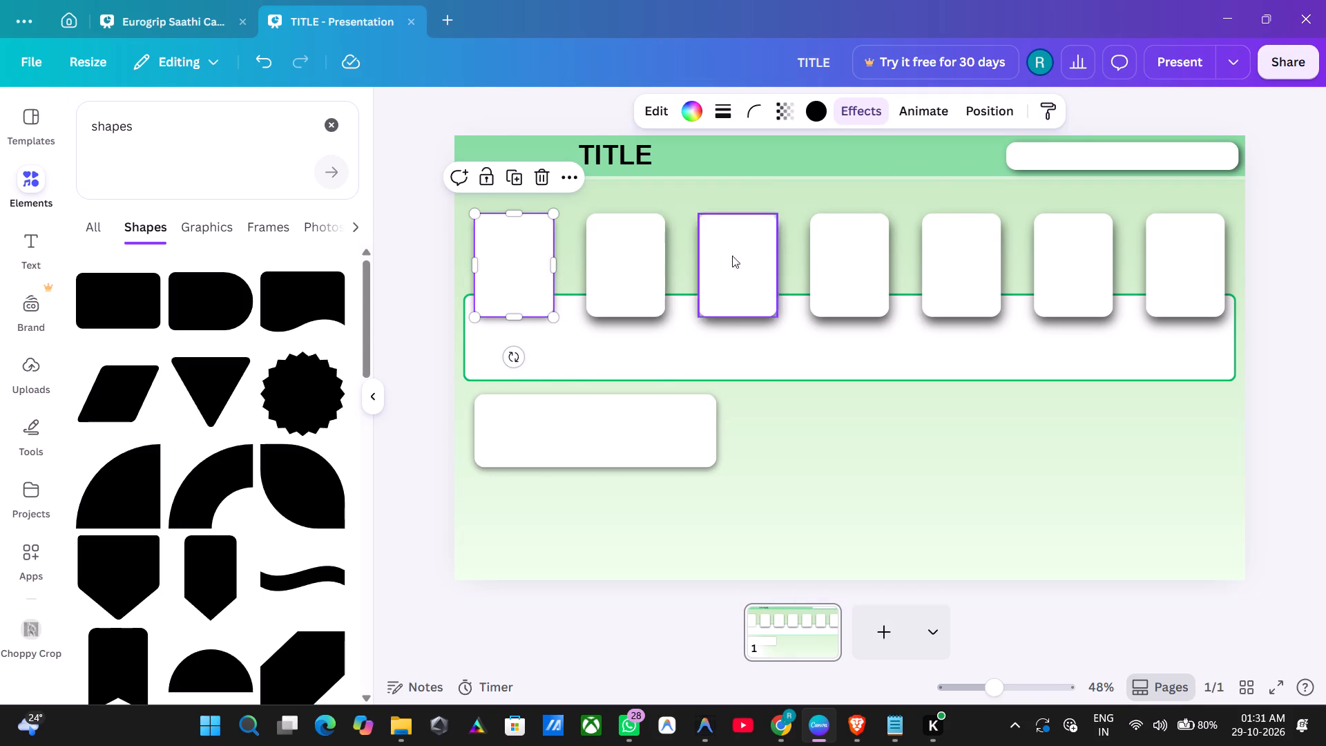
left_click(894, 504)
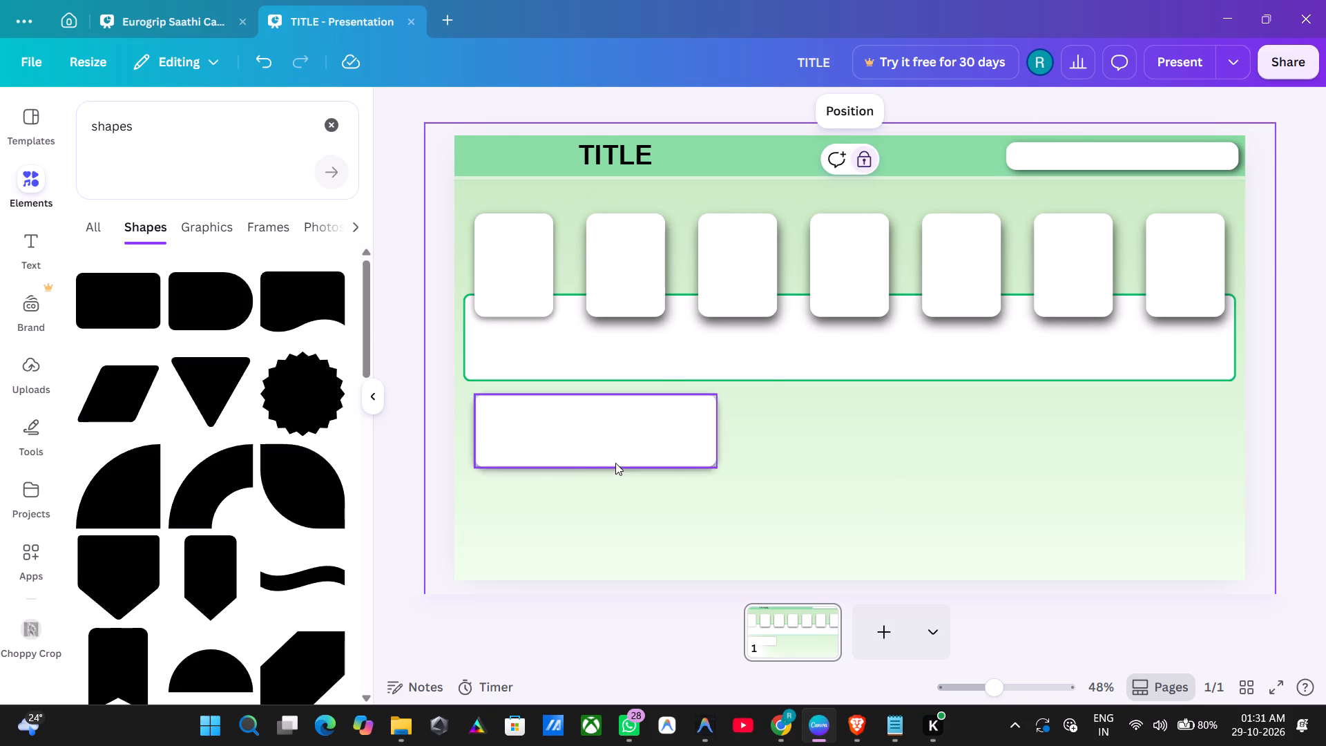
left_click(615, 463)
left_click(1050, 109)
left_click(649, 258)
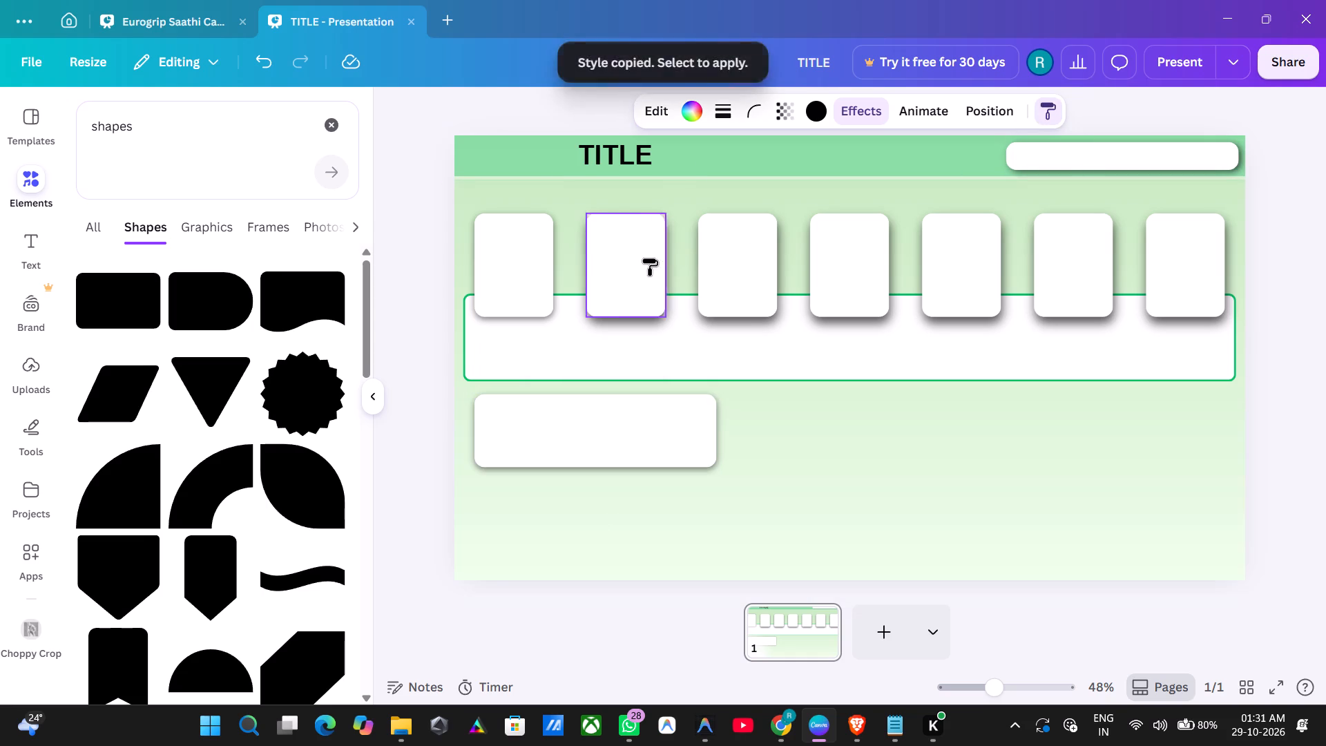
left_click(1060, 111)
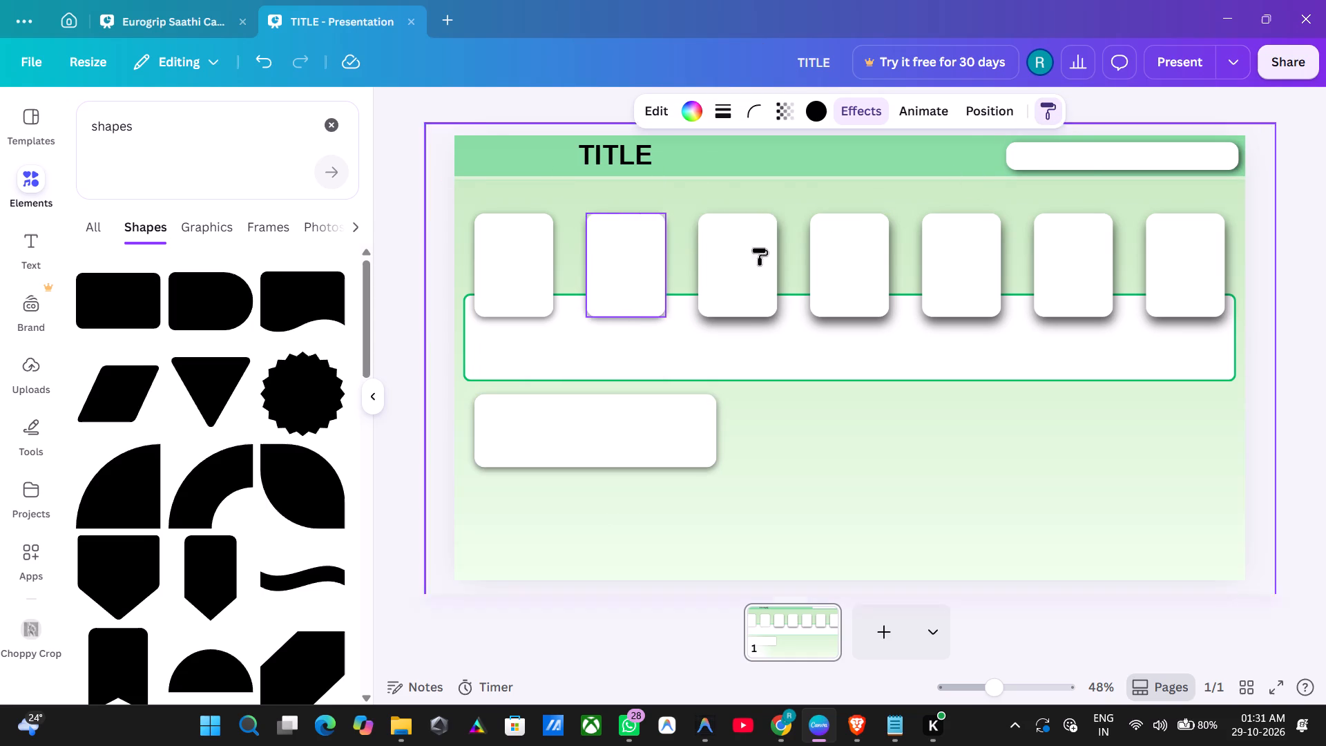
left_click(735, 255)
left_click(1045, 111)
left_click(848, 259)
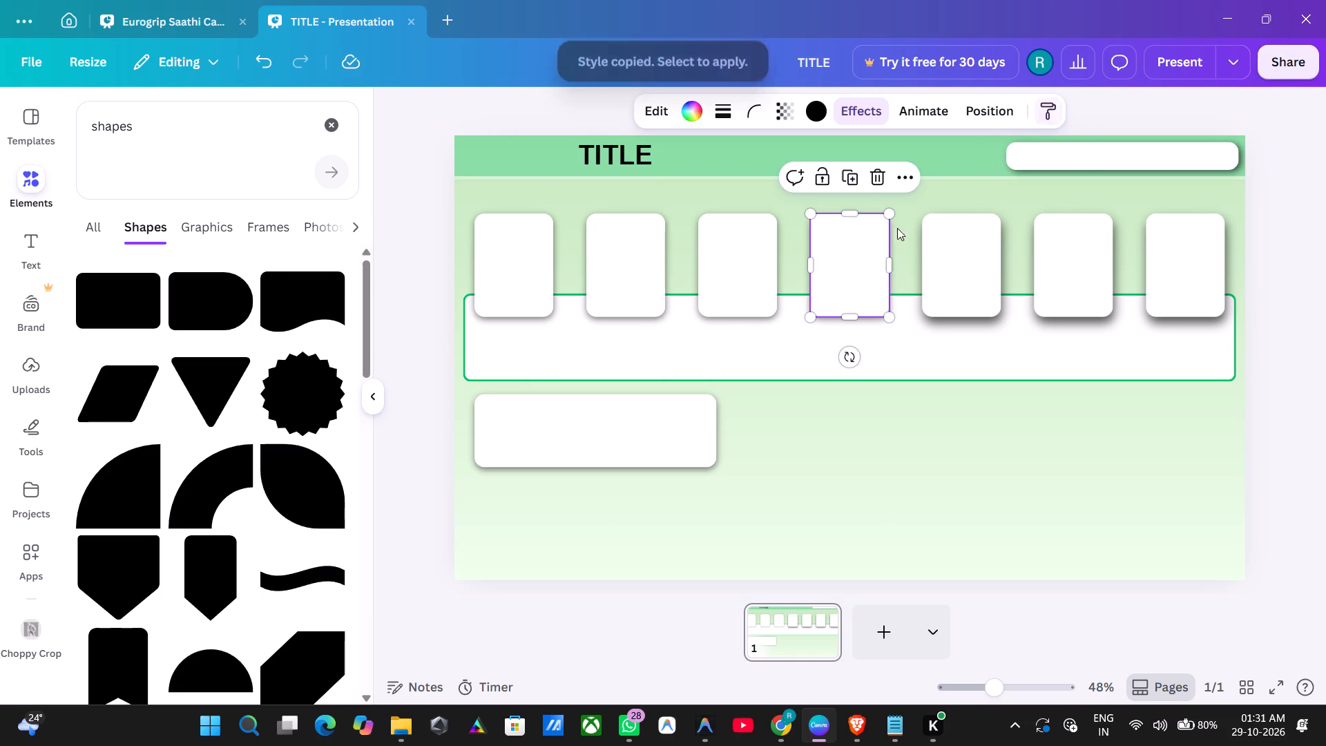
Copy the same softer shadow style from the fourth card onward to the fifth, sixth and seventh cards.
left_click(1053, 113)
left_click(939, 240)
left_click(1057, 115)
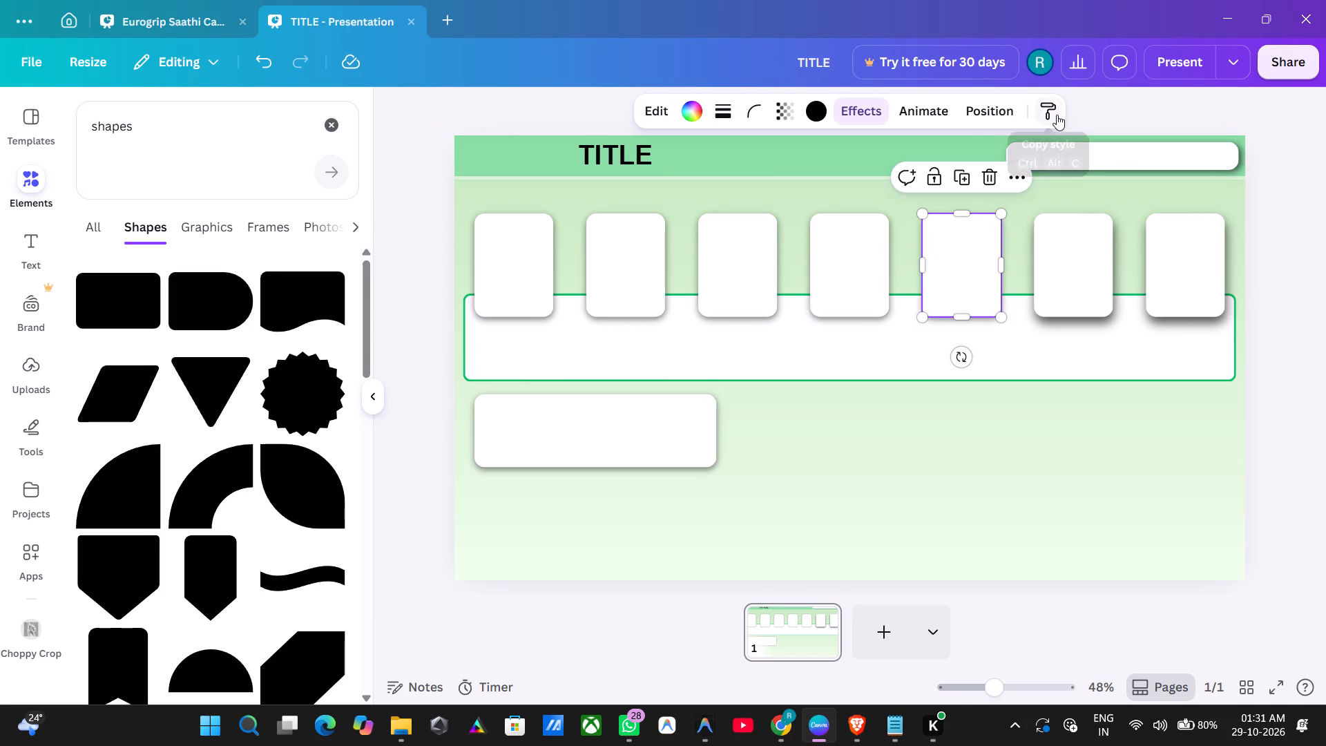
left_click(1058, 282)
left_click(1051, 107)
left_click(1164, 247)
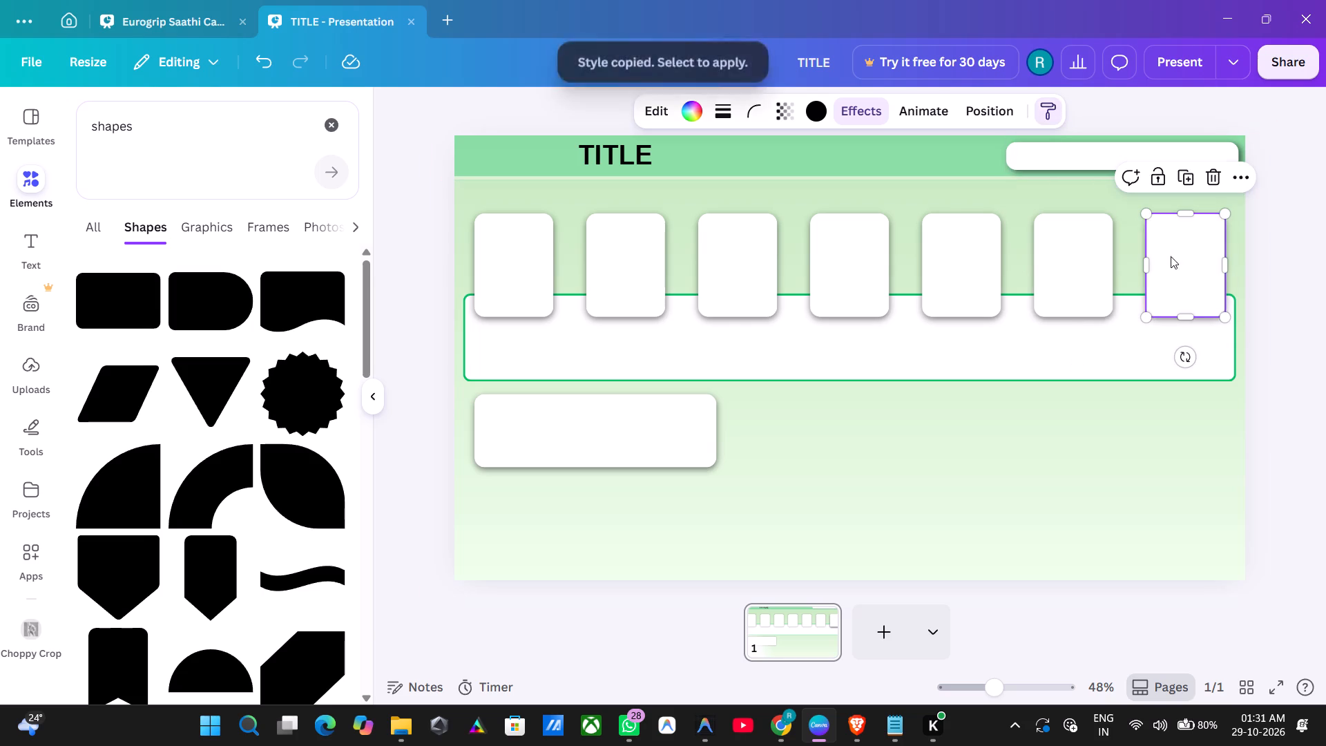
left_click(1280, 327)
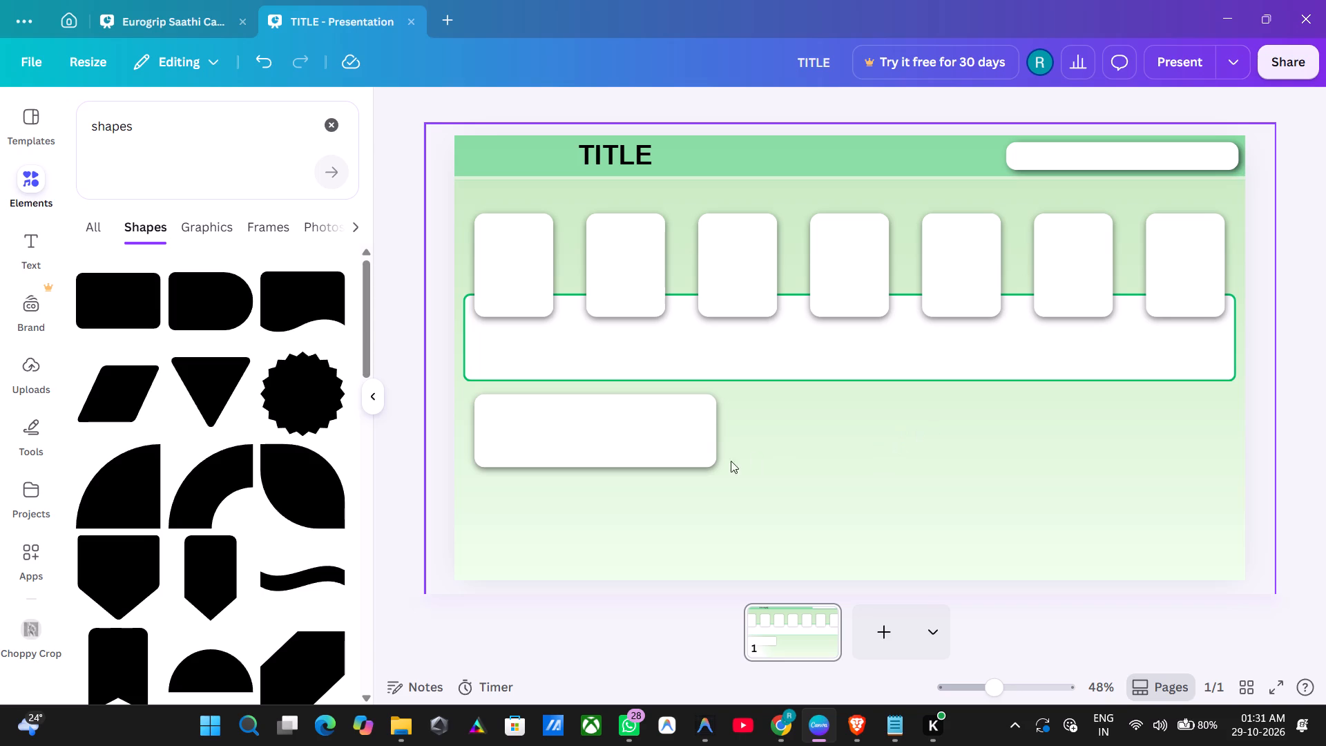
Duplicate the wide white rectangle and place the copy directly below it, aligned to its left edge.
left_click(668, 442)
left_click(593, 361)
left_click_drag(633, 429, 635, 431)
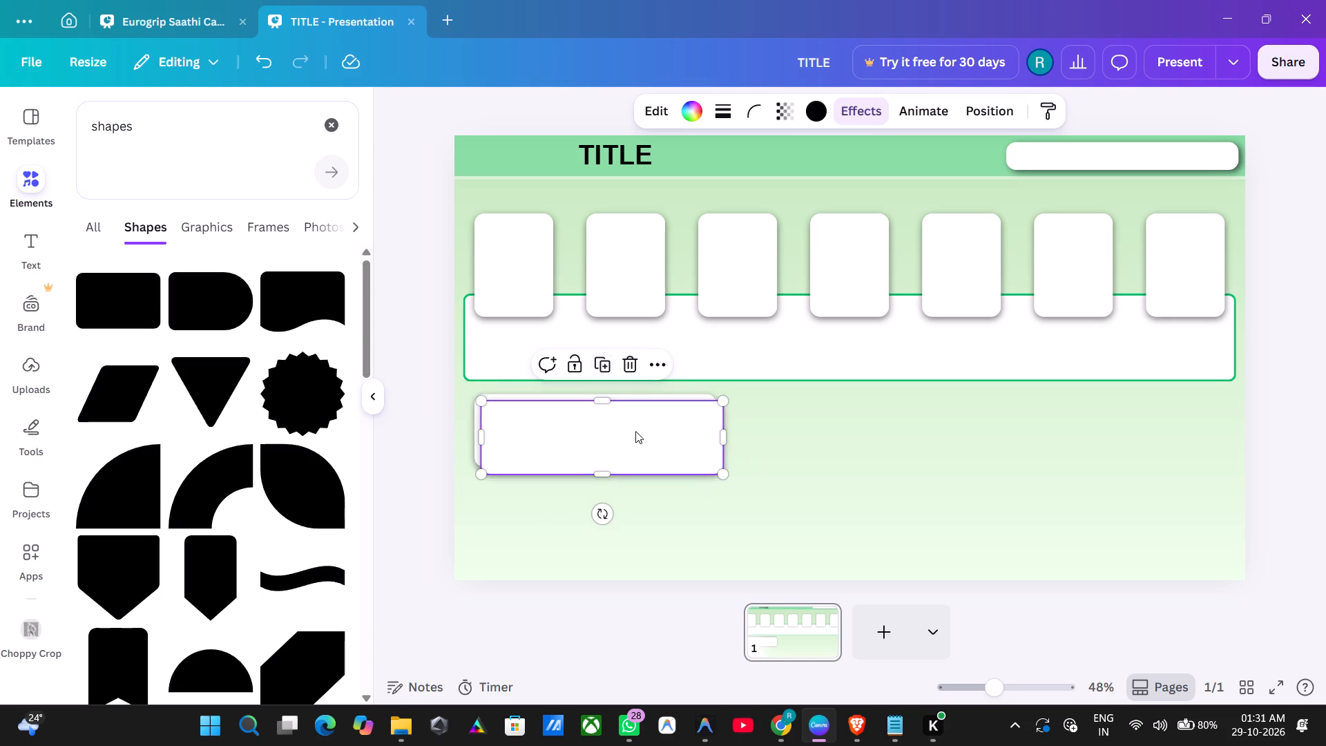
left_click_drag(635, 431, 628, 518)
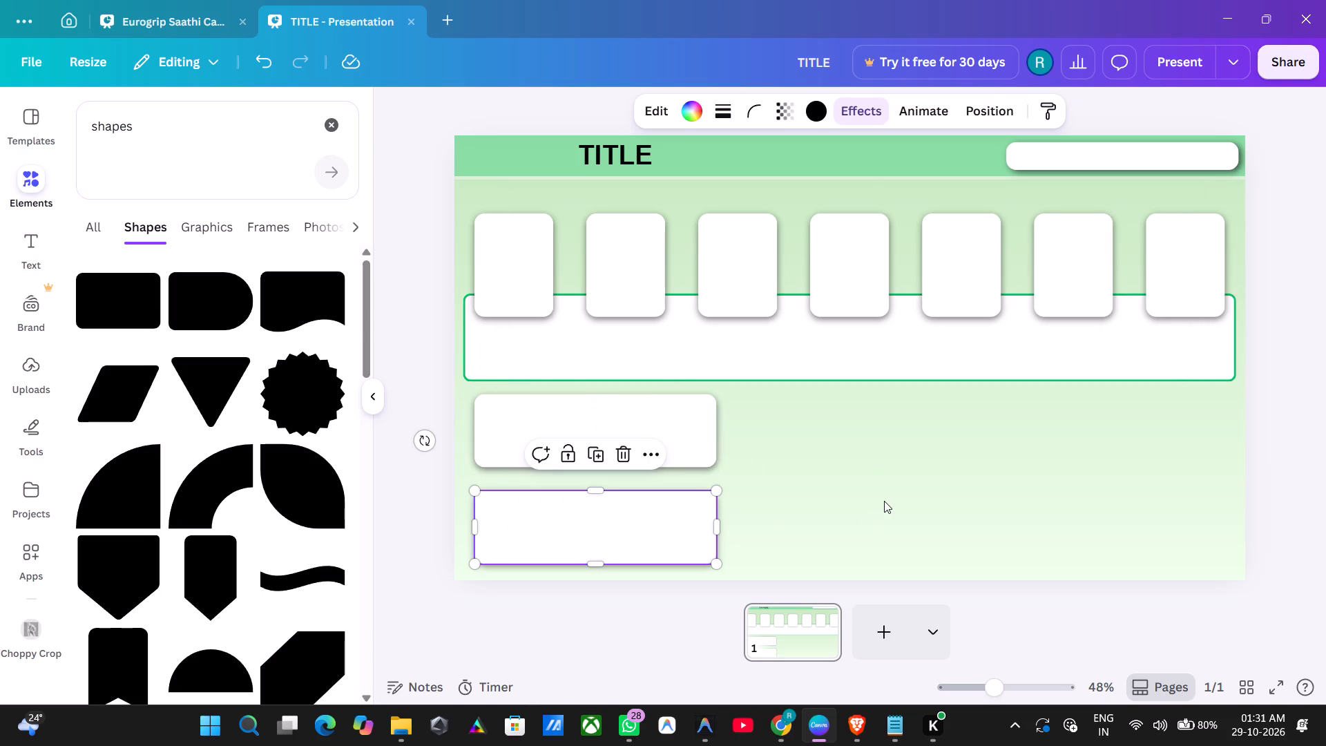
left_click(884, 499)
Widen both stacked wide rectangles to a matching width of about 701 by extending their right edges.
left_click(700, 443)
left_click_drag(720, 432, 770, 437)
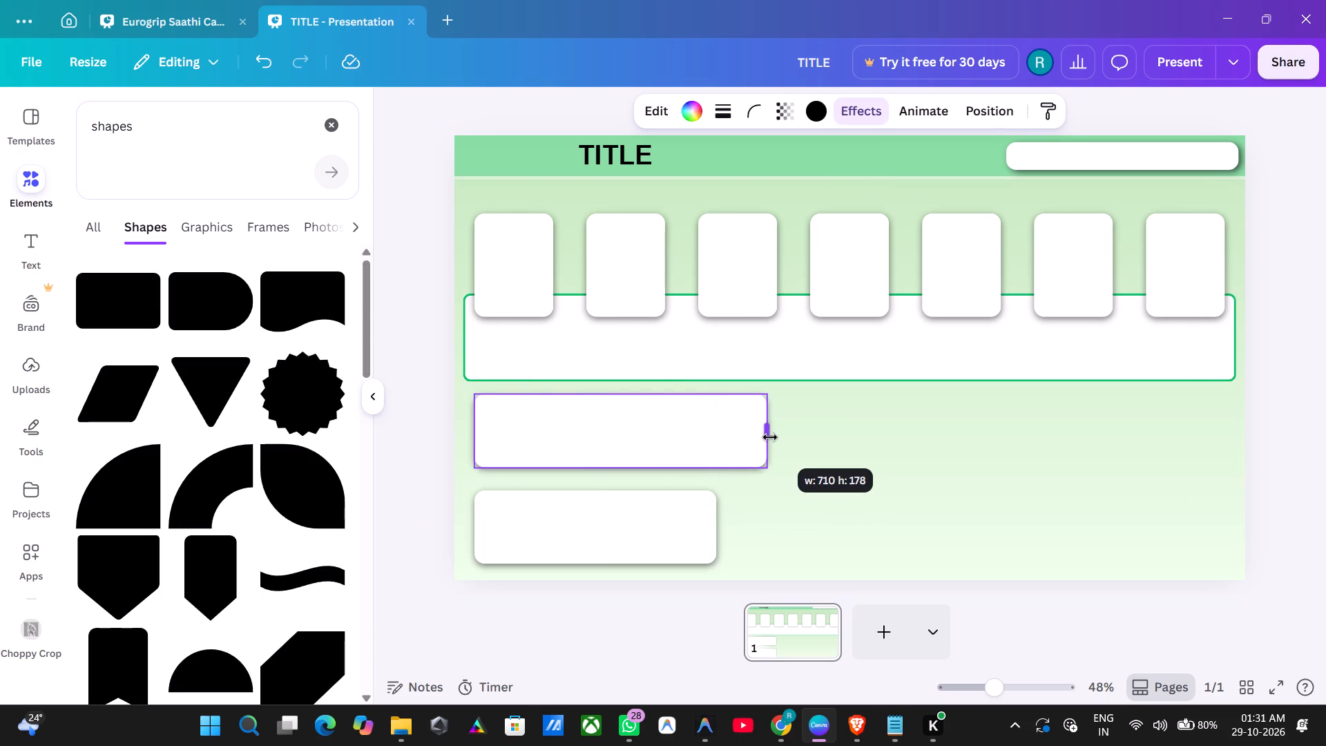
left_click_drag(770, 437, 767, 440)
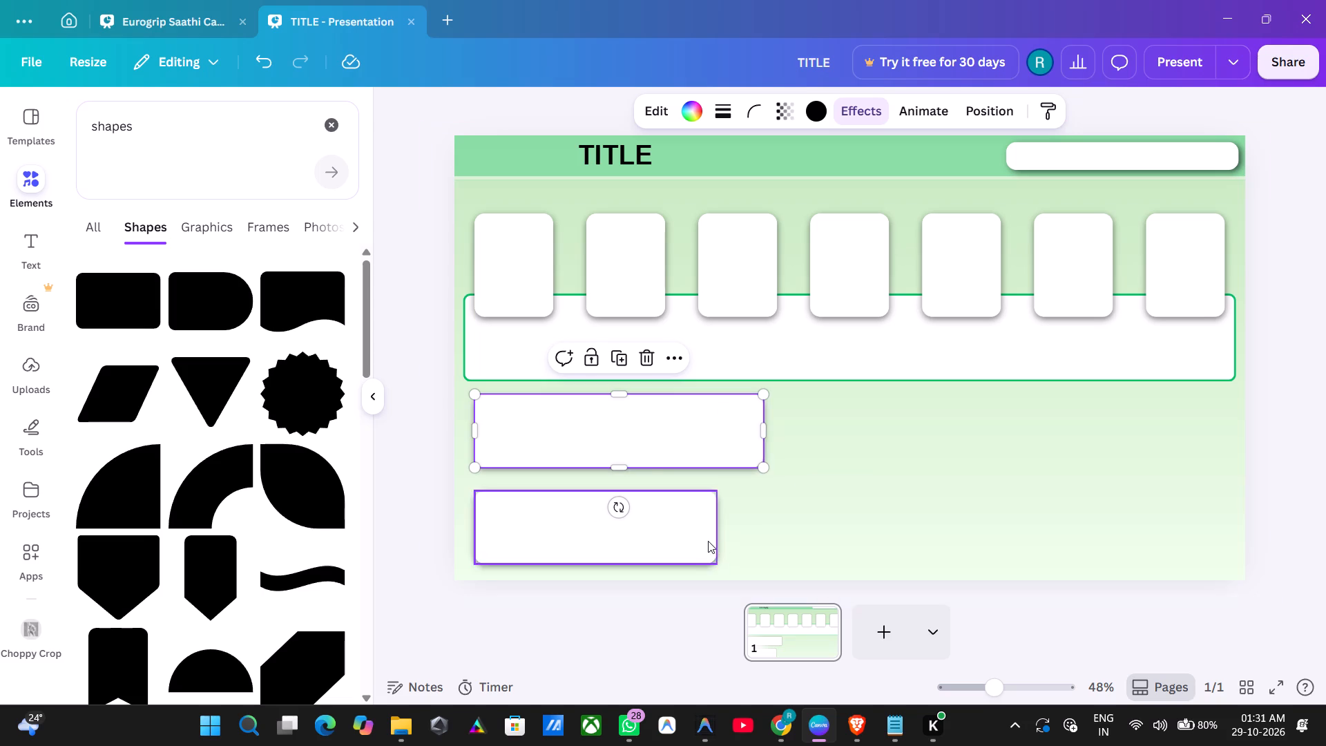
left_click(708, 541)
left_click_drag(722, 529, 771, 525)
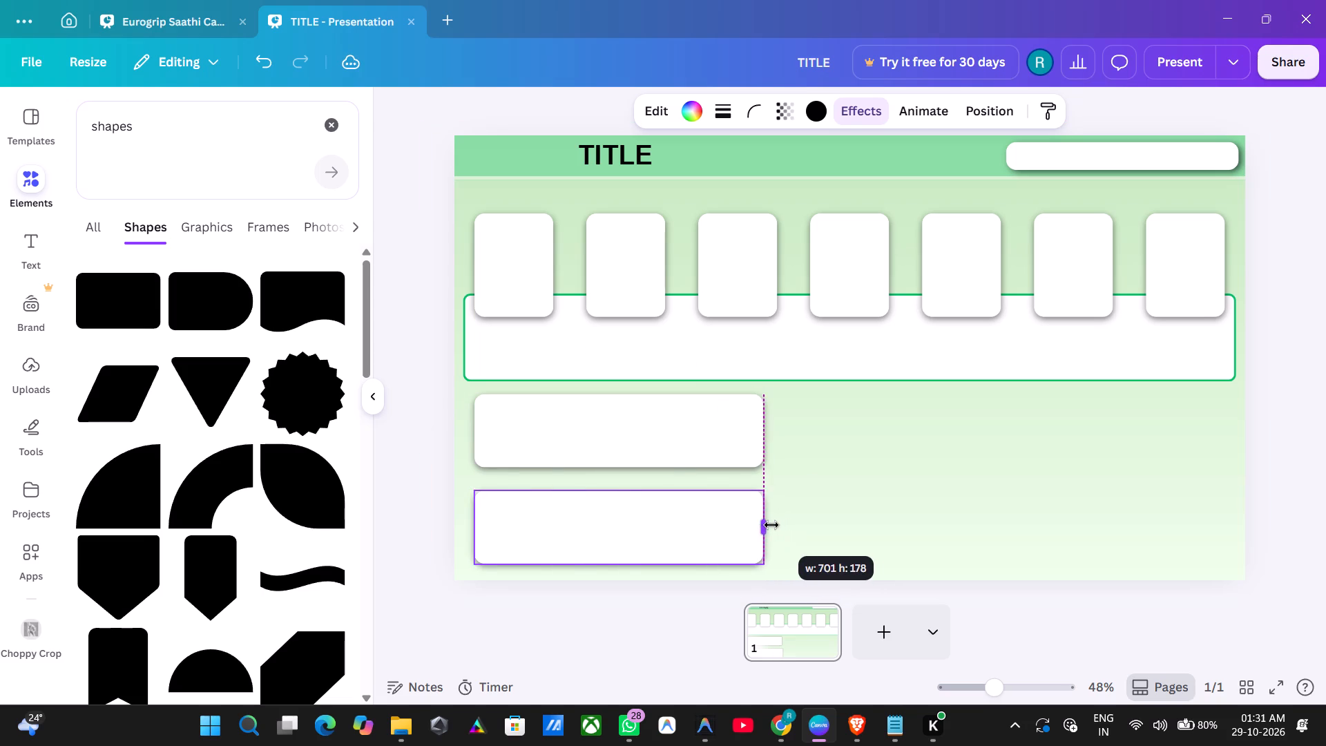
left_click_drag(771, 525, 771, 525)
left_click(860, 523)
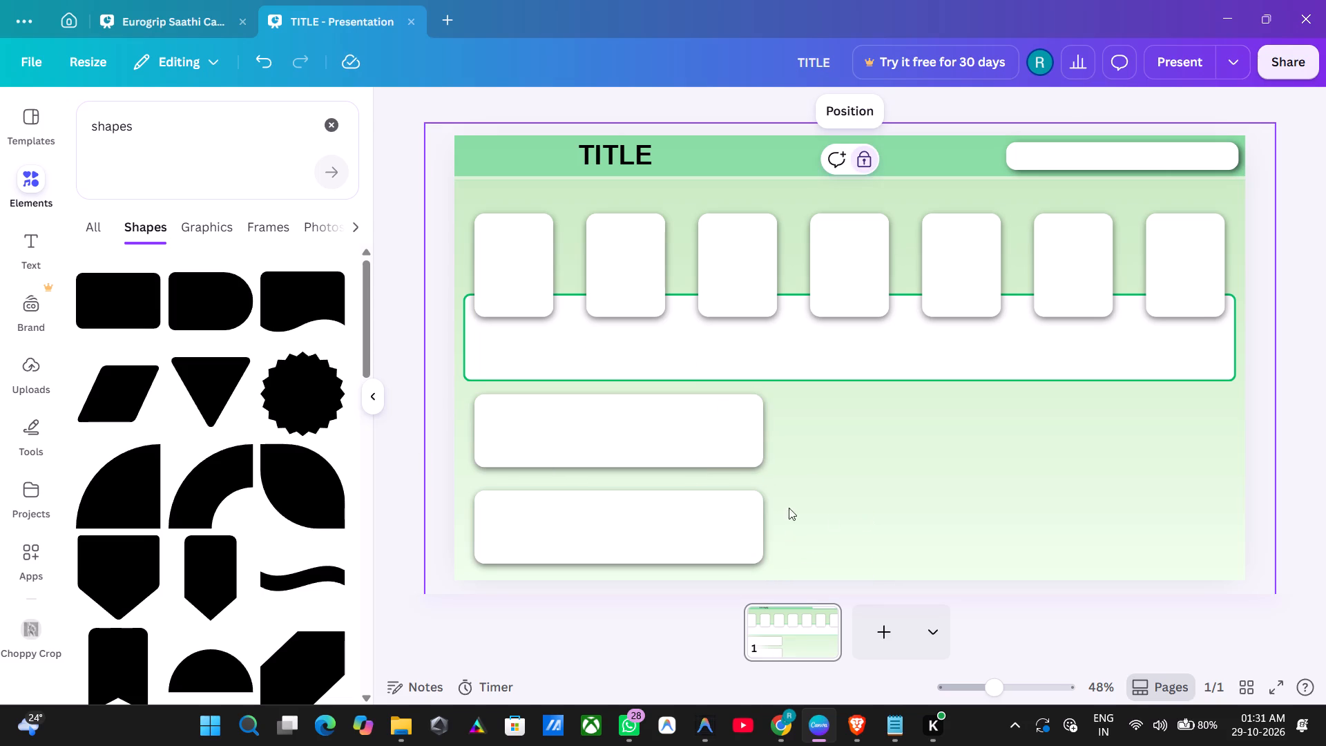
Duplicate the upper wide rectangle and place the copy level with it, its right edge aligned with the seventh card.
left_click(720, 441)
left_click(617, 362)
left_click_drag(688, 422, 970, 448)
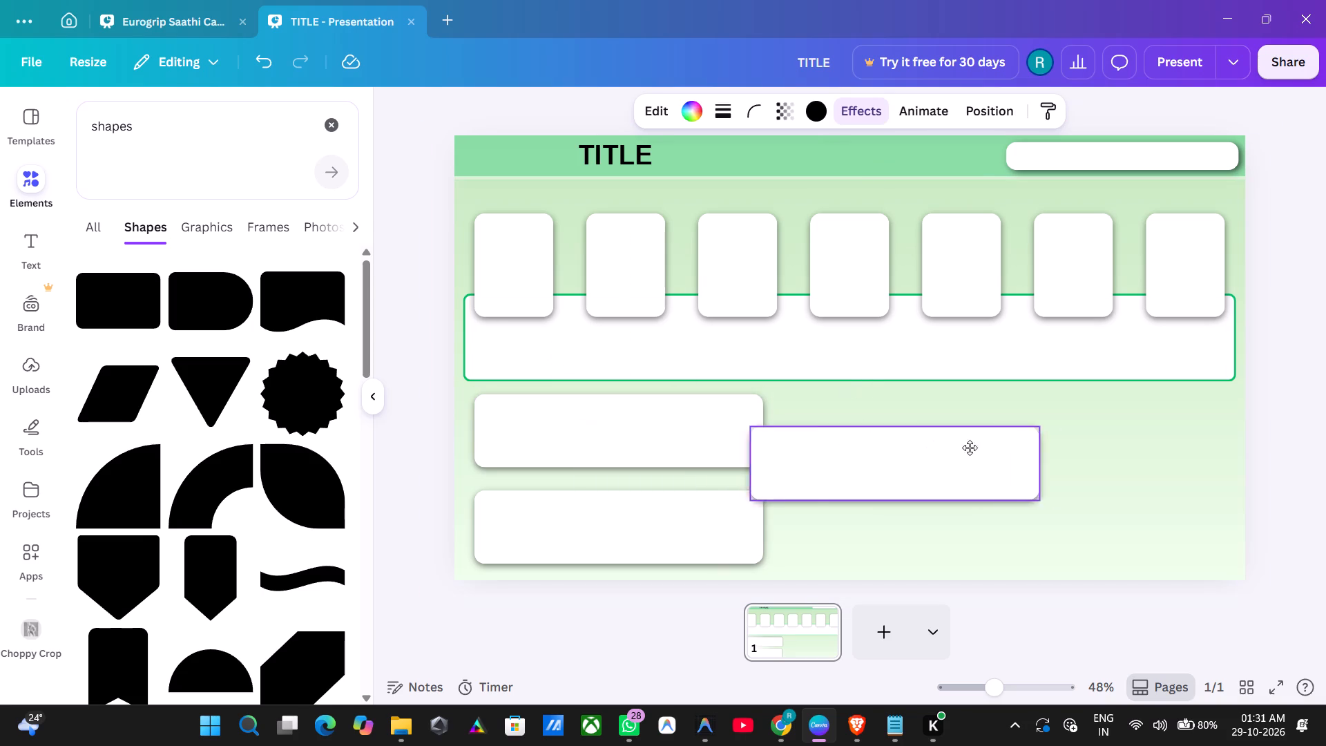
left_click_drag(970, 448, 1153, 428)
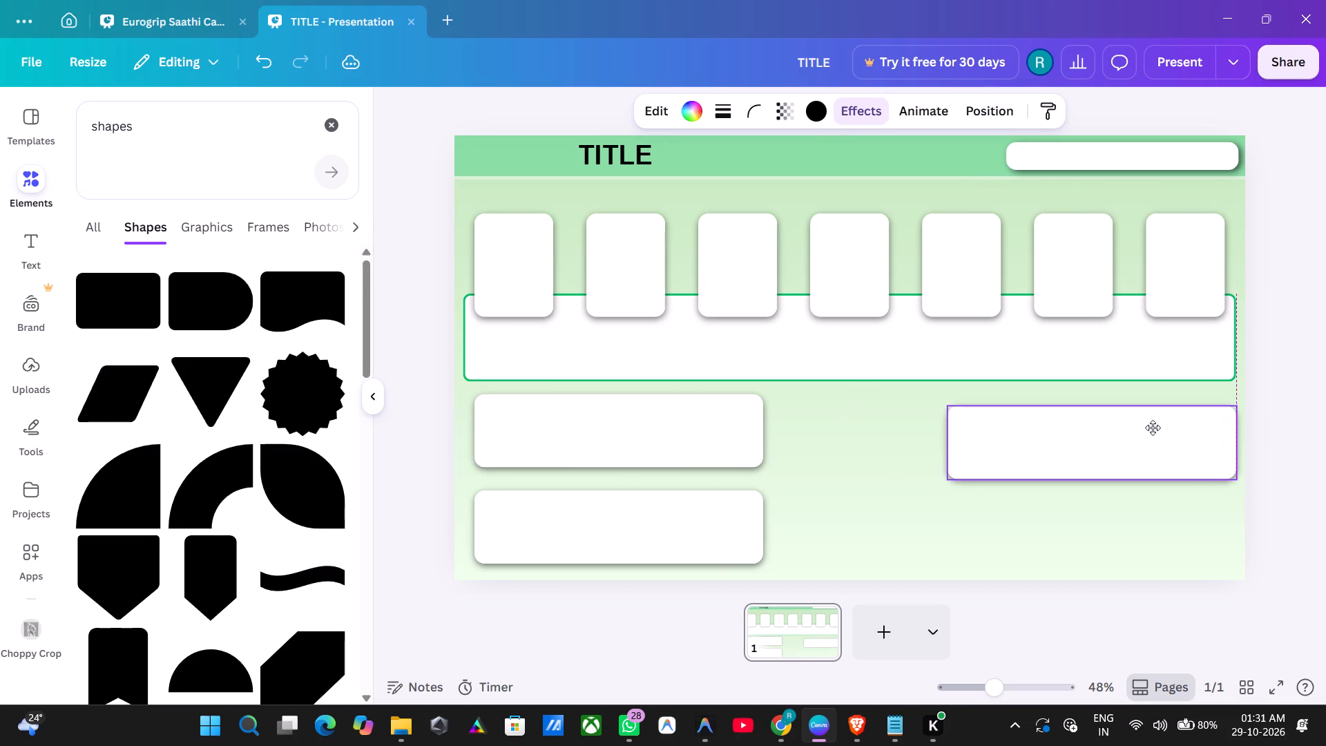
left_click_drag(1153, 428, 1143, 417)
left_click(1302, 439)
Duplicate the upper right-hand wide rectangle and place the copy below it, level with the lower left-hand one.
left_click(1159, 428)
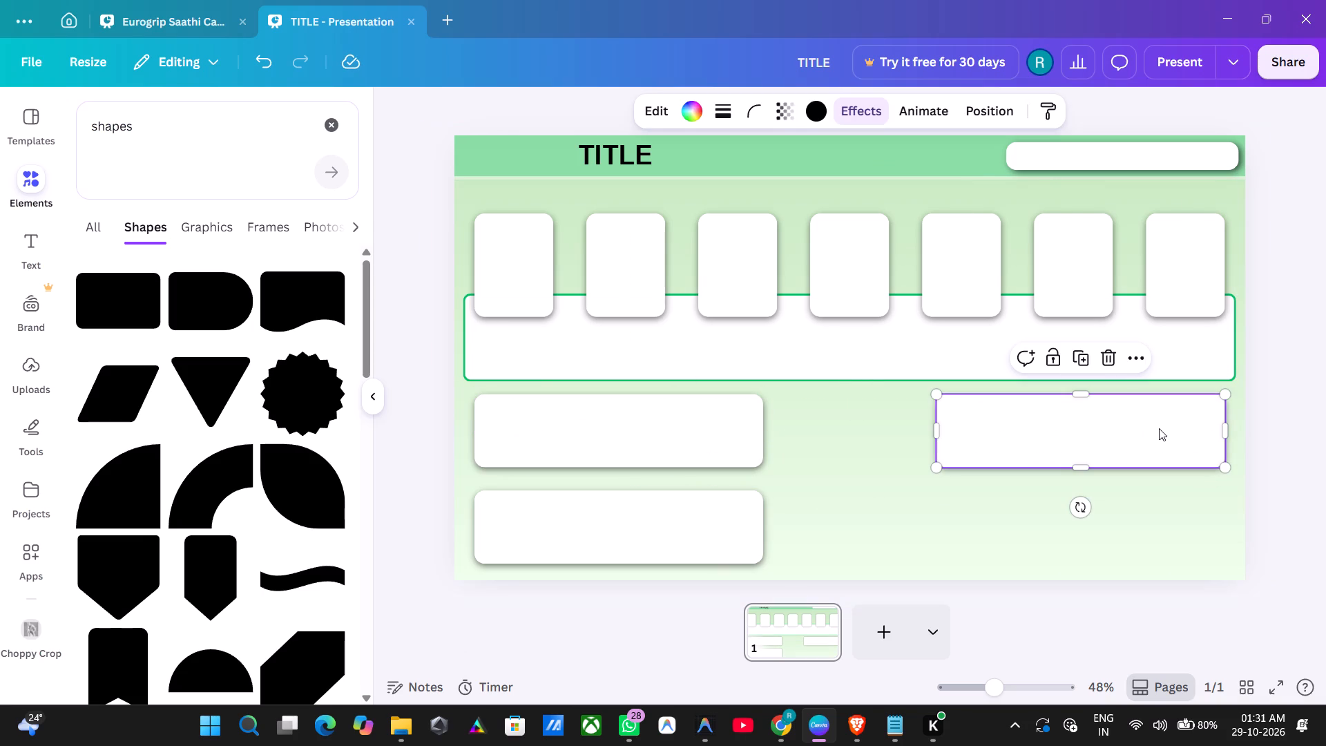
left_click(1082, 363)
left_click_drag(1104, 441, 1104, 497)
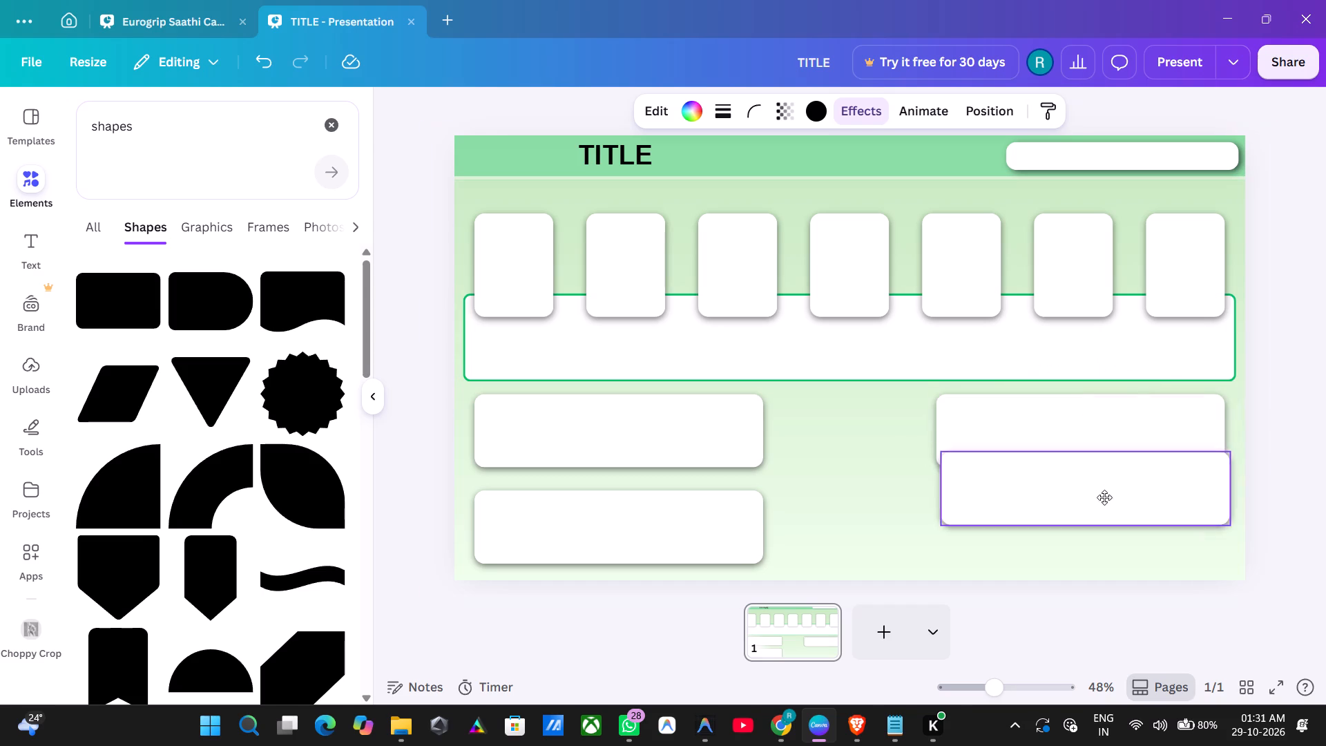
left_click_drag(1104, 497, 1102, 527)
left_click(1260, 484)
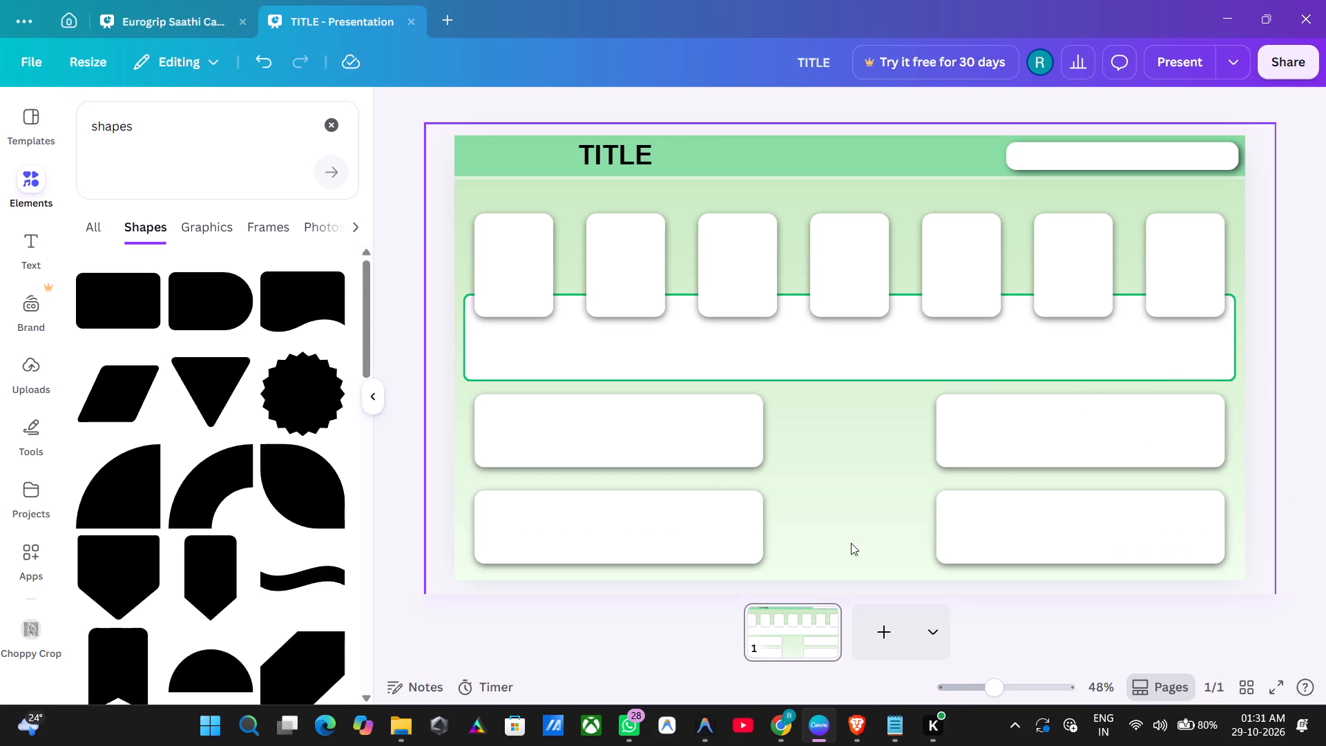
Search the elements for "circle", add the solid circle shape and place it centred between the two columns of wide rectangles.
left_click(334, 113)
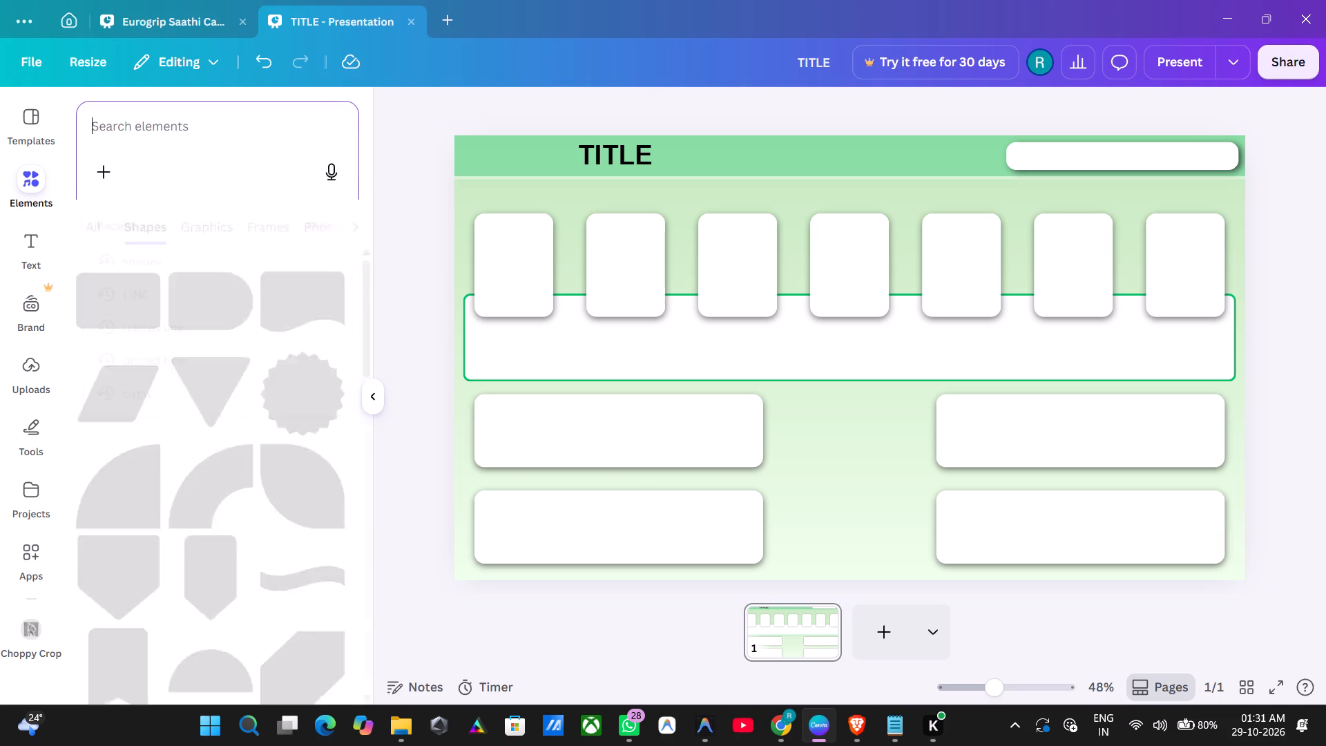
type("circle")
key("Return")
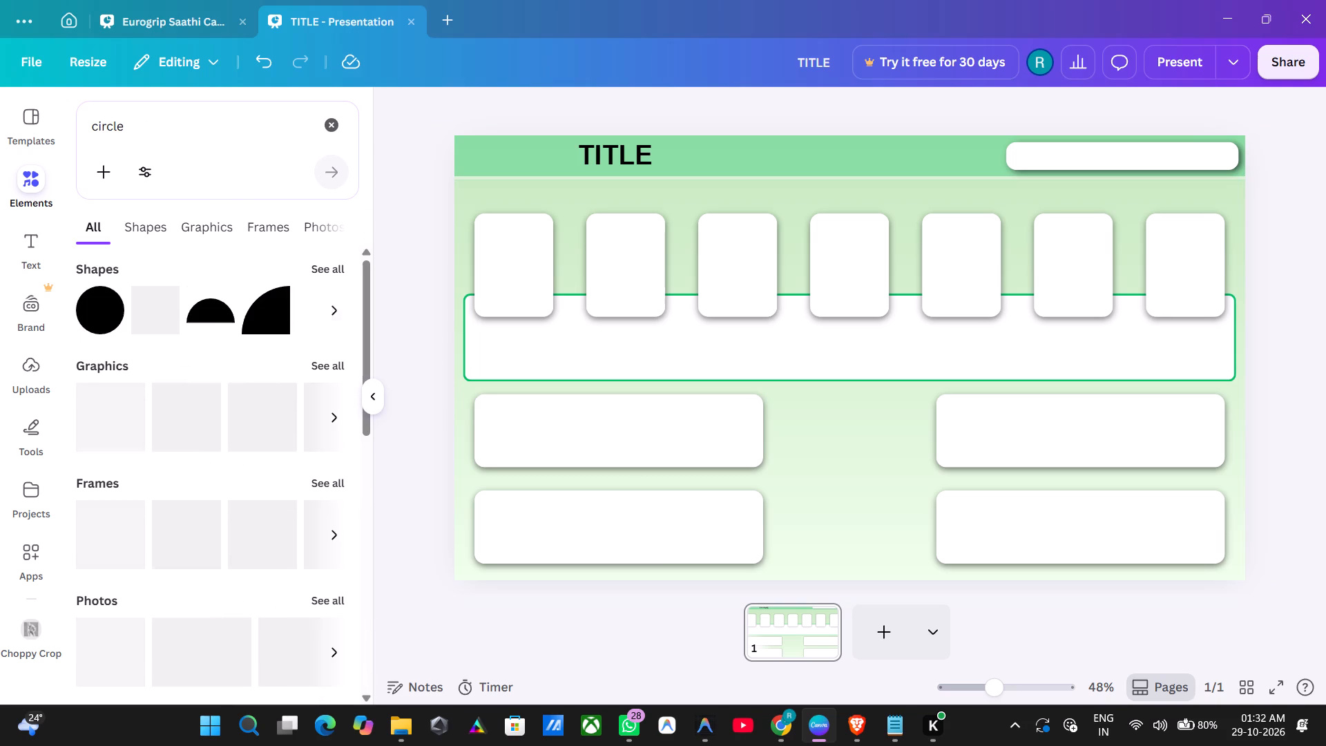
left_click(74, 312)
left_click(86, 313)
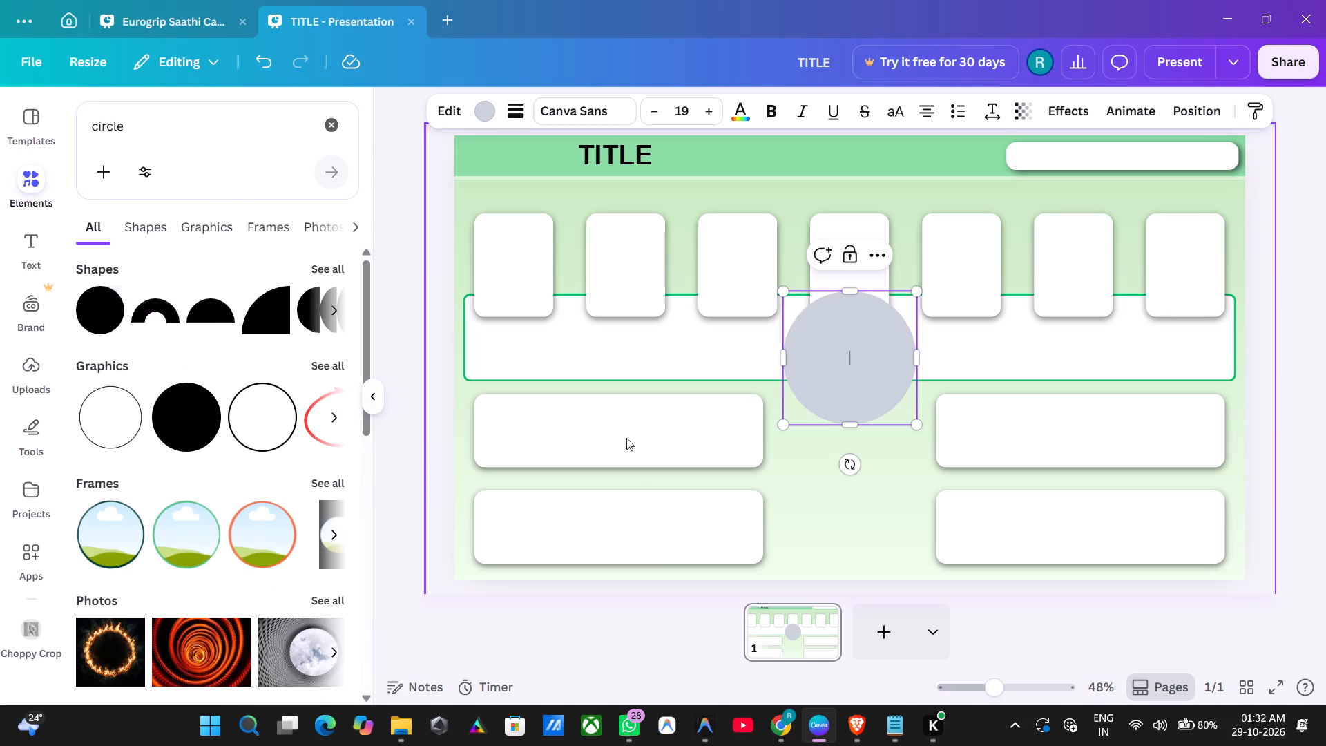
left_click_drag(867, 369, 865, 486)
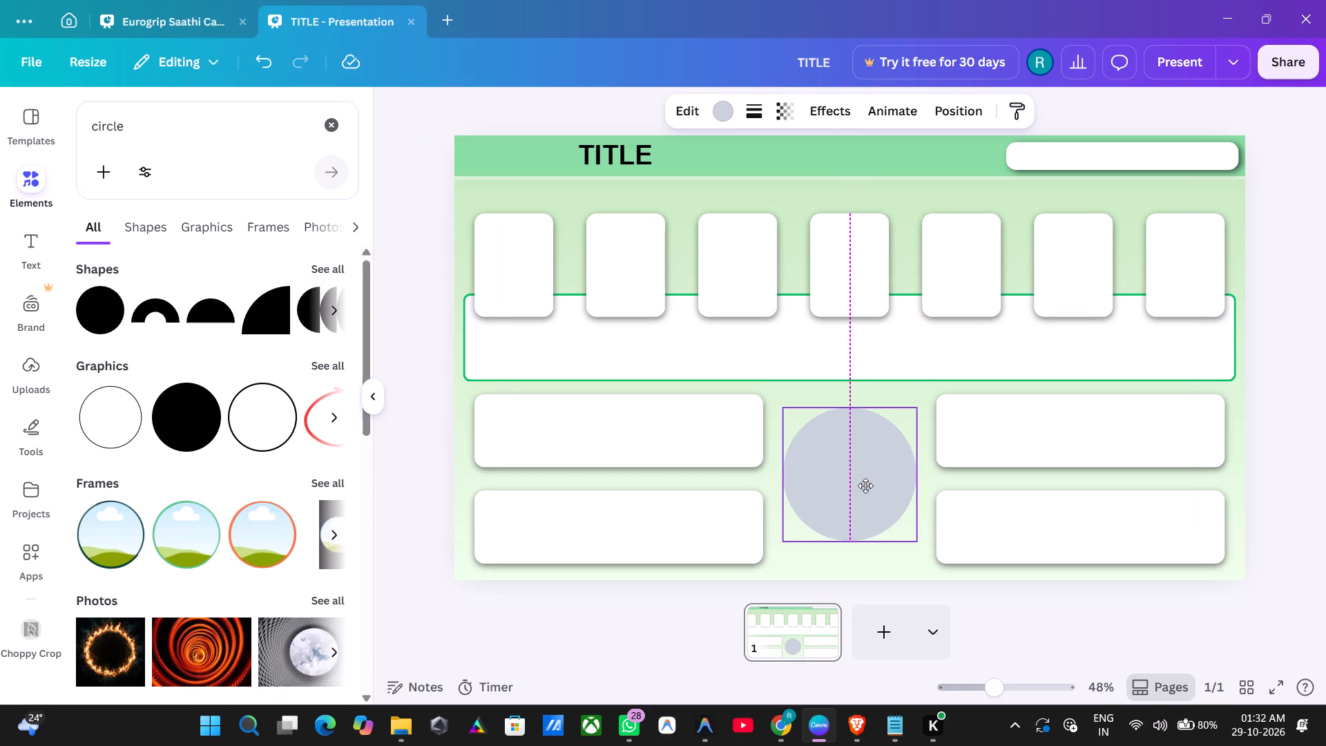
left_click_drag(865, 486, 865, 486)
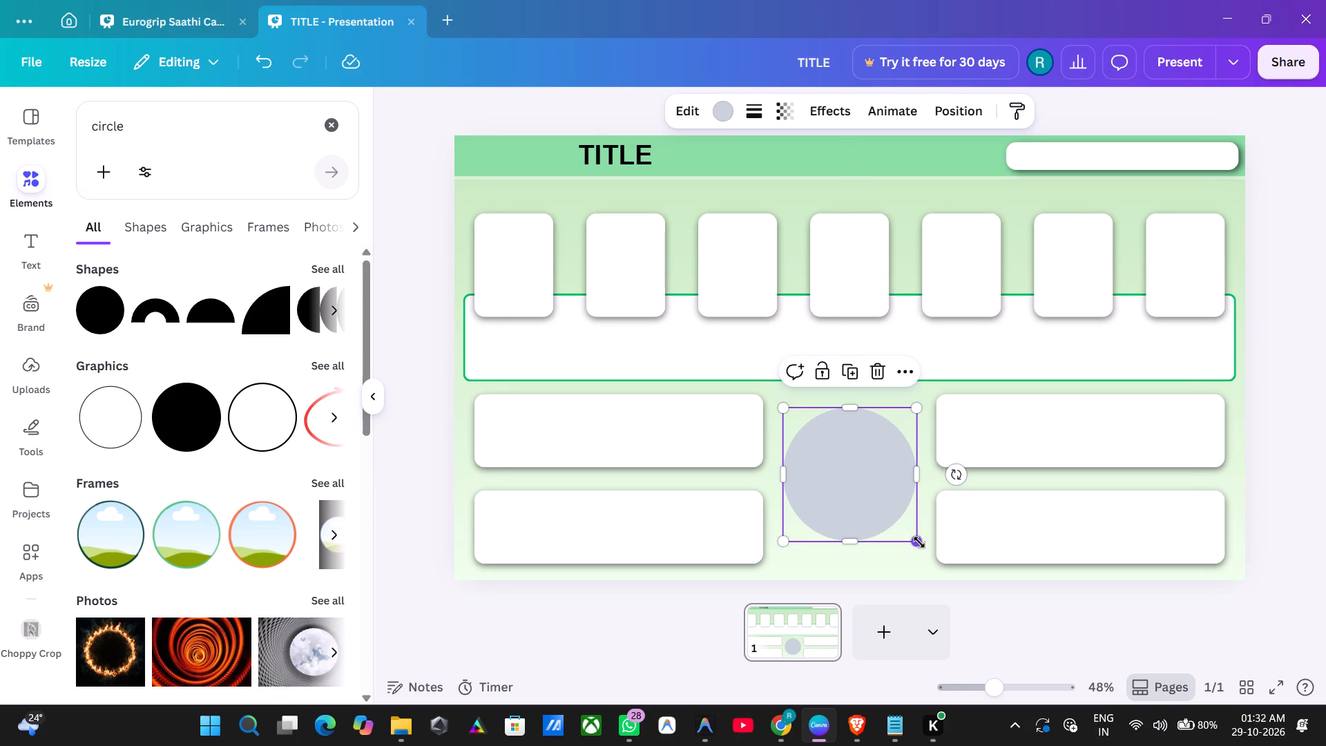
Shrink the grey circle slightly and recentre it in the gap between the four wide rectangles.
left_click_drag(919, 542, 898, 527)
left_click_drag(845, 457, 854, 475)
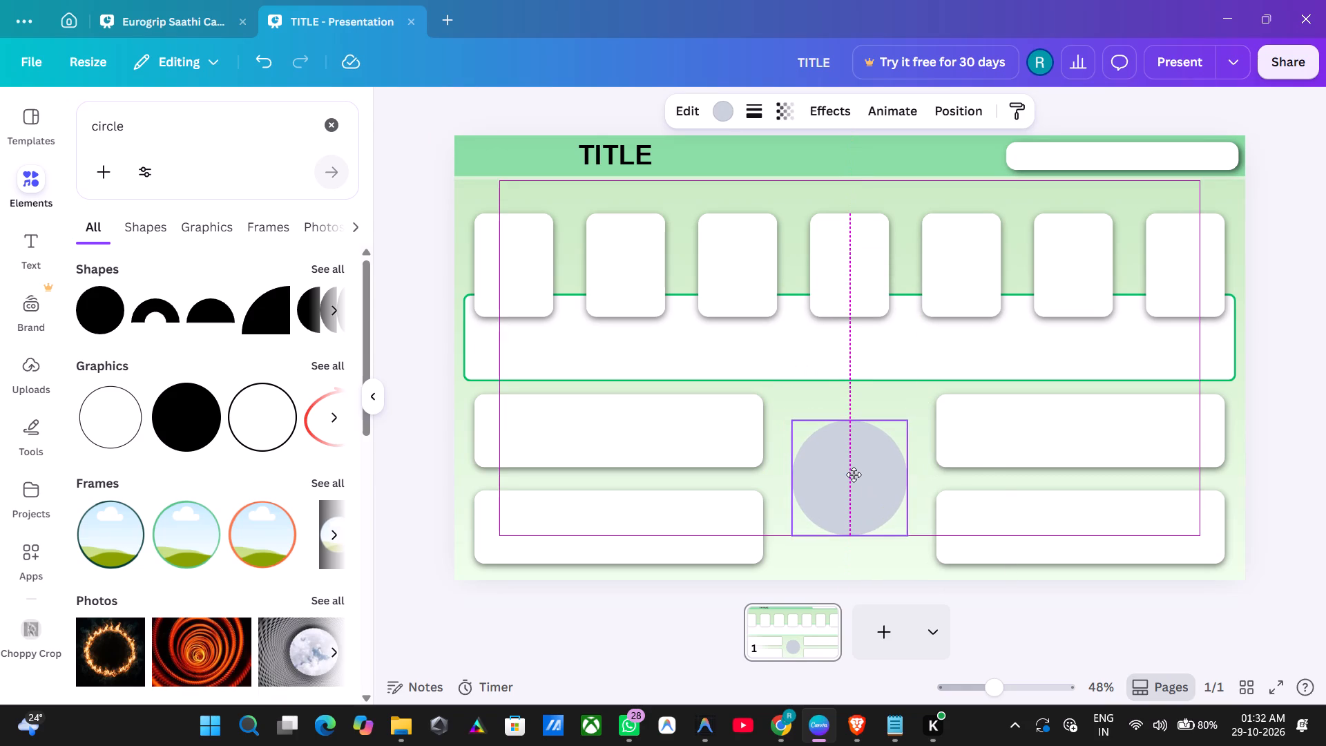
left_click_drag(854, 475, 855, 473)
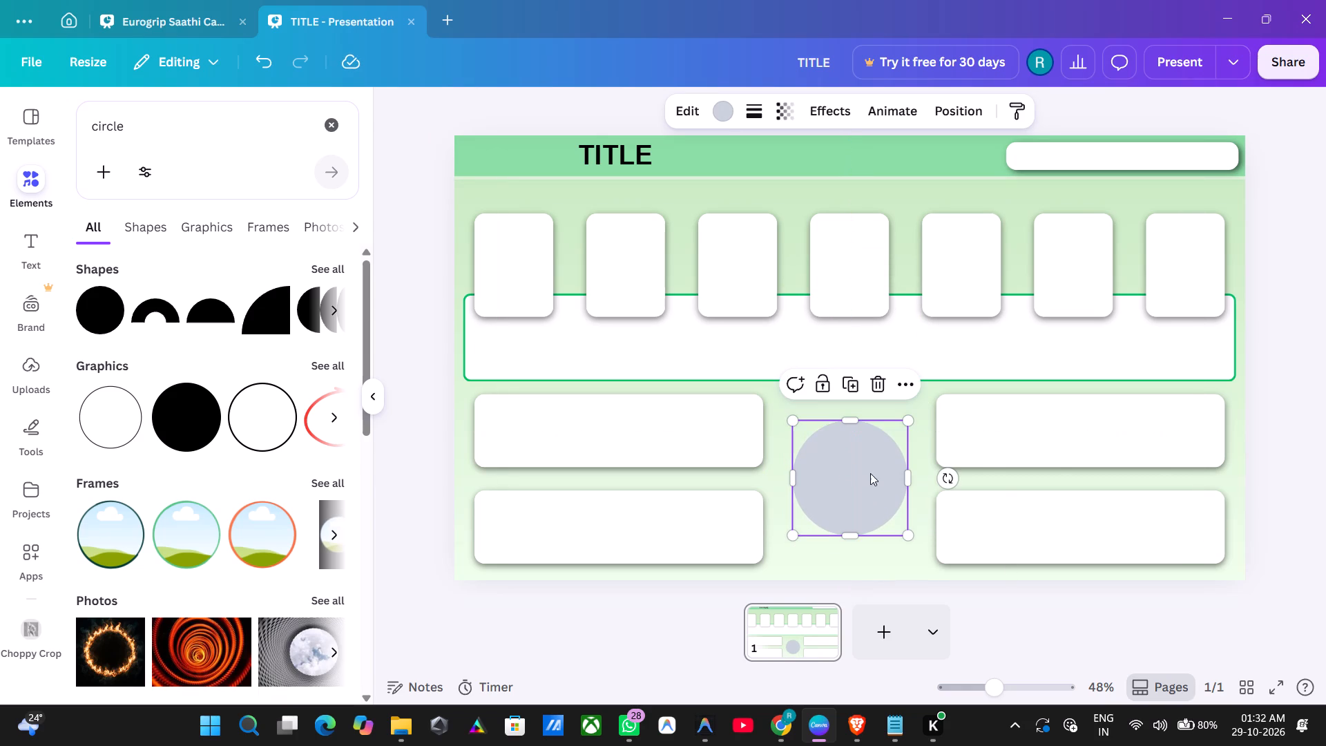
left_click(1291, 460)
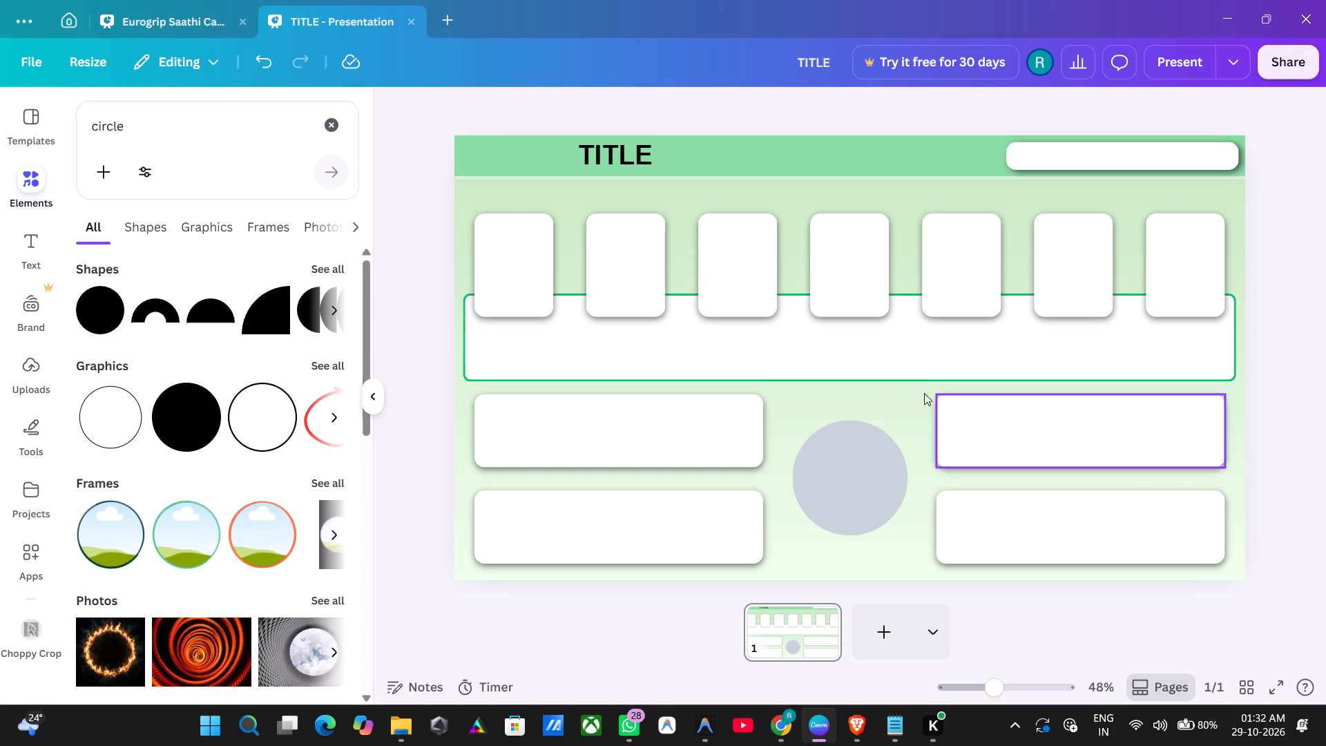
left_click(848, 460)
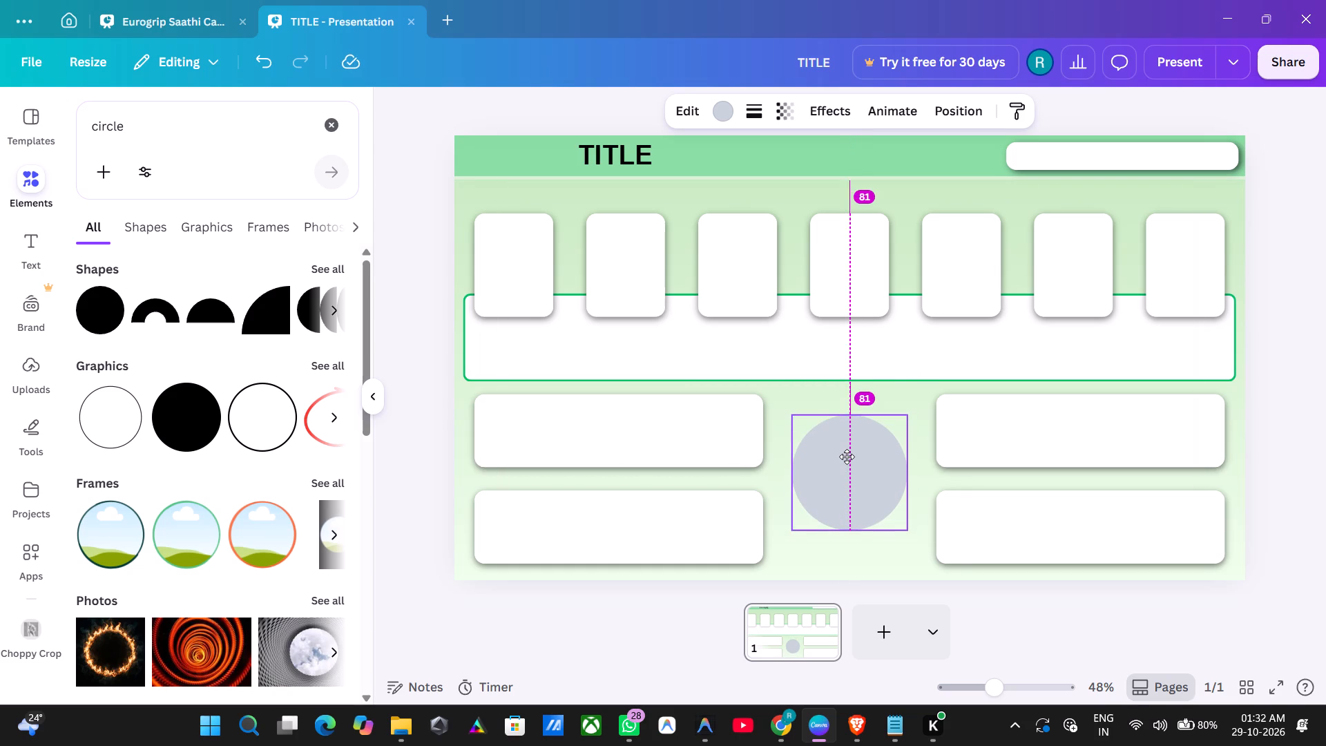
left_click(1271, 410)
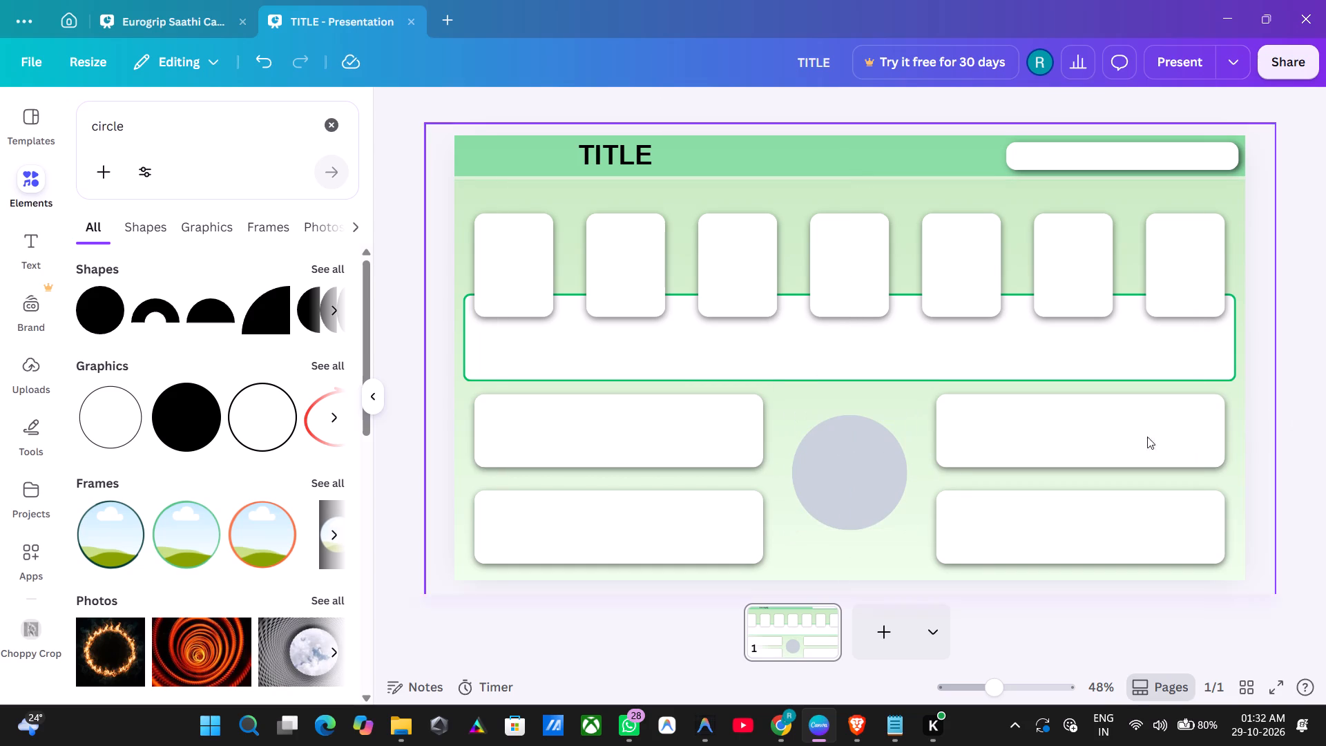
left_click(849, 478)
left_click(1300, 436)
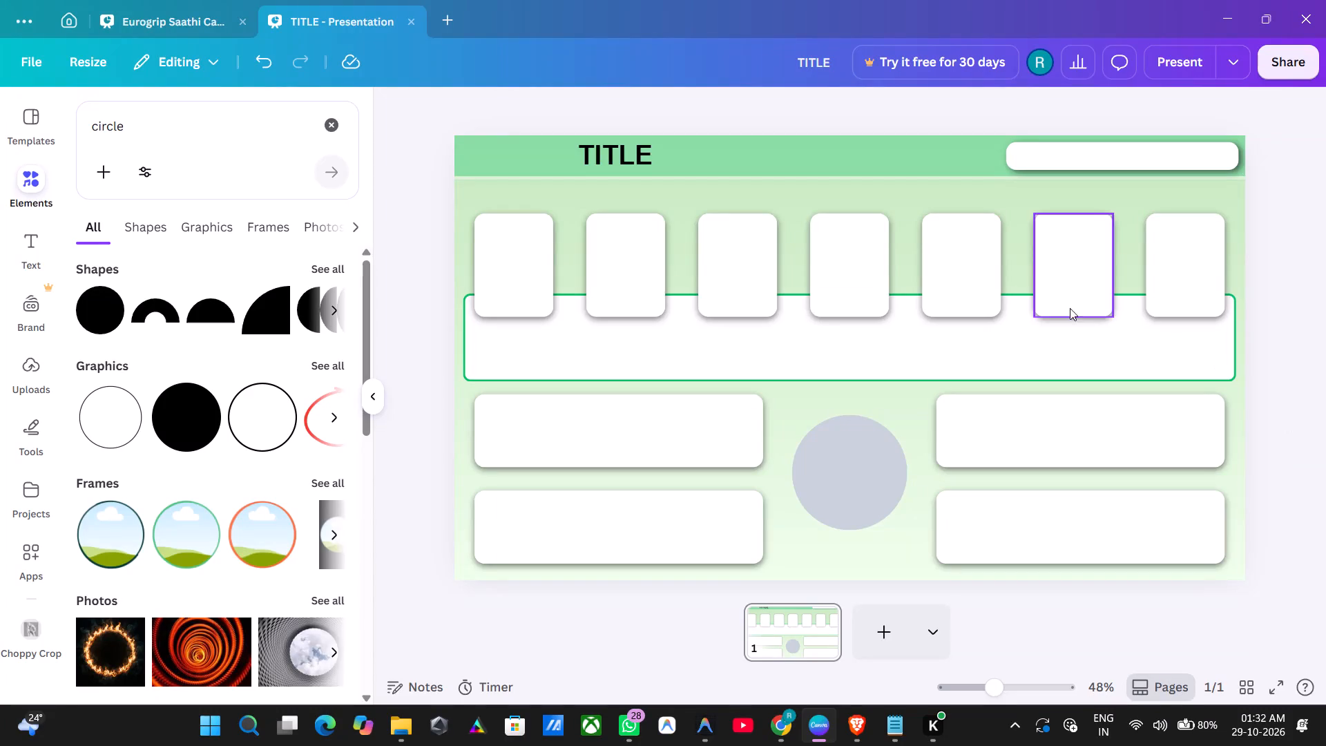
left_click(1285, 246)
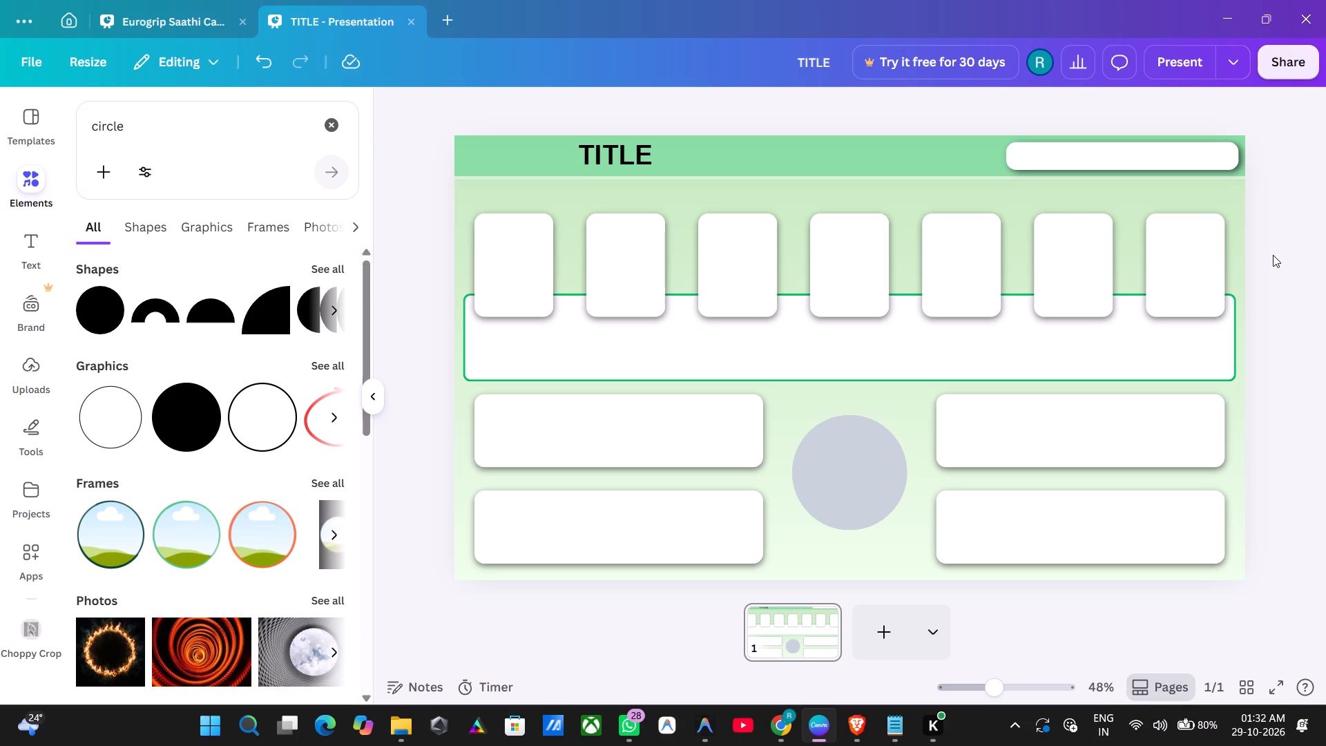
Add a solid black rounded rectangle and widen it to about 2,021 px, extending past both side edges of the slide.
left_click(1296, 276)
left_click(327, 129)
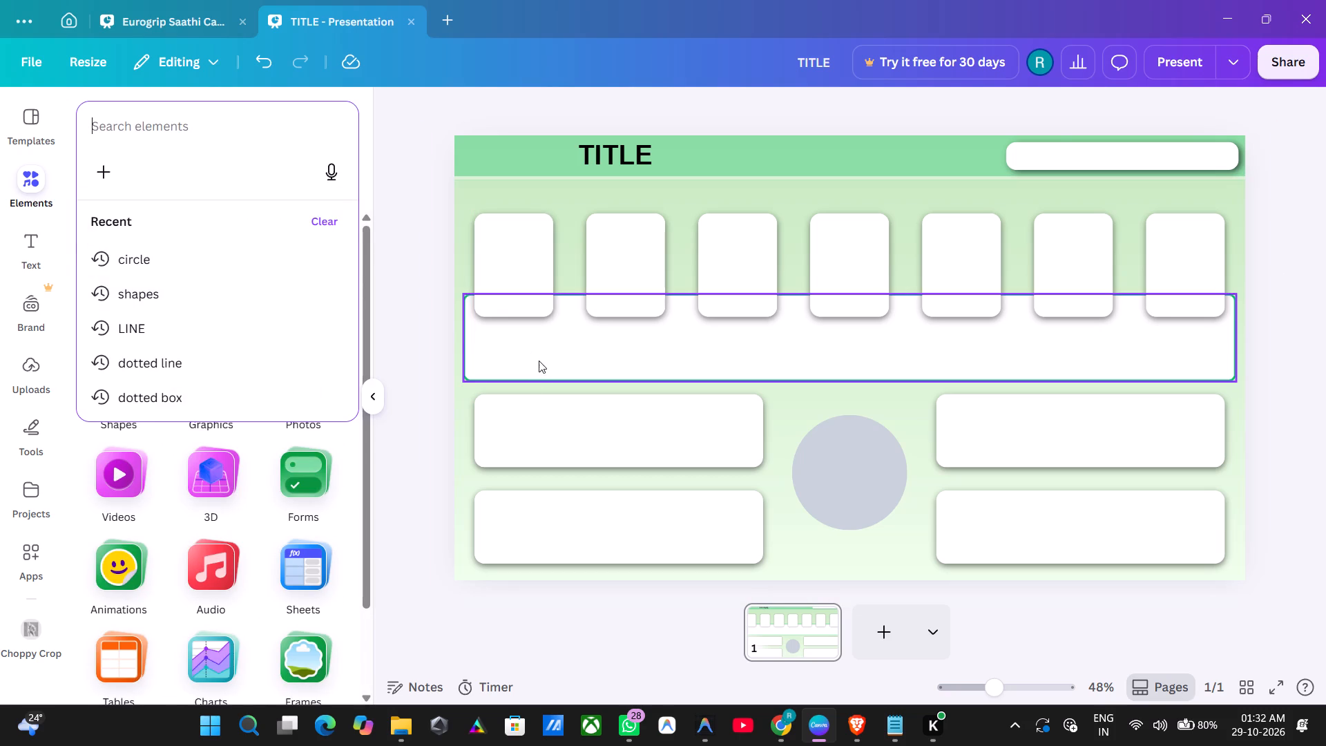
left_click(539, 361)
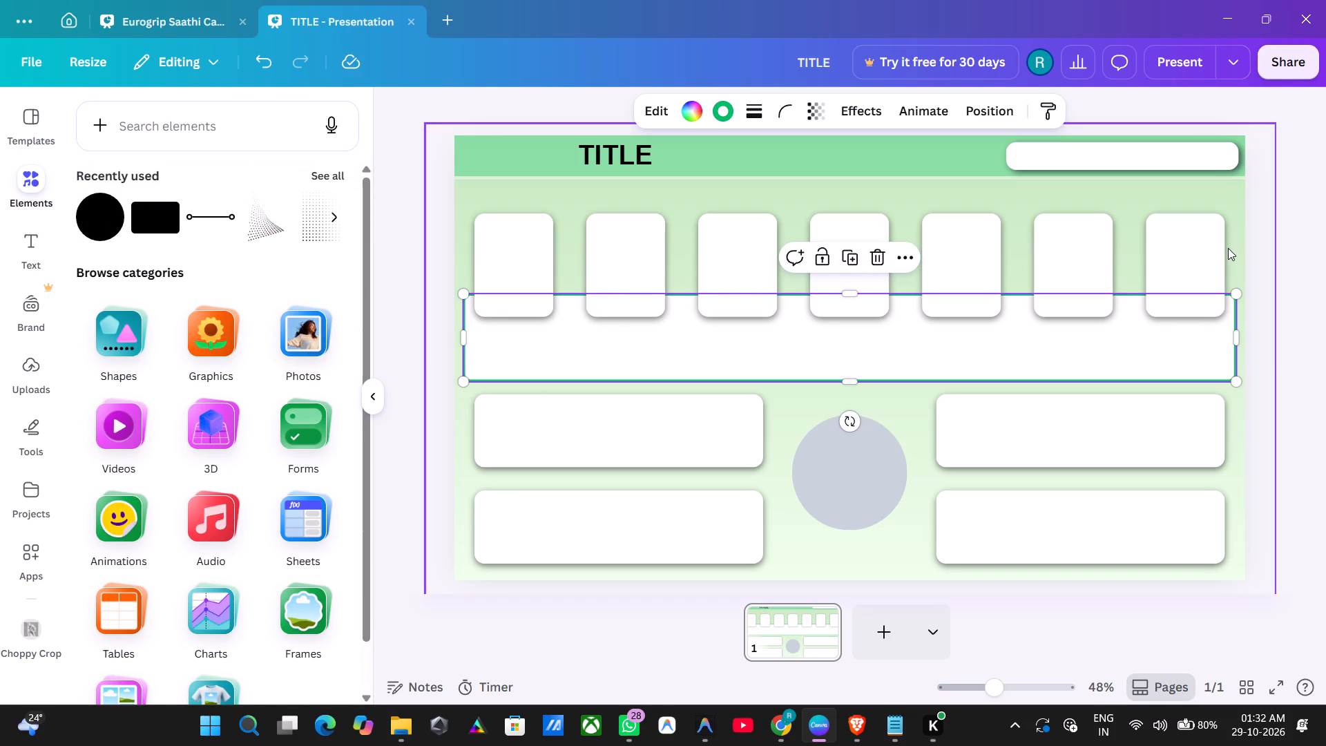
left_click(1289, 239)
left_click(150, 229)
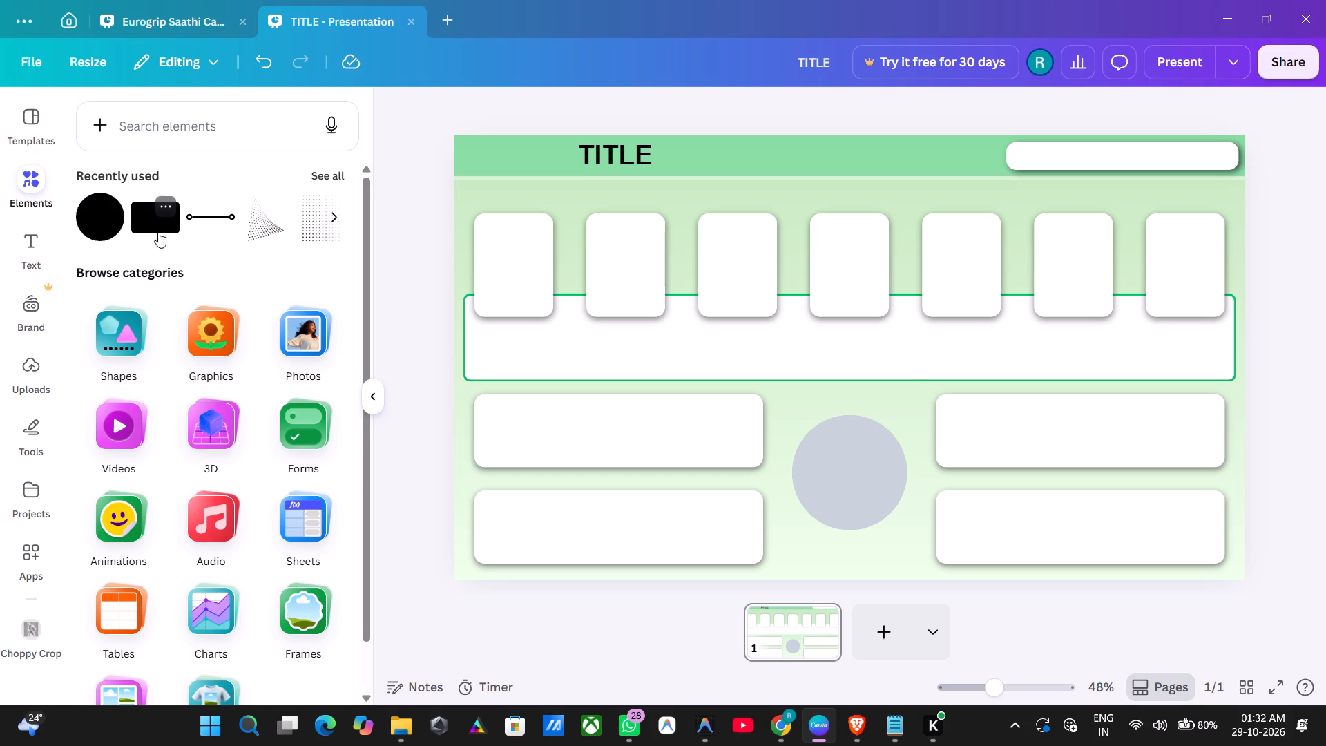
left_click_drag(780, 359, 411, 298)
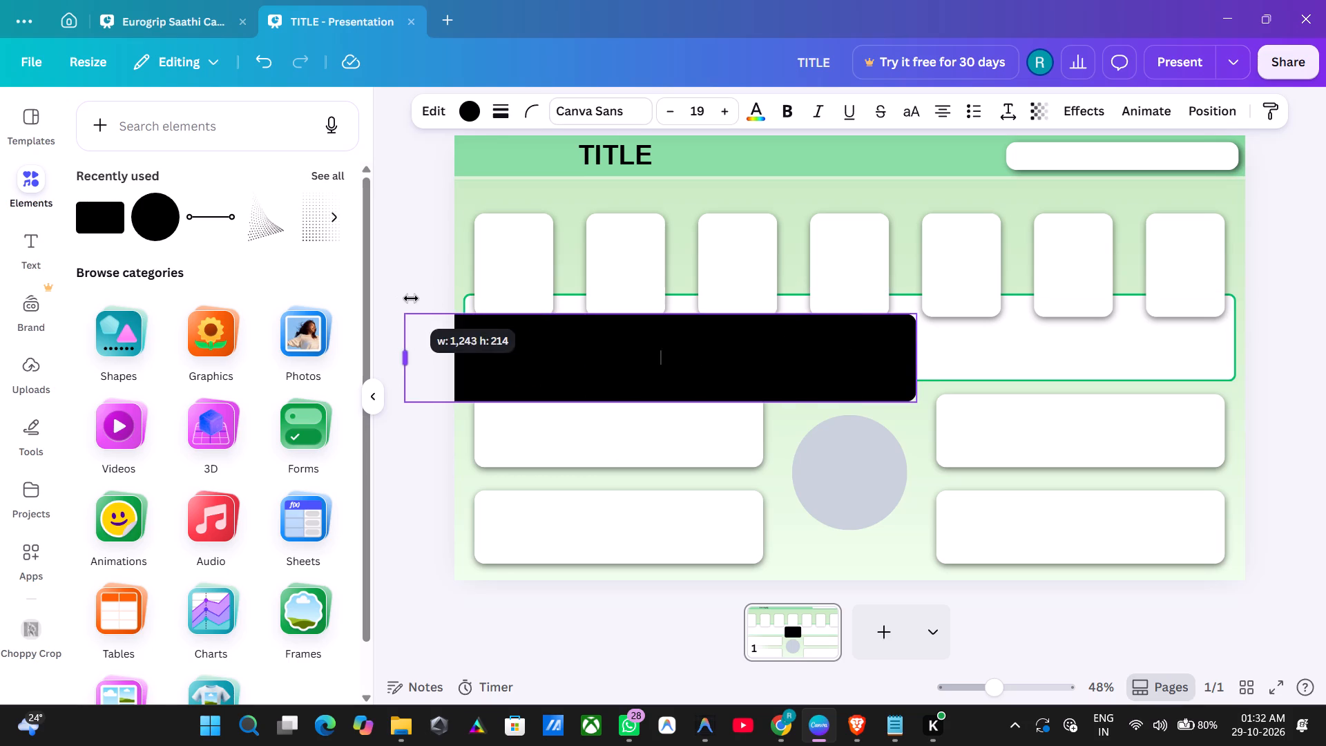
left_click_drag(411, 298, 432, 300)
left_click_drag(914, 357, 914, 356)
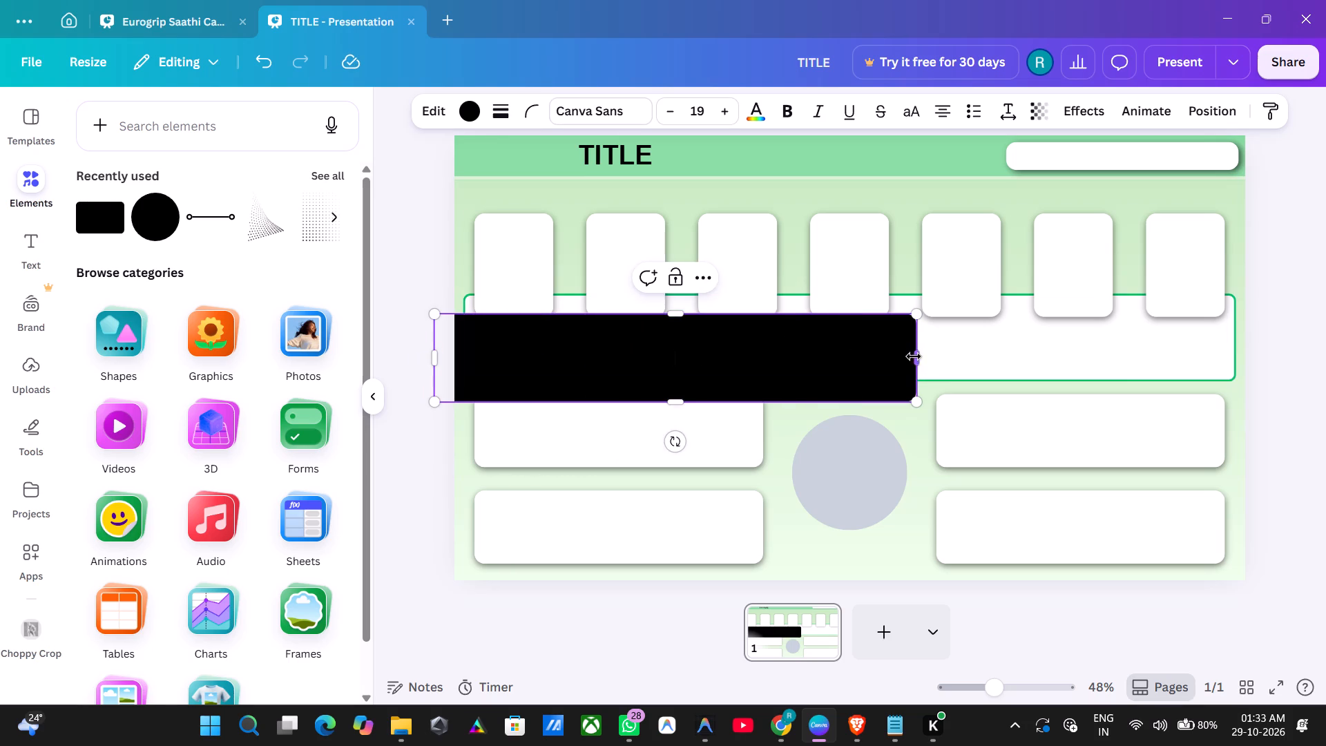
left_click_drag(914, 356, 1264, 342)
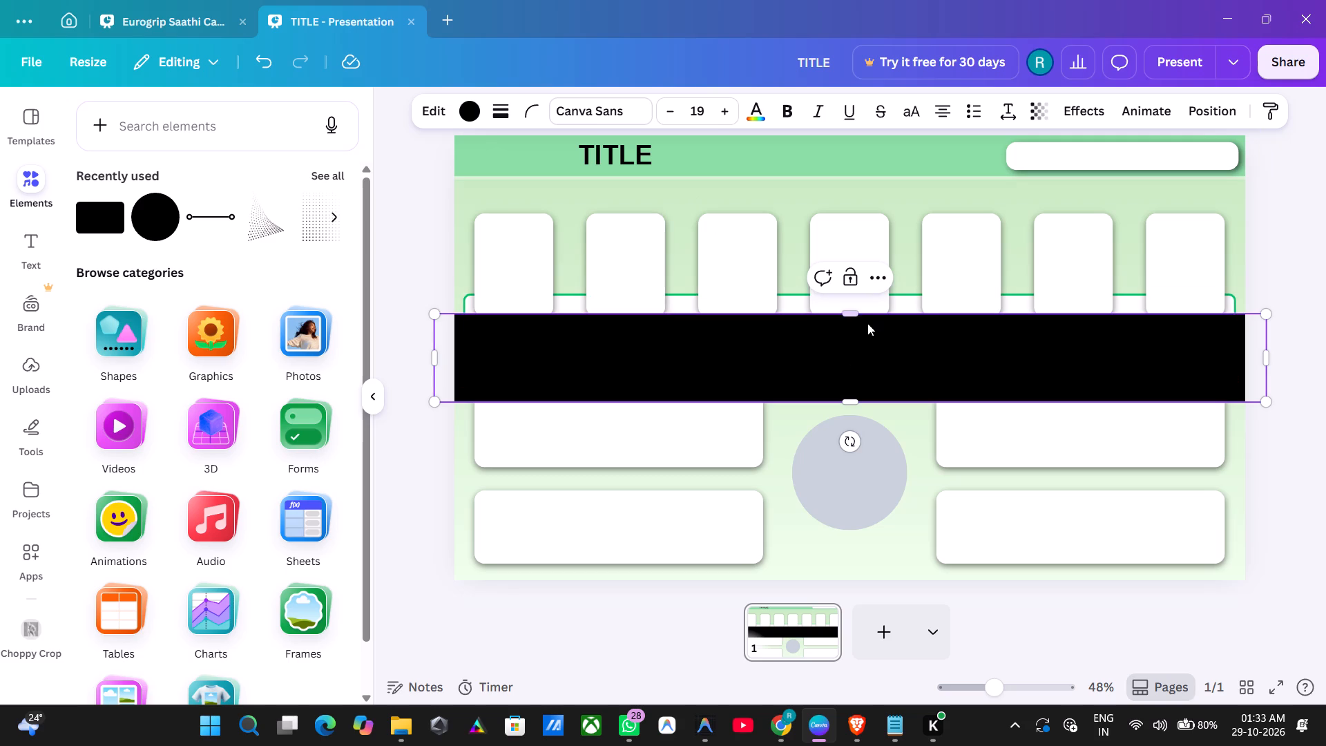
Stretch the black rectangle to about 425 px high so it covers the seven cards and the green-bordered bar.
left_click_drag(852, 316, 842, 191)
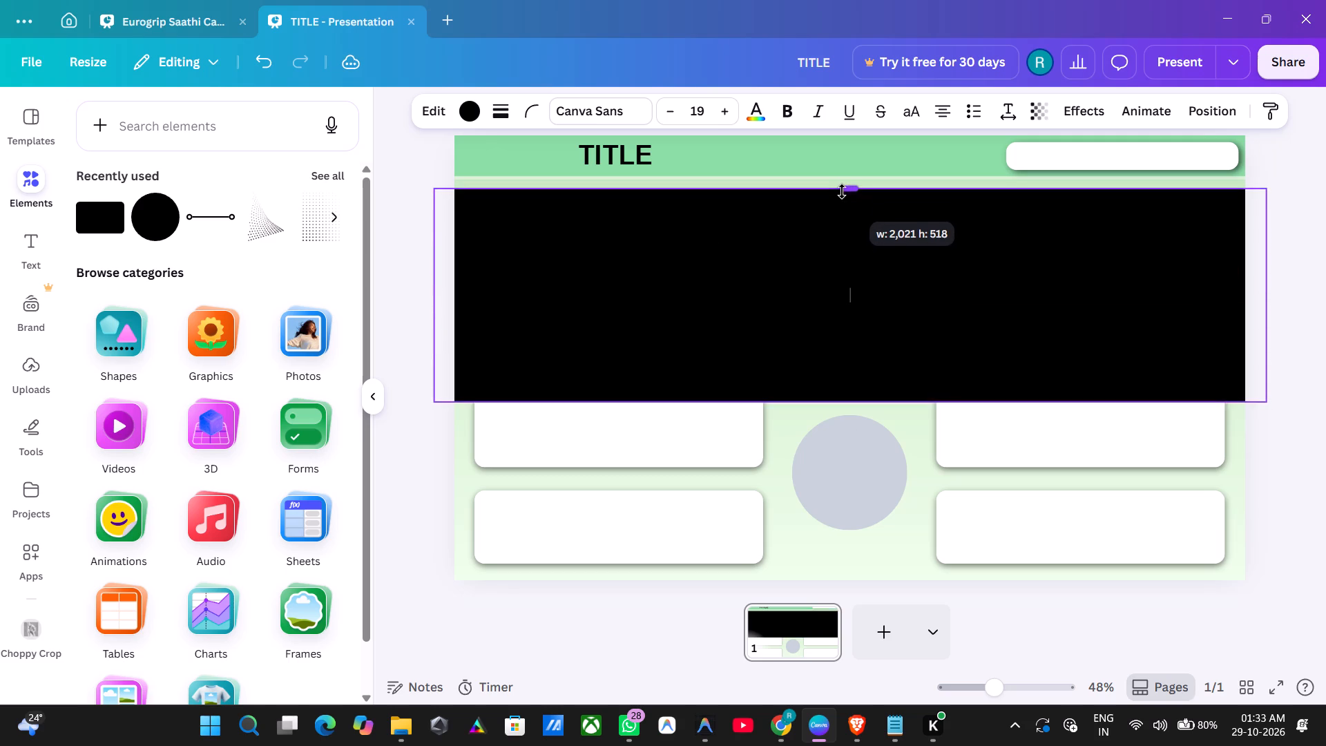
left_click_drag(842, 191, 842, 236)
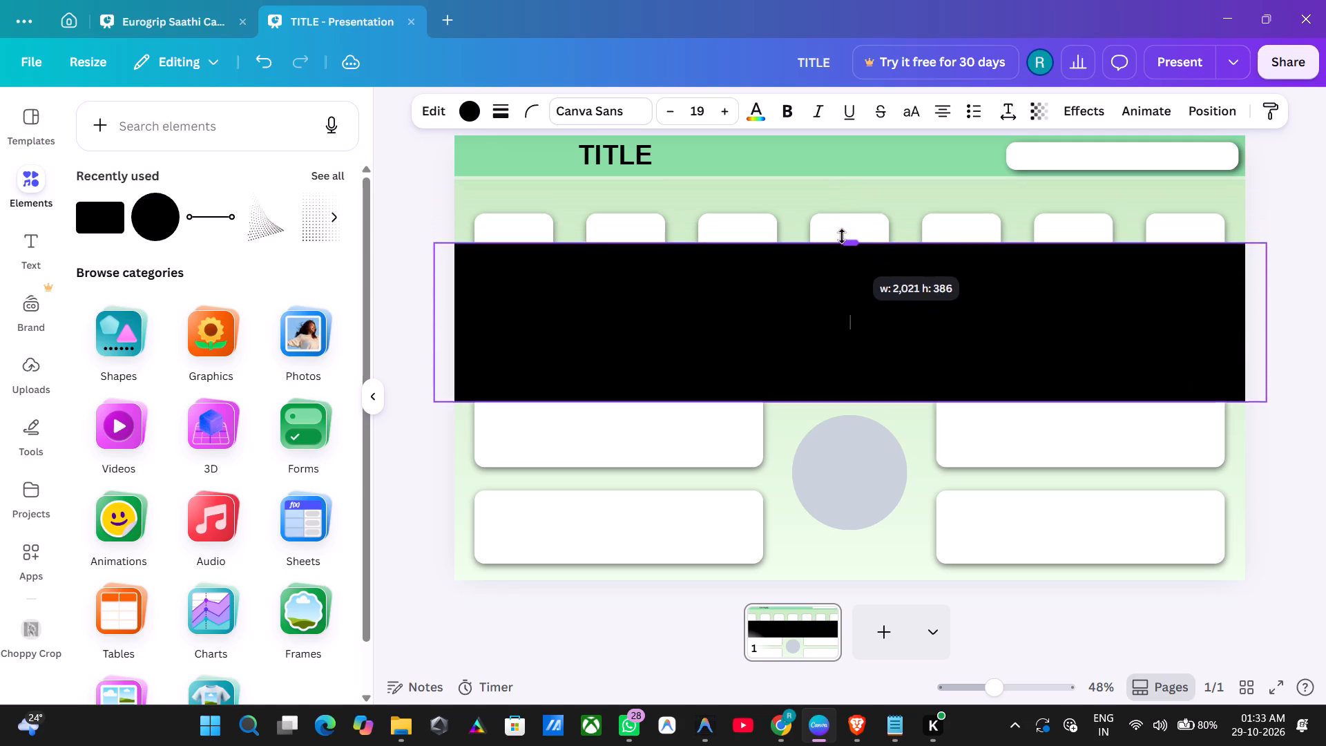
left_click_drag(842, 236, 839, 211)
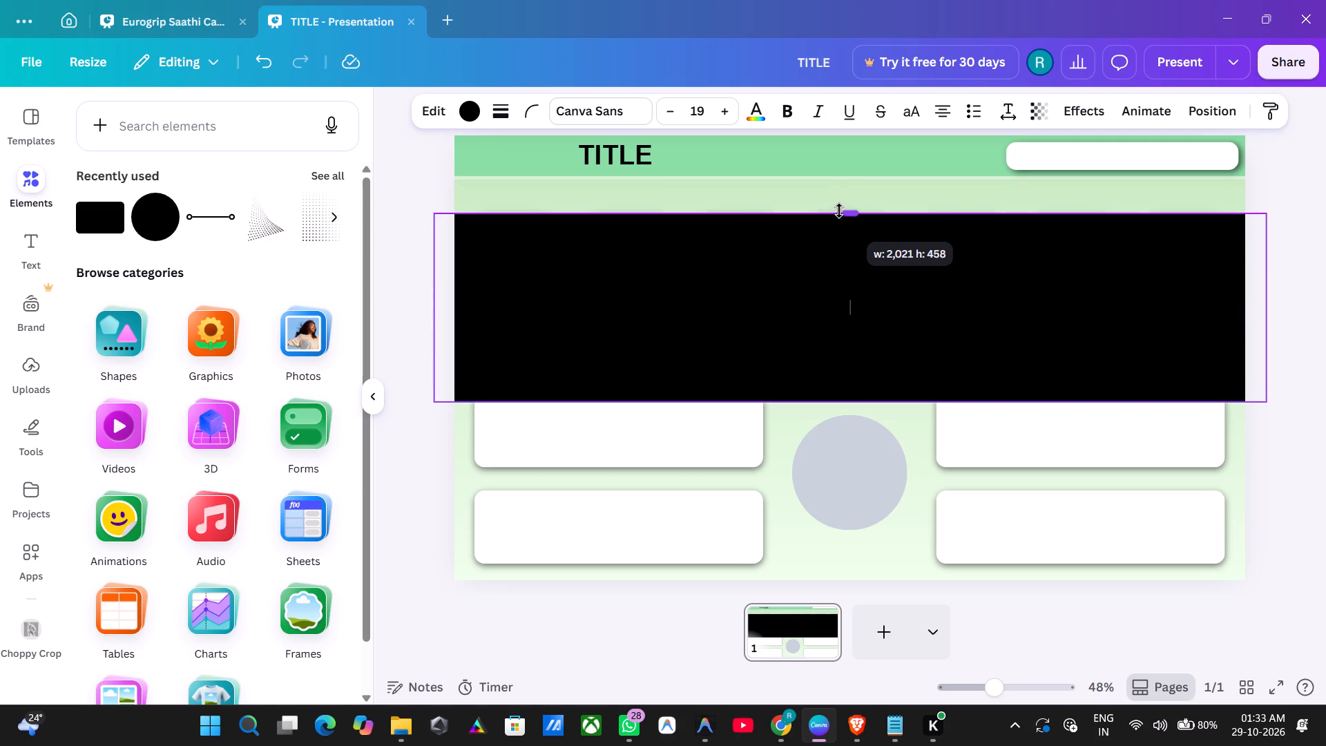
left_click_drag(839, 211, 841, 209)
left_click_drag(849, 404, 874, 352)
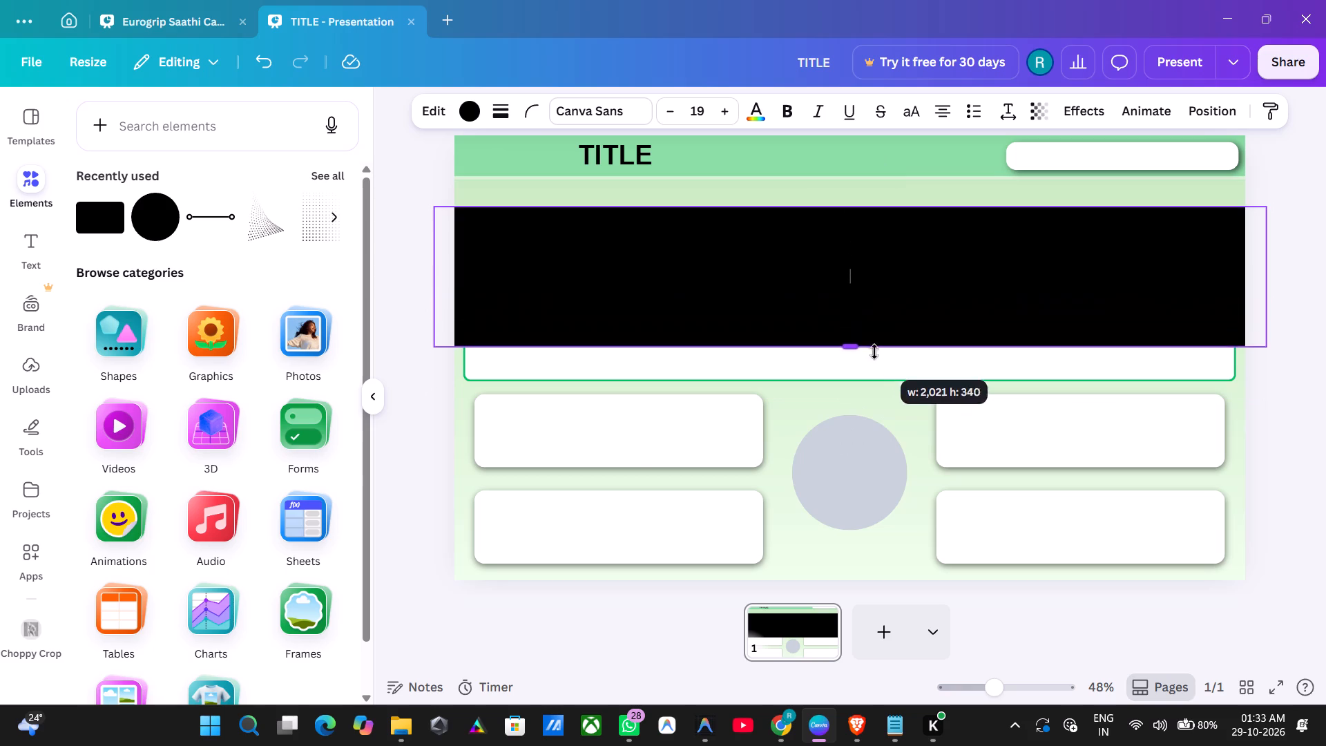
left_click_drag(874, 352, 874, 388)
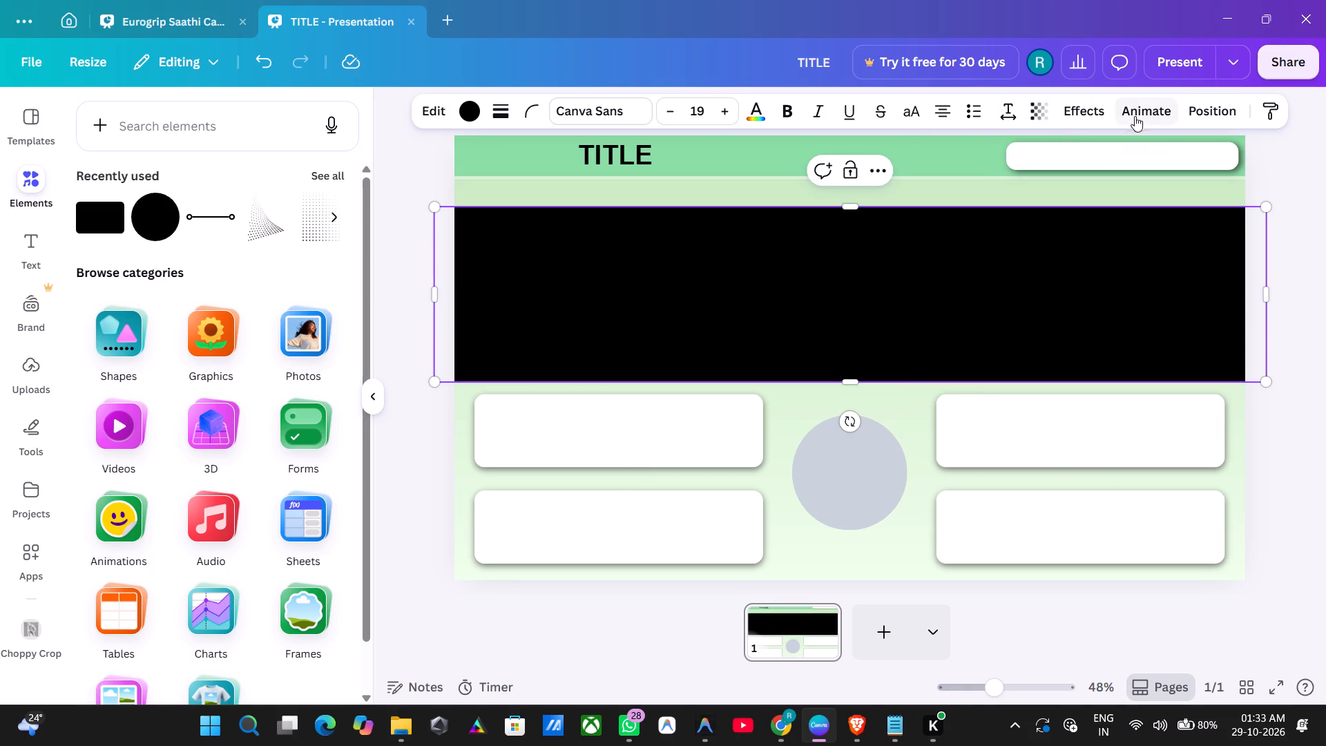
Layer the black rectangle behind the cards and bar, just above the background gradient, extending its lower edge to about 440 px height.
left_click(1188, 104)
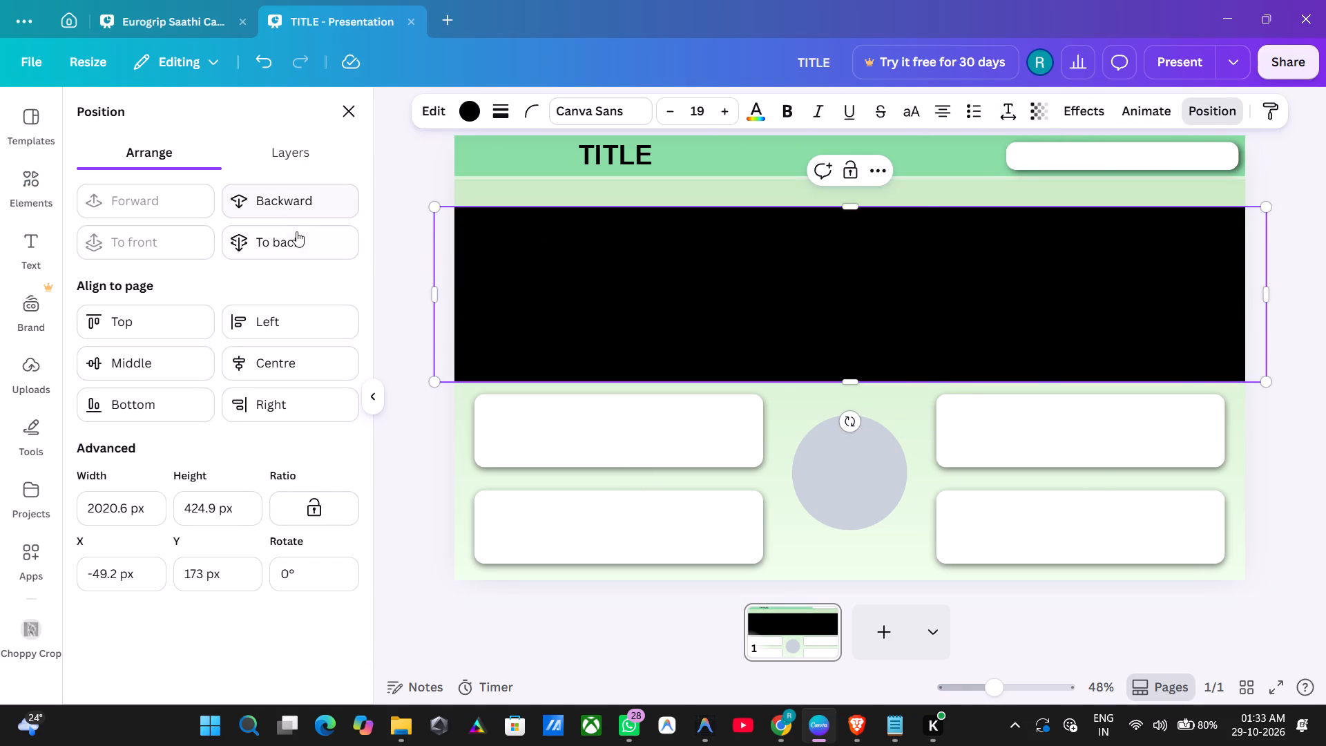
left_click(296, 231)
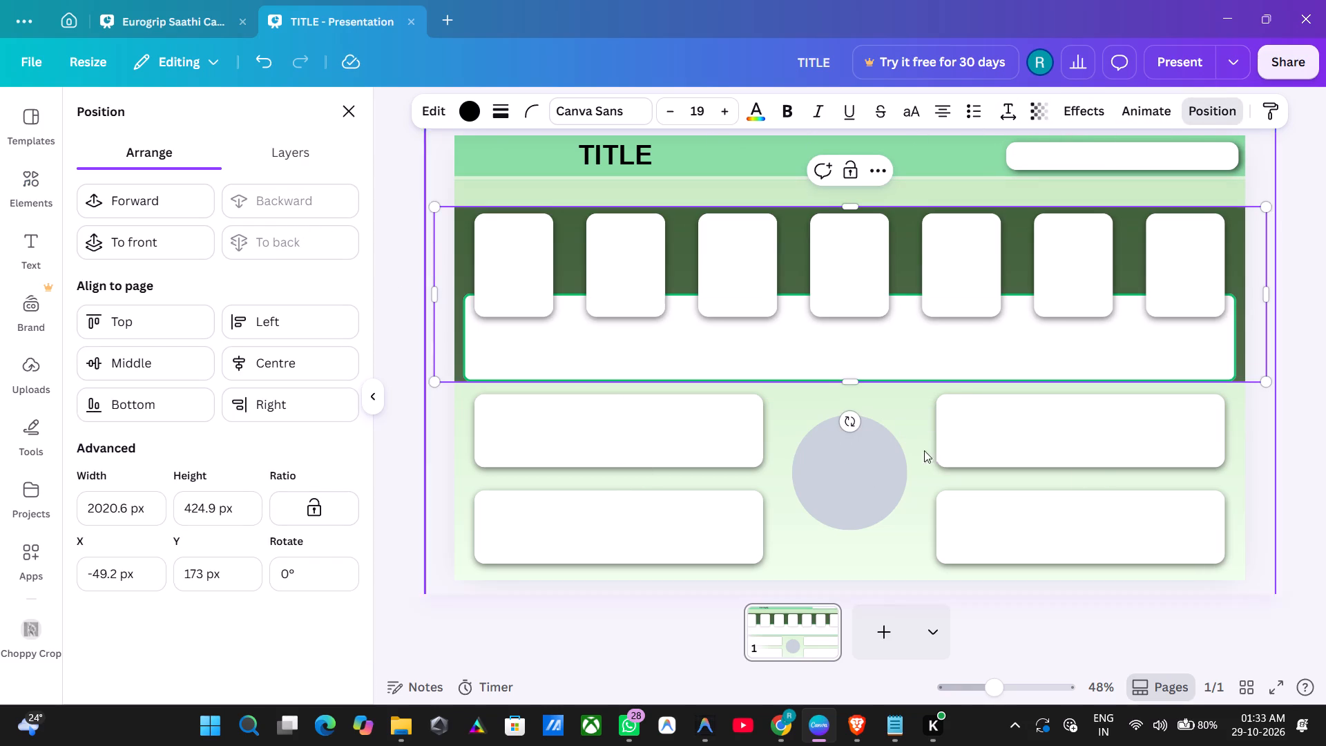
left_click_drag(849, 383, 849, 389)
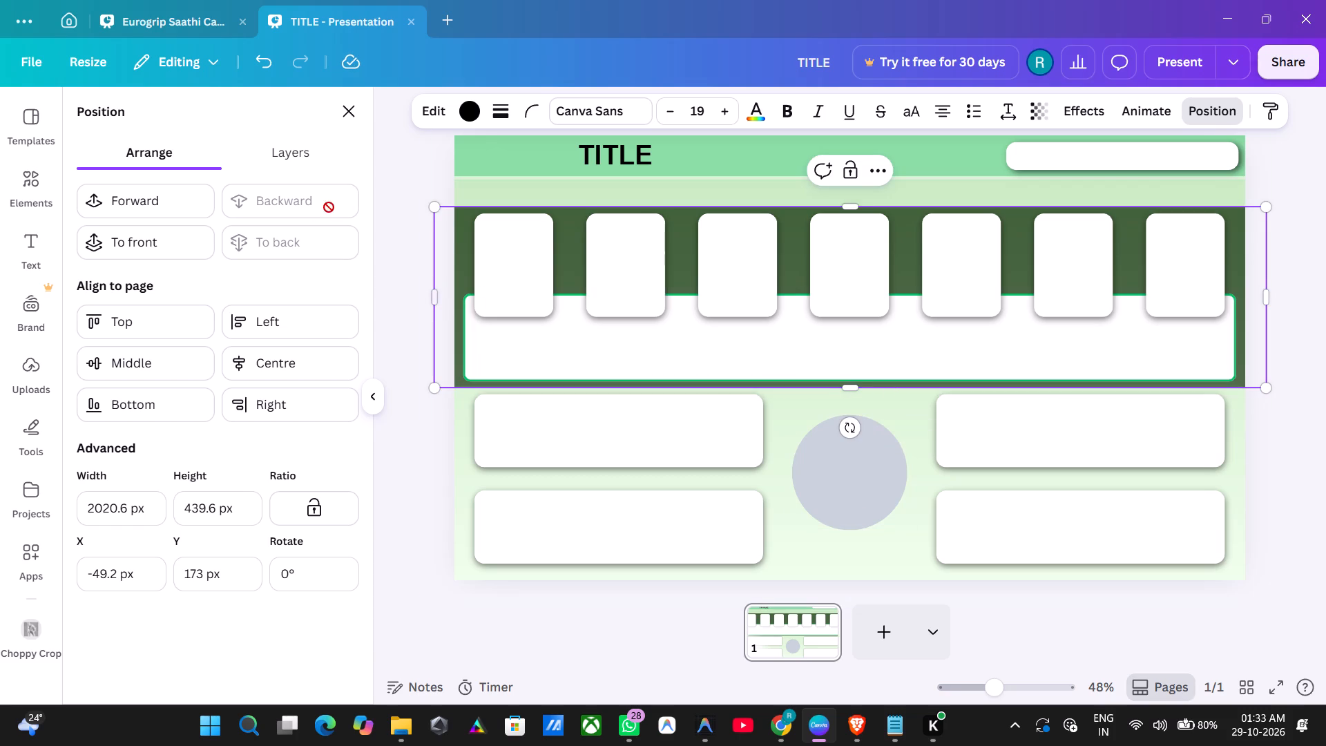
left_click(171, 207)
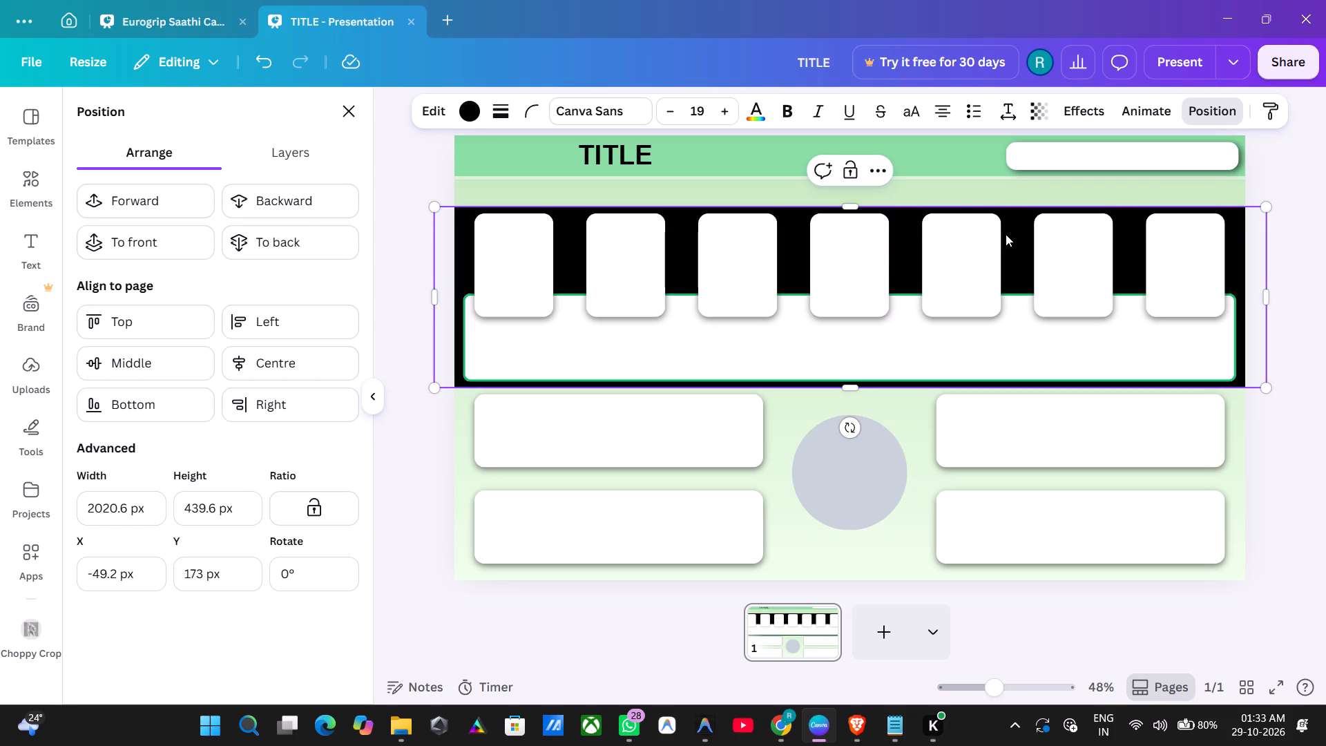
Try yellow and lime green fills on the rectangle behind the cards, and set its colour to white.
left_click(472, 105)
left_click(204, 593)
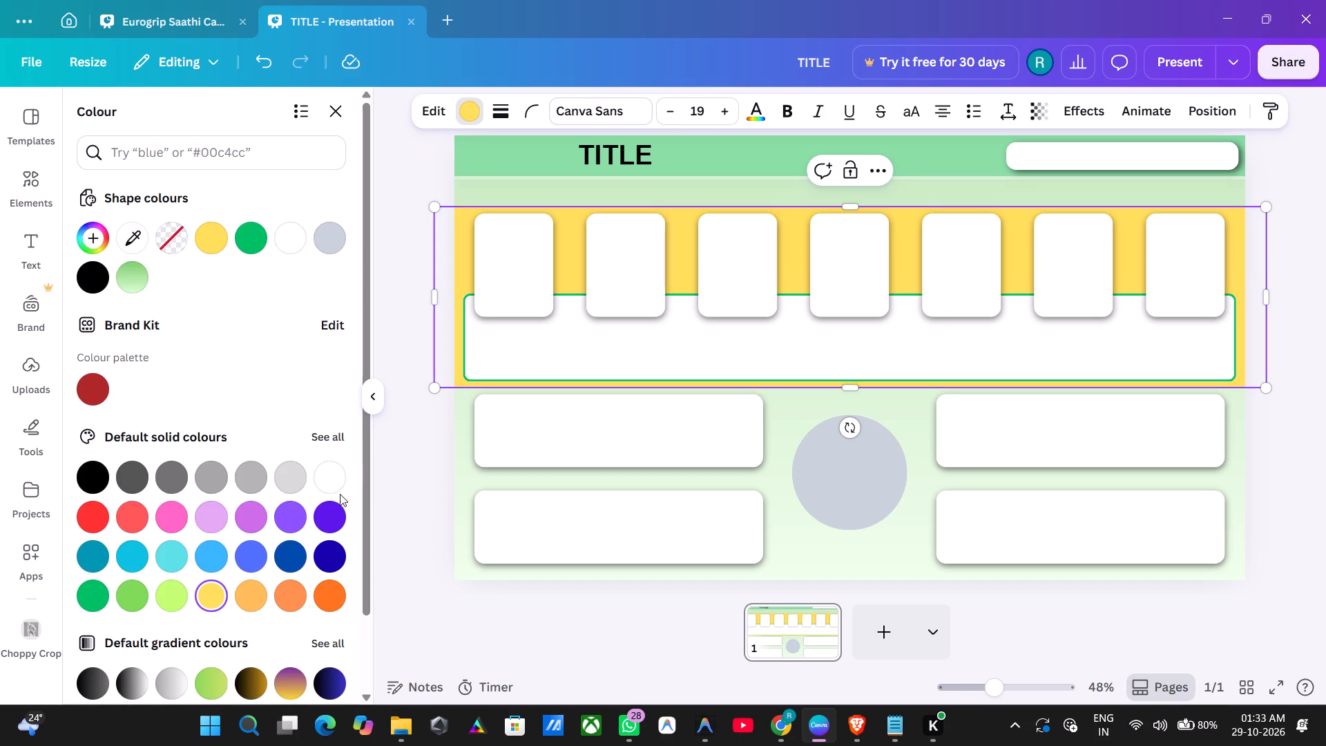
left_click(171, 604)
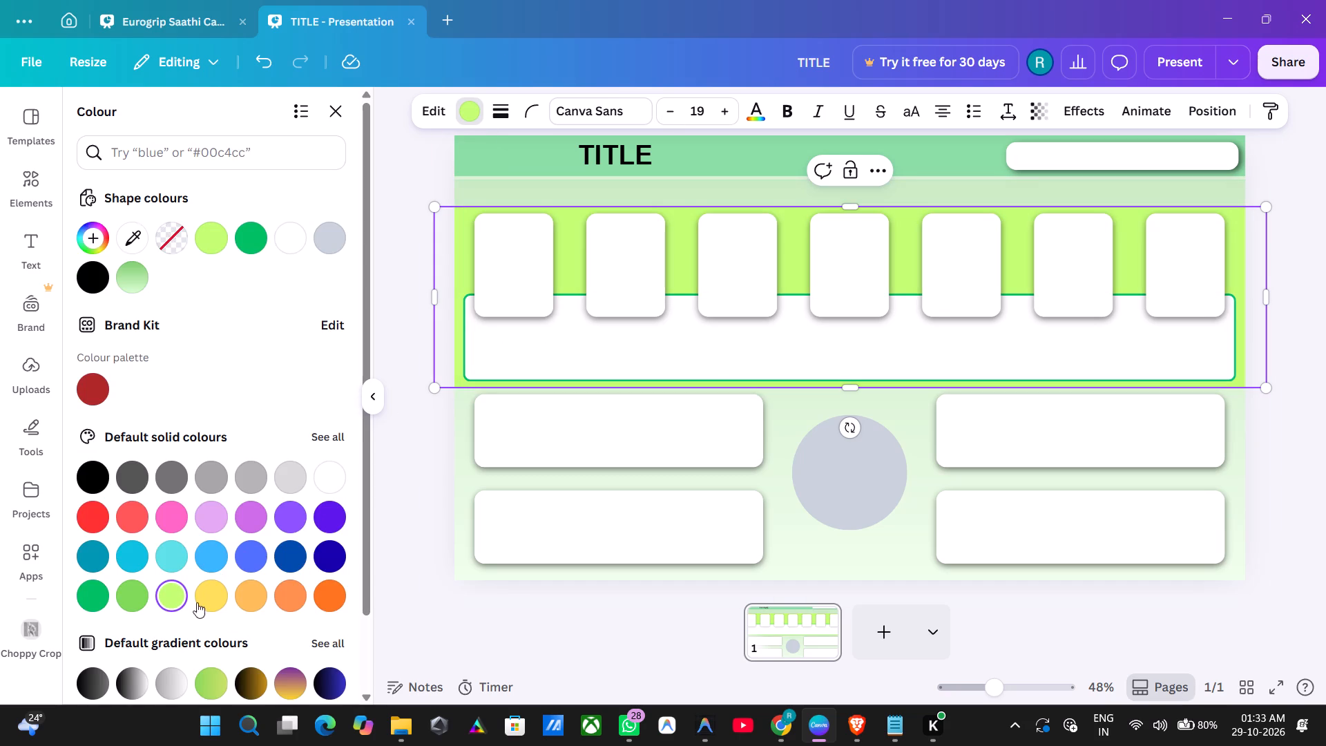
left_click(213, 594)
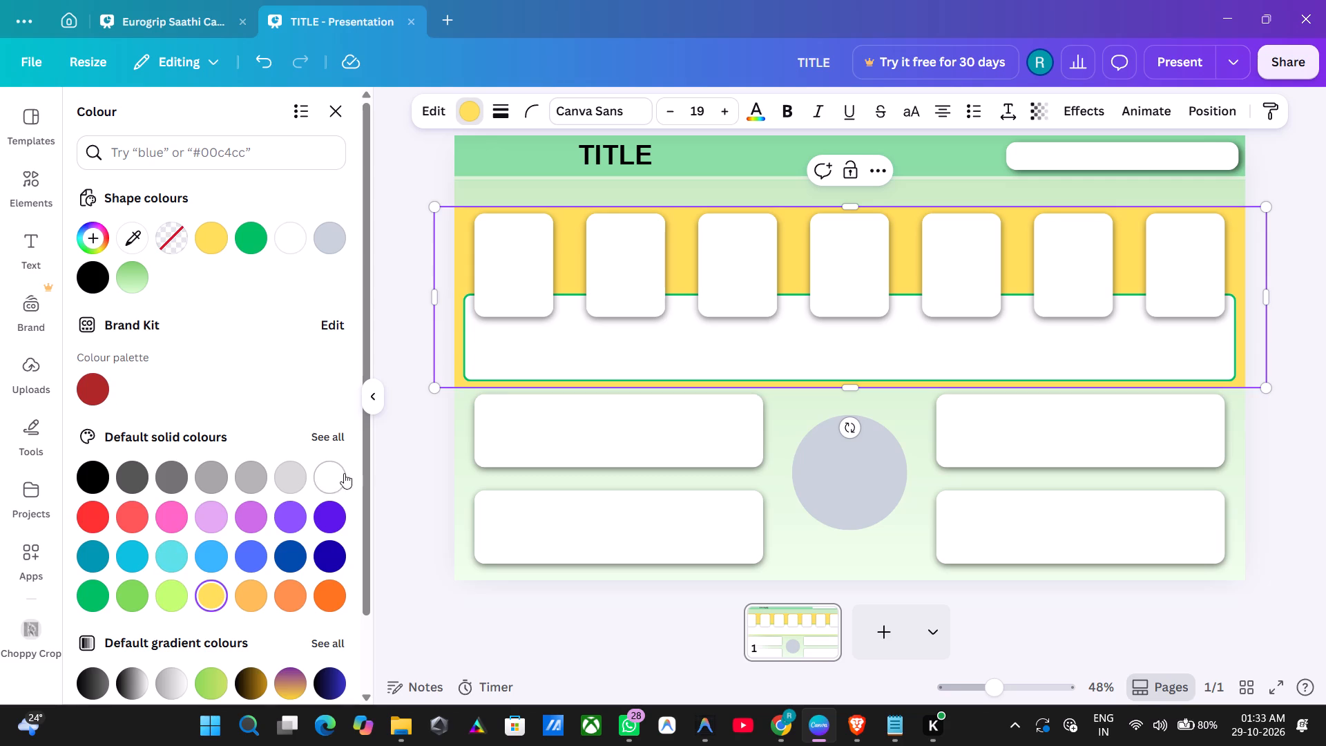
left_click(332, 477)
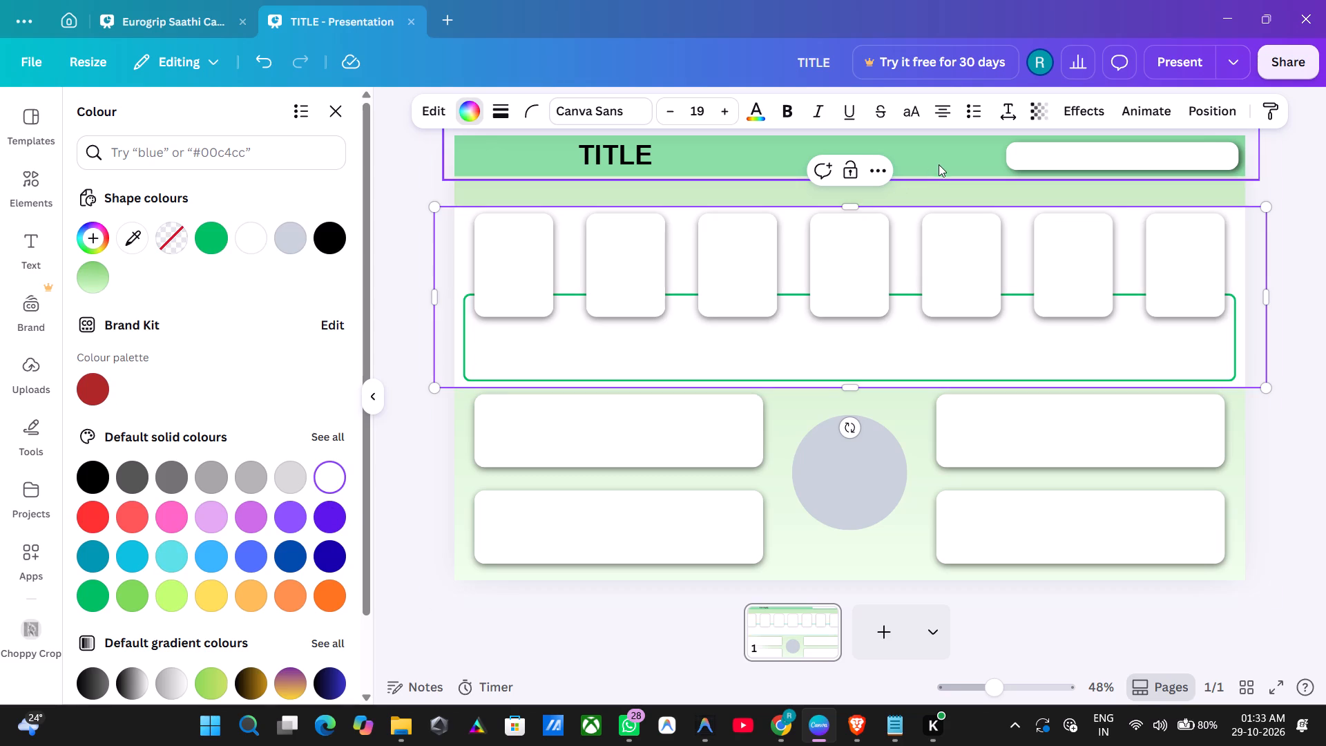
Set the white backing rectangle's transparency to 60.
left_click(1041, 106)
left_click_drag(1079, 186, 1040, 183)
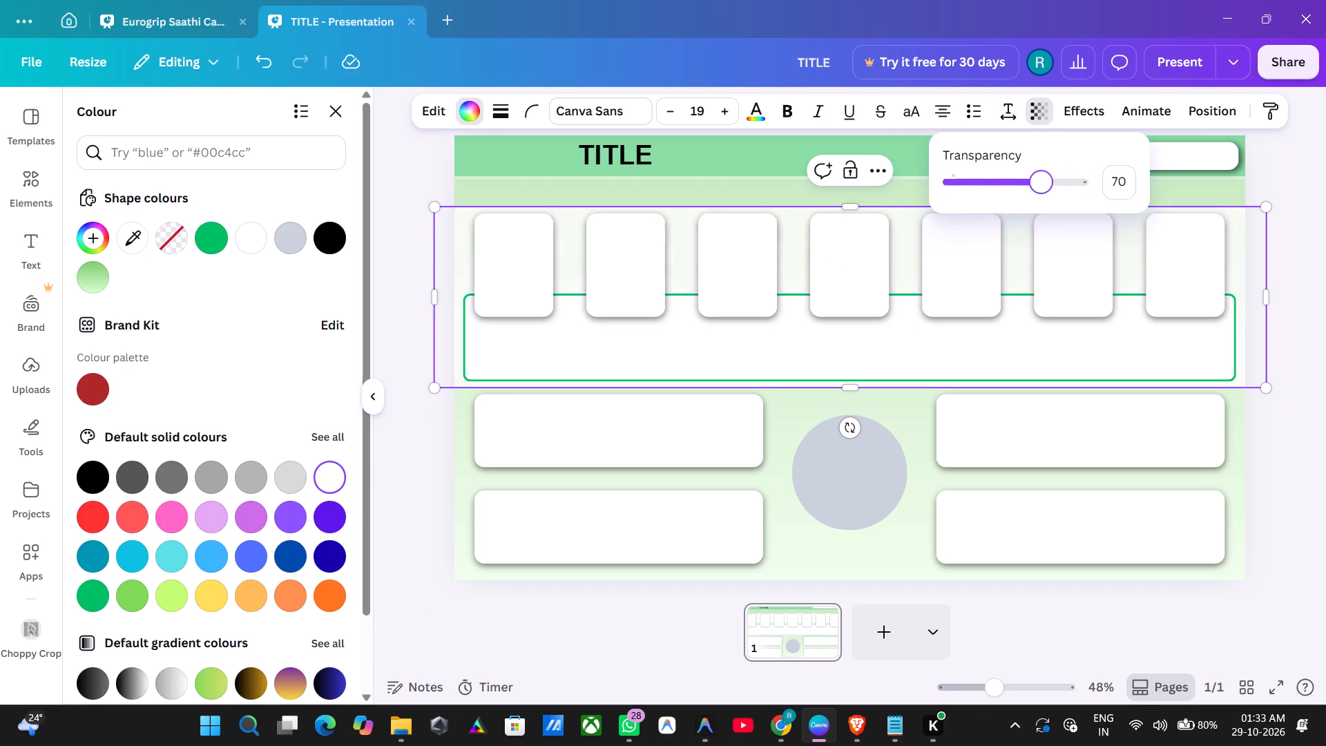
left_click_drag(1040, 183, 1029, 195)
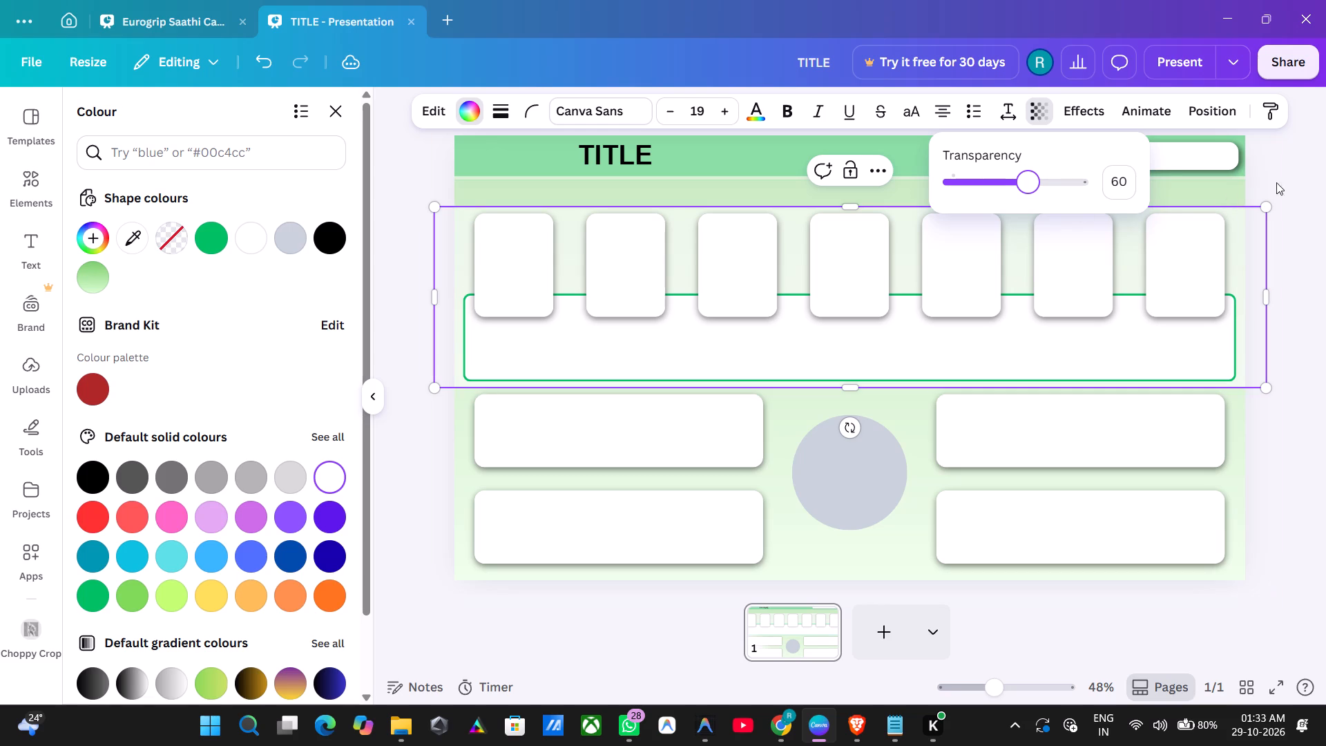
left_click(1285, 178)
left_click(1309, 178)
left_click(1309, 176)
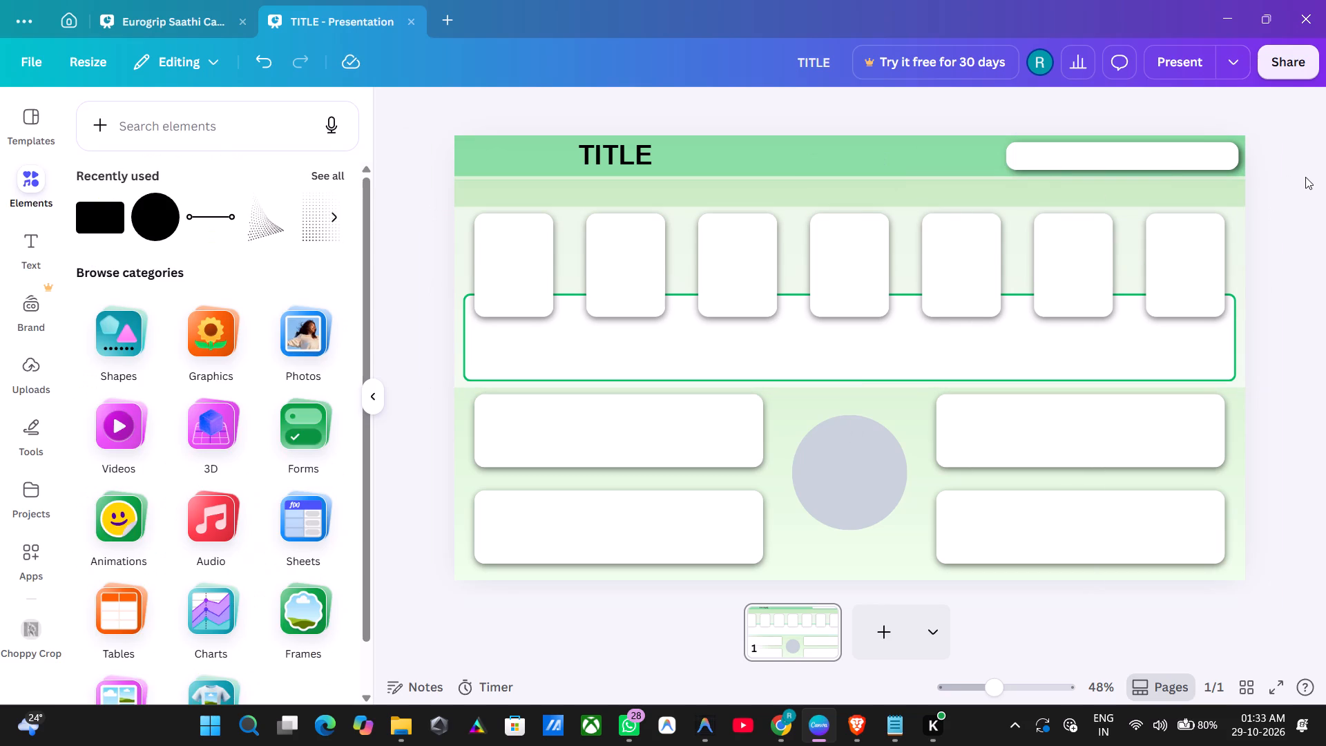
Extend the backing rectangle's upper edge slightly towards the header, just above the tops of the seven cards.
left_click(1245, 248)
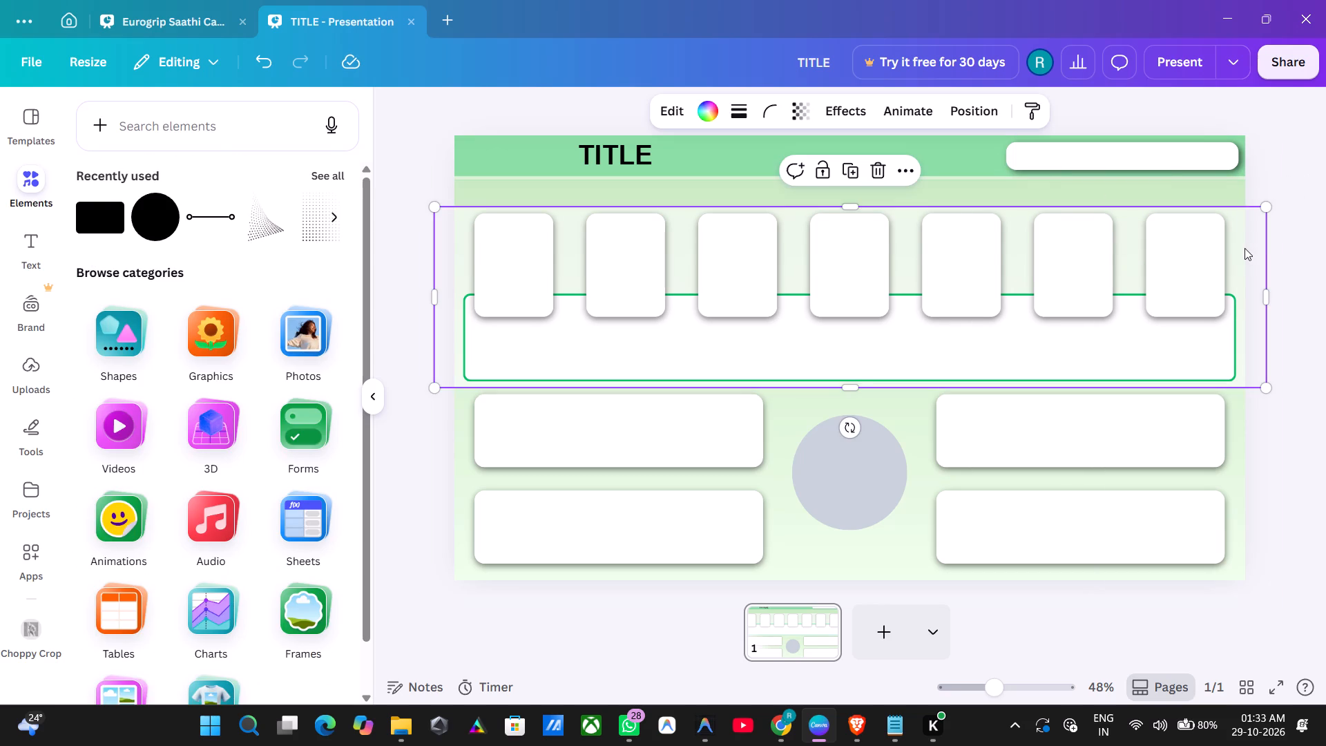
left_click_drag(856, 207, 865, 187)
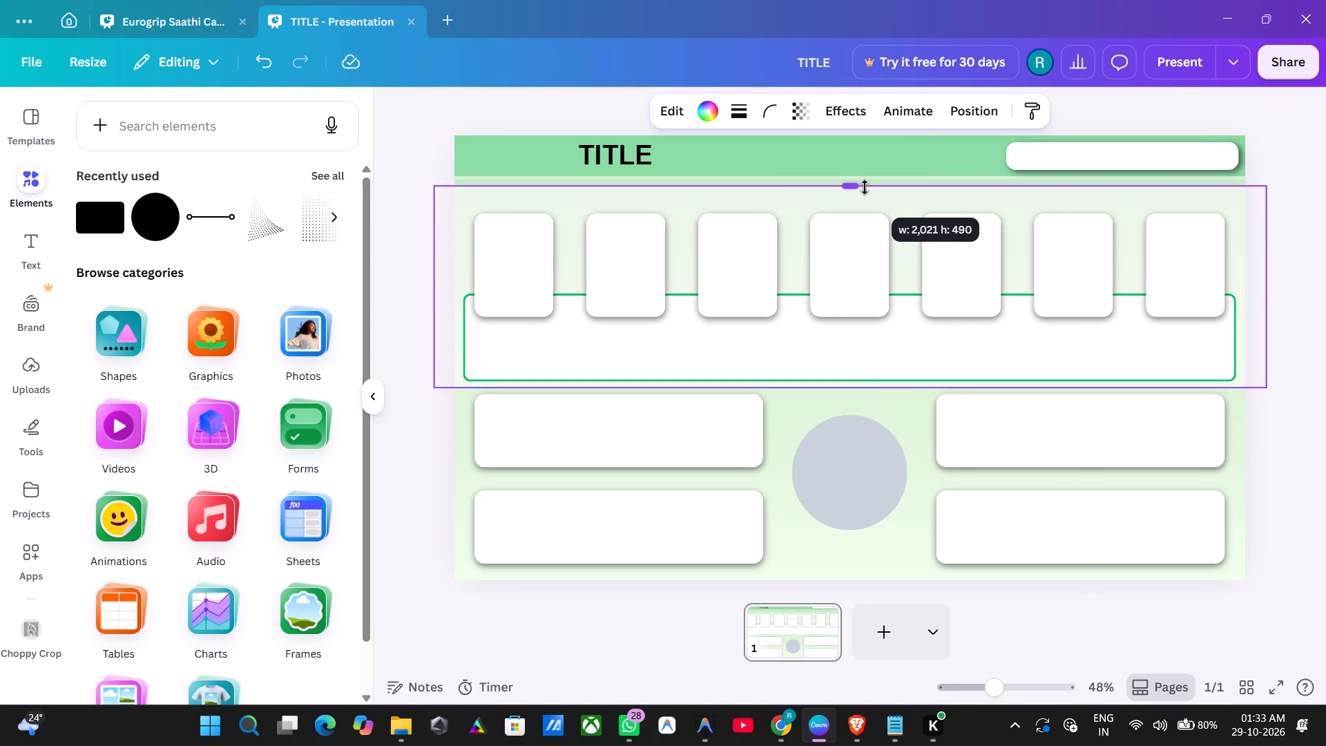
left_click_drag(865, 187, 867, 204)
left_click(1296, 182)
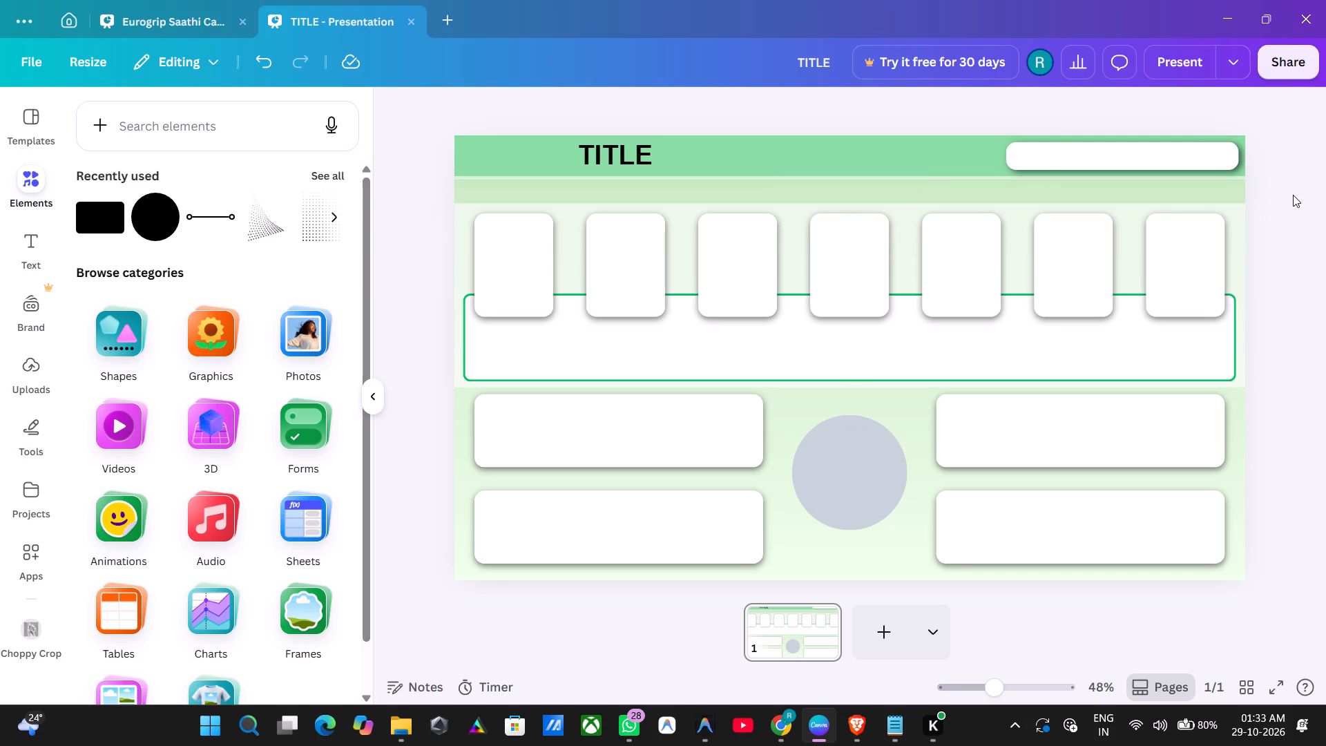
Set the backing rectangle's transparency to 73.
left_click(1240, 274)
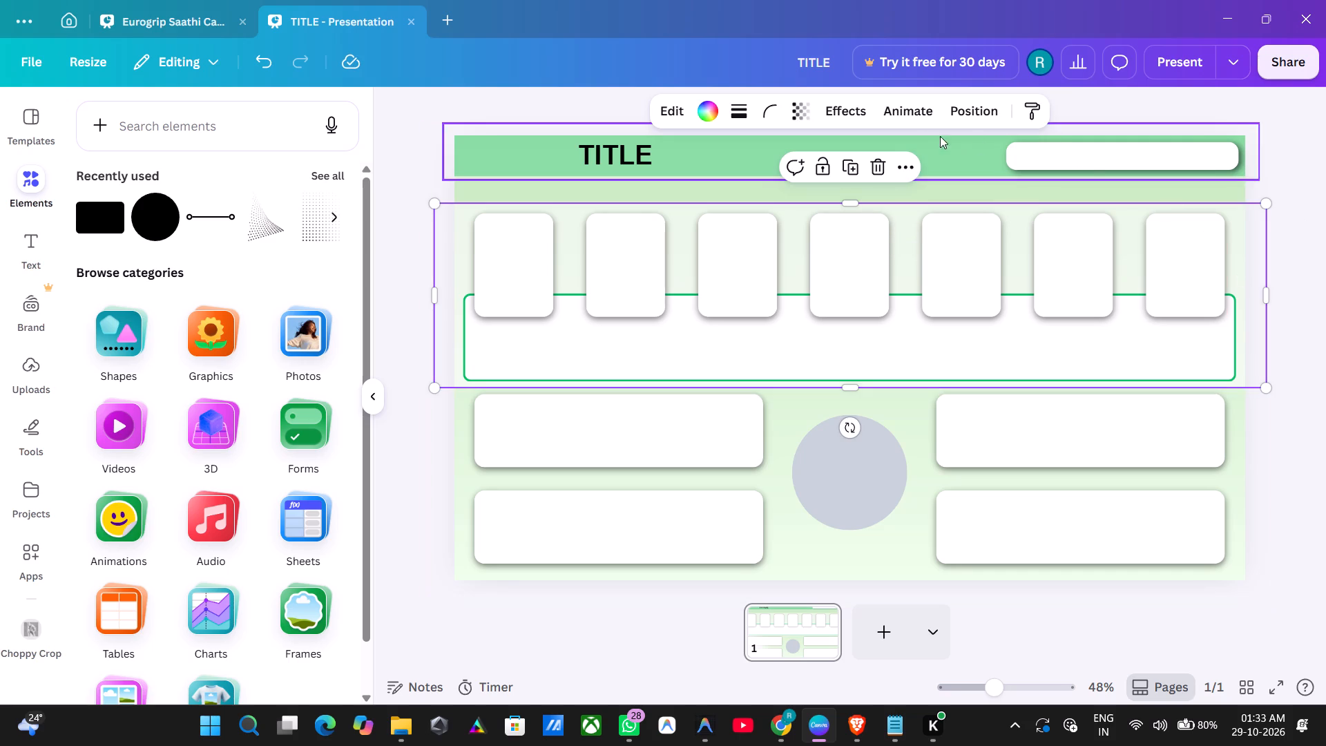
left_click(803, 111)
left_click(1280, 138)
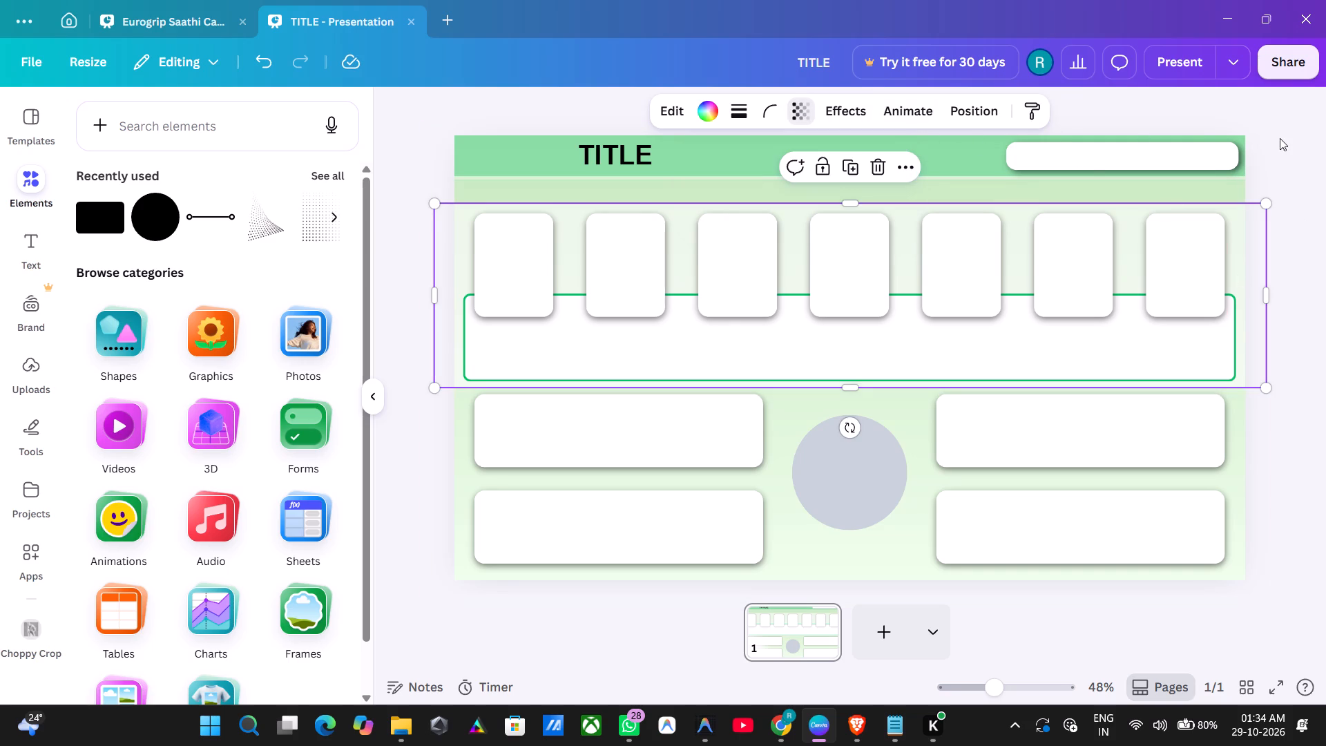
left_click(1325, 220)
left_click(1241, 249)
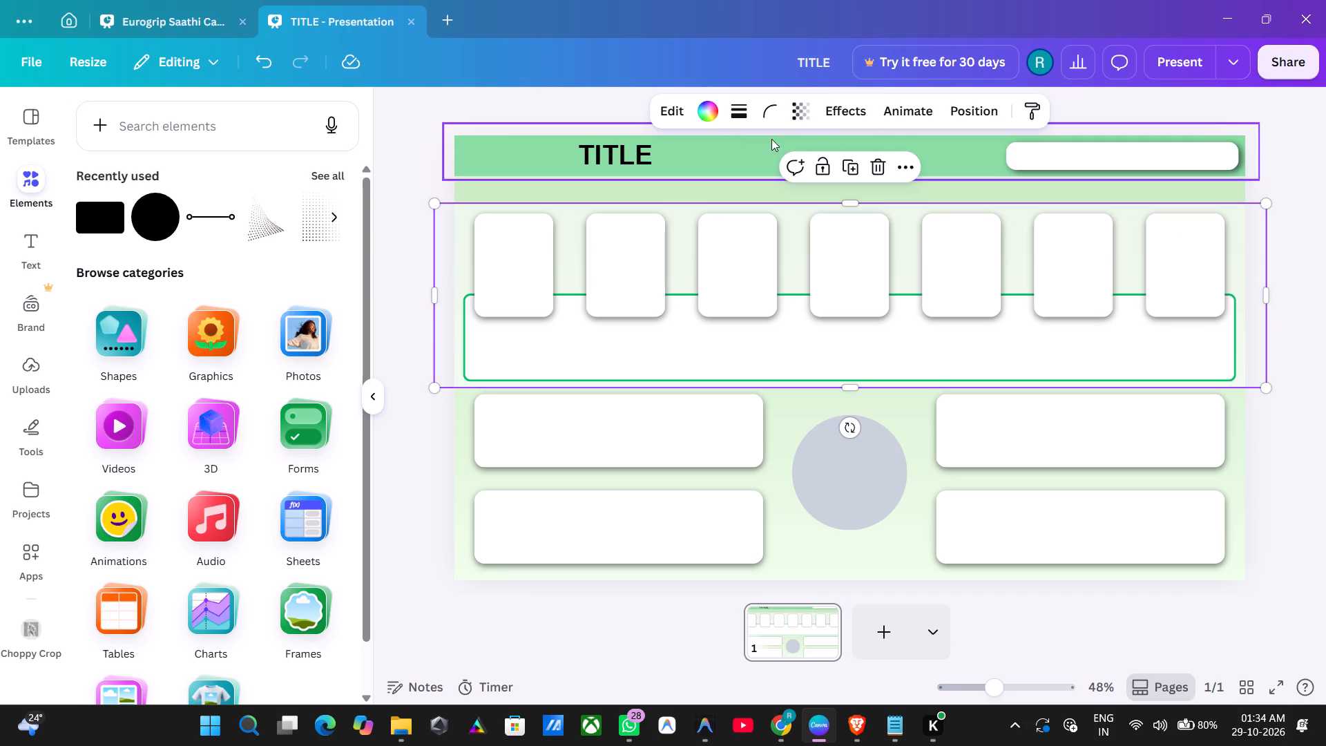
left_click(805, 119)
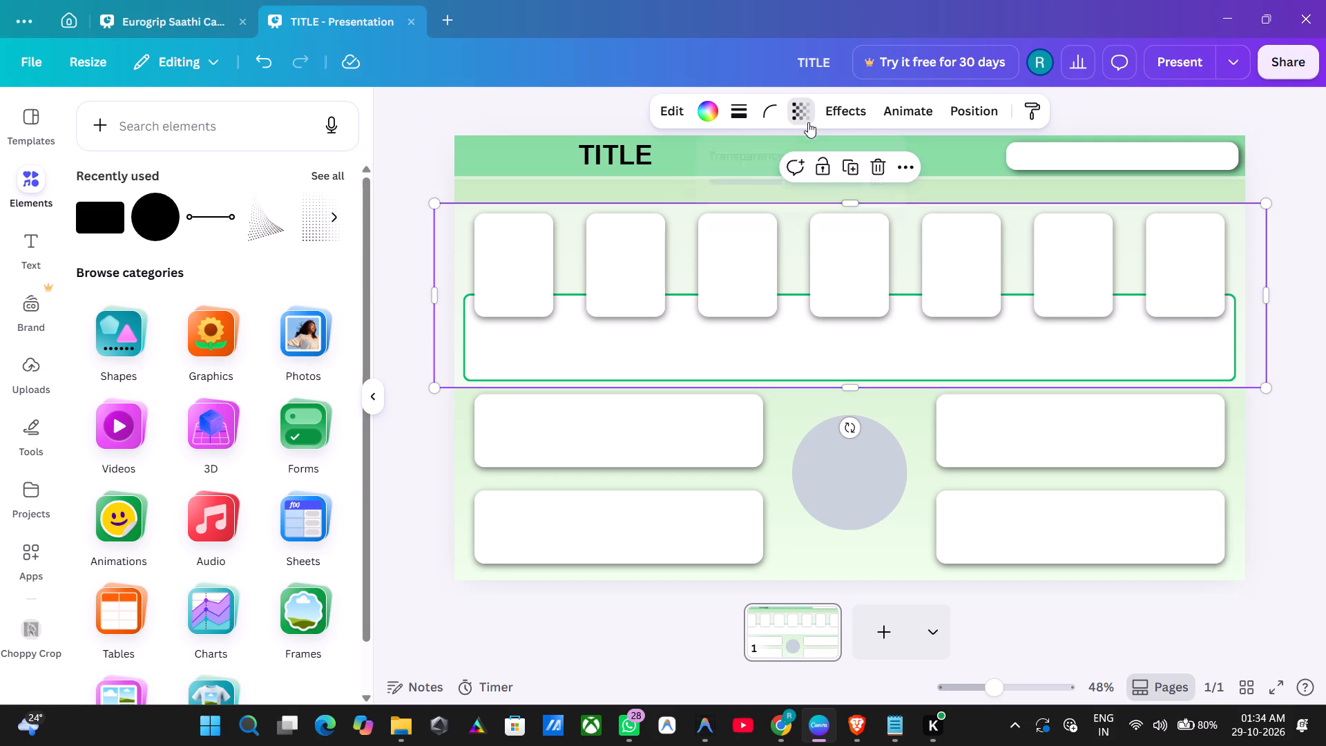
left_click_drag(799, 183, 753, 196)
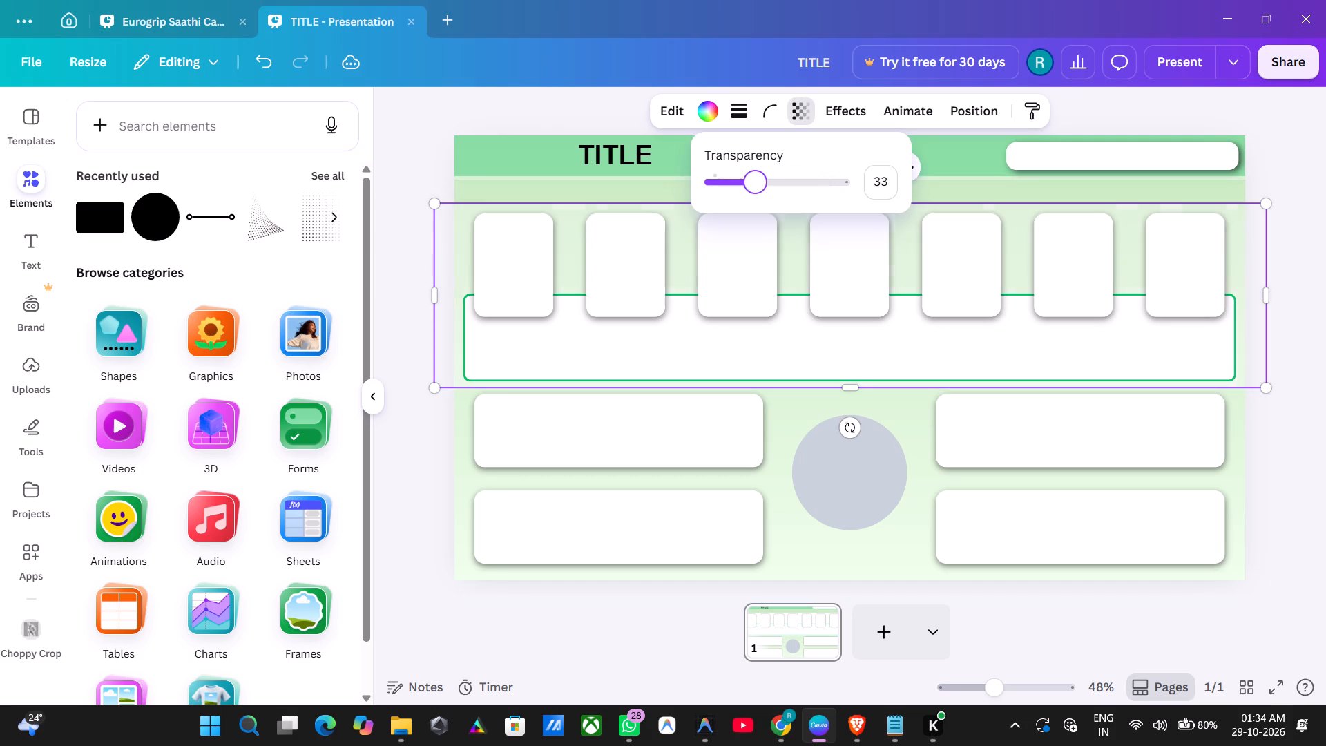
left_click_drag(753, 196, 807, 197)
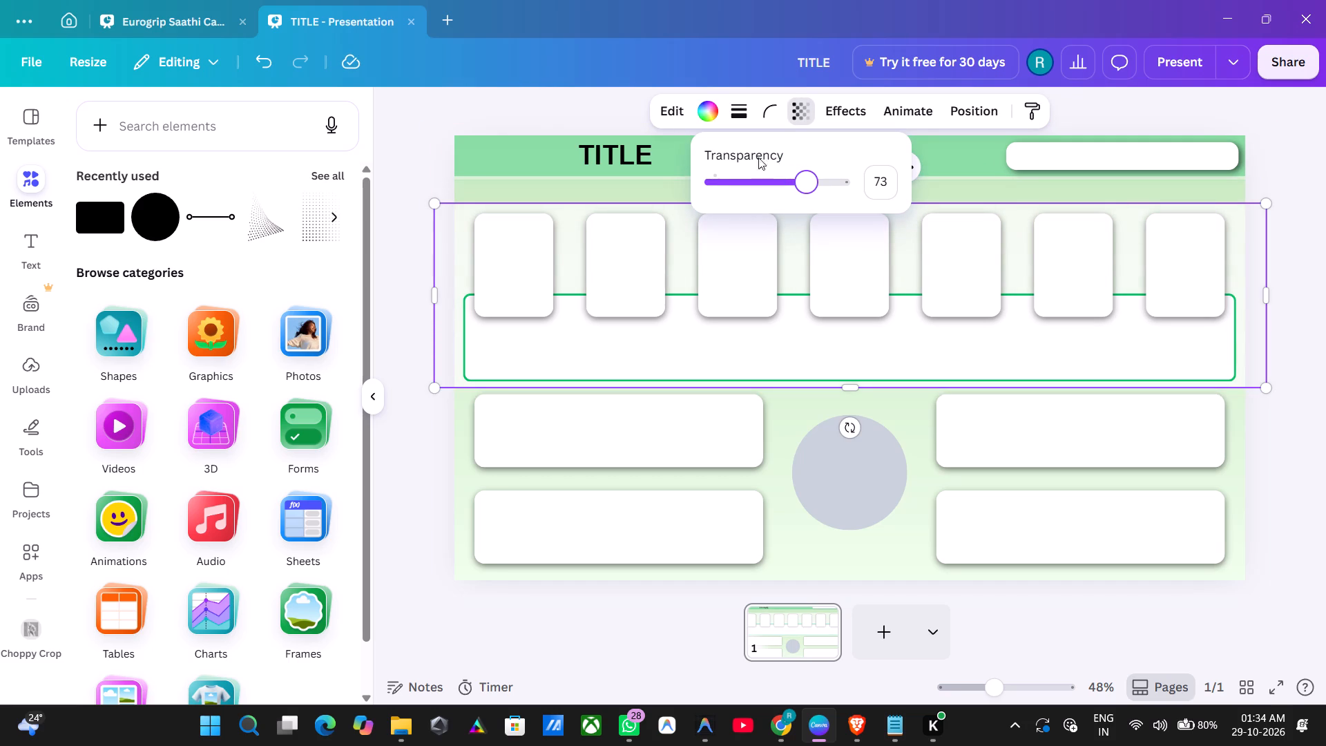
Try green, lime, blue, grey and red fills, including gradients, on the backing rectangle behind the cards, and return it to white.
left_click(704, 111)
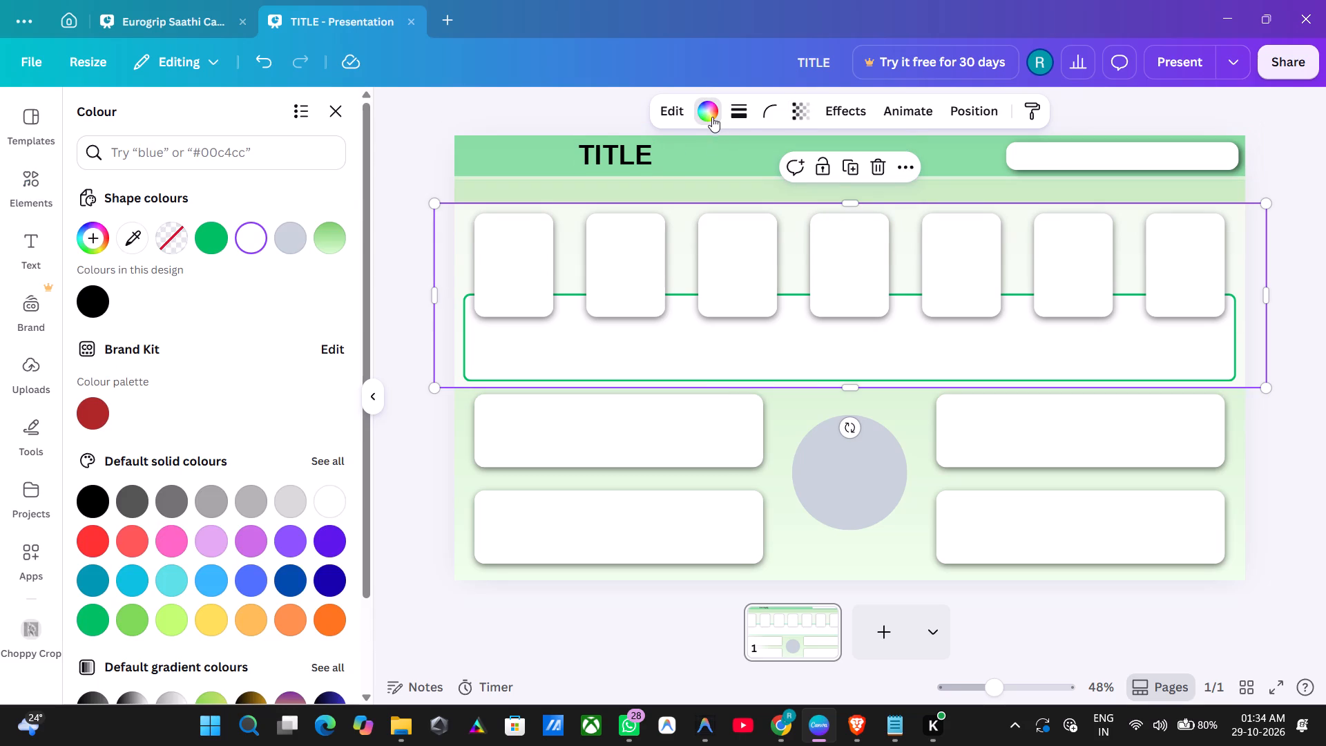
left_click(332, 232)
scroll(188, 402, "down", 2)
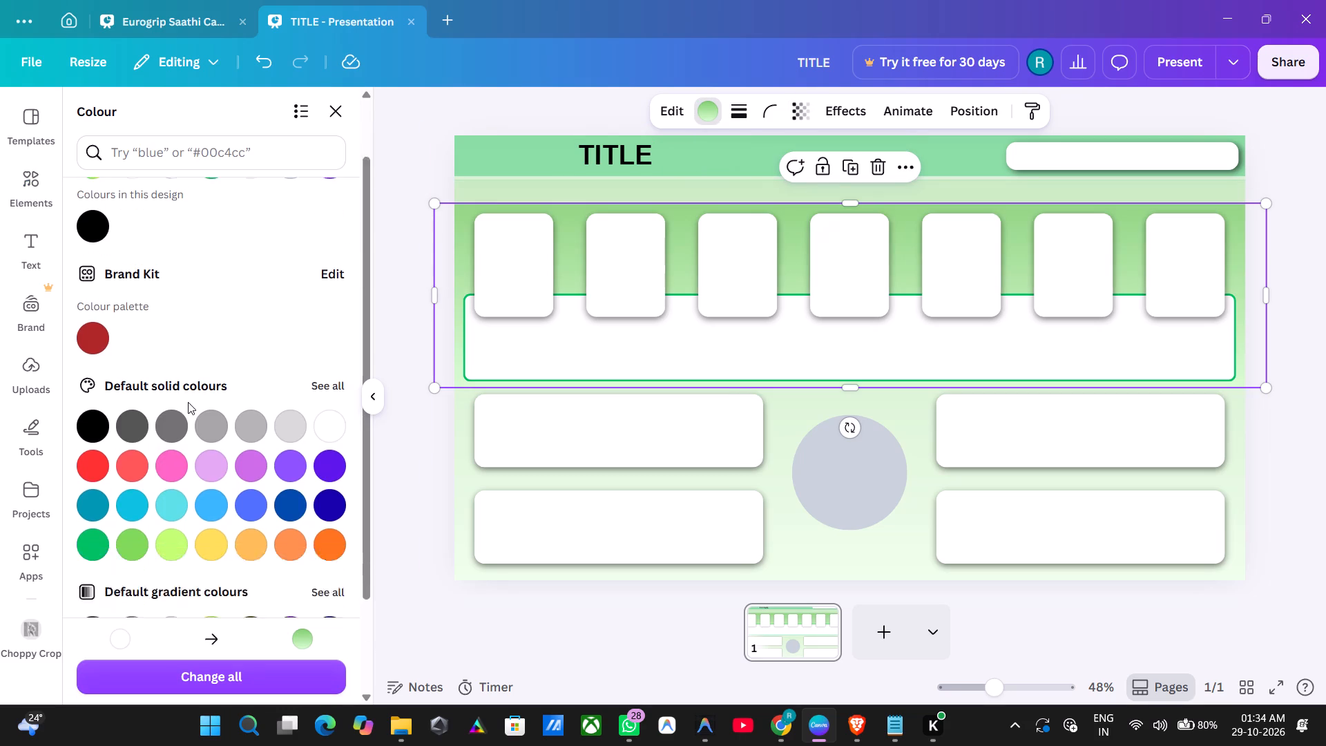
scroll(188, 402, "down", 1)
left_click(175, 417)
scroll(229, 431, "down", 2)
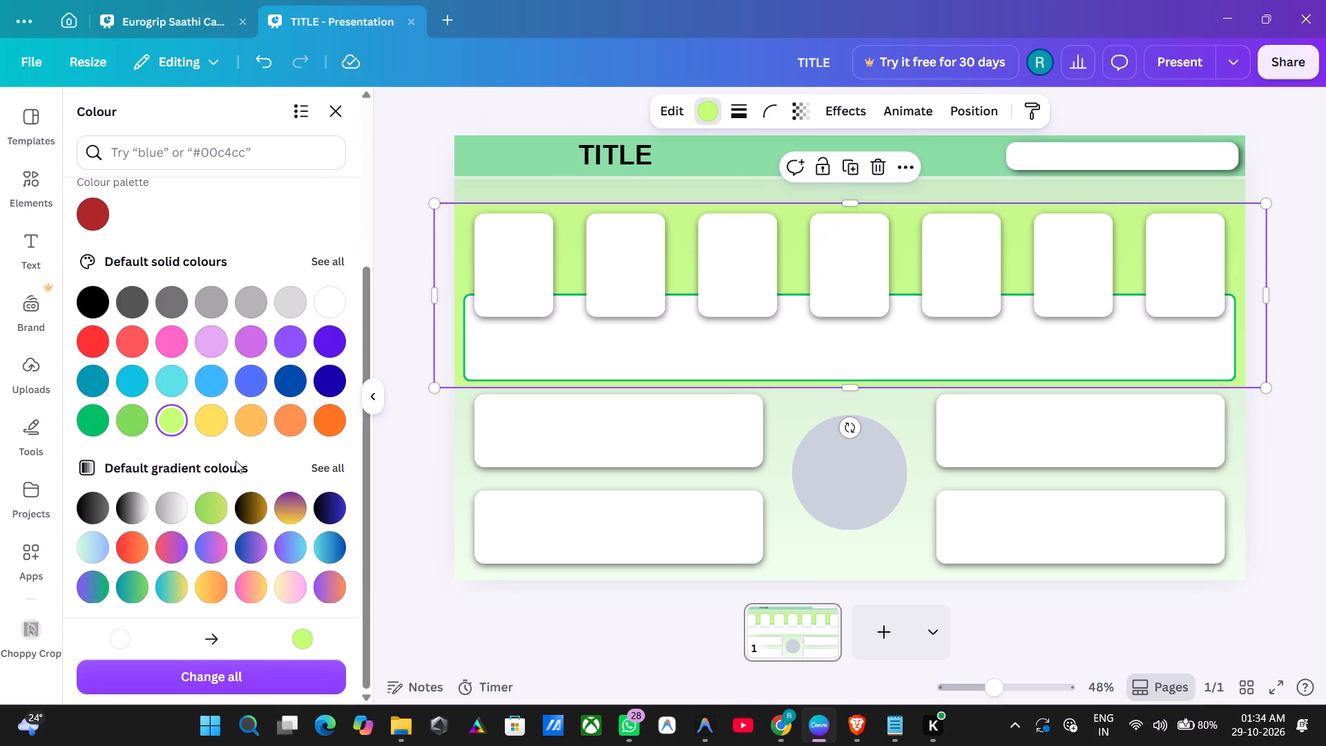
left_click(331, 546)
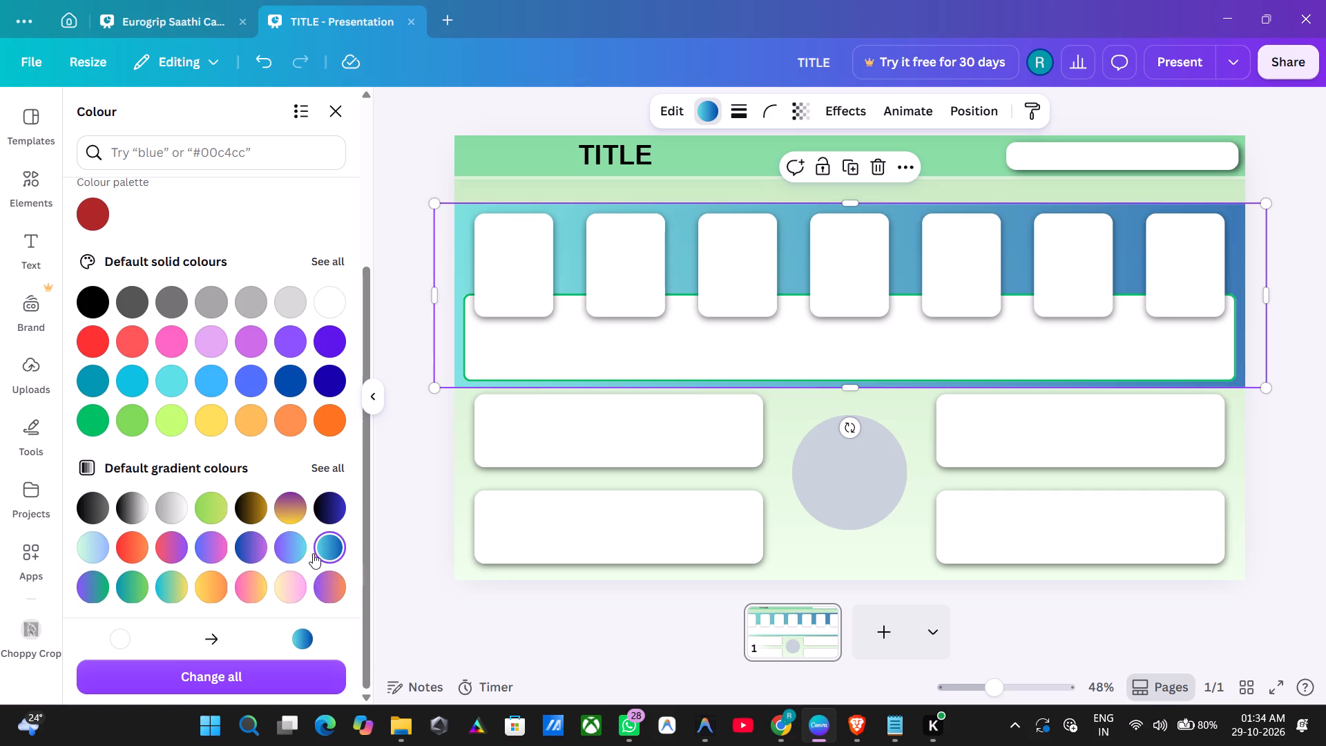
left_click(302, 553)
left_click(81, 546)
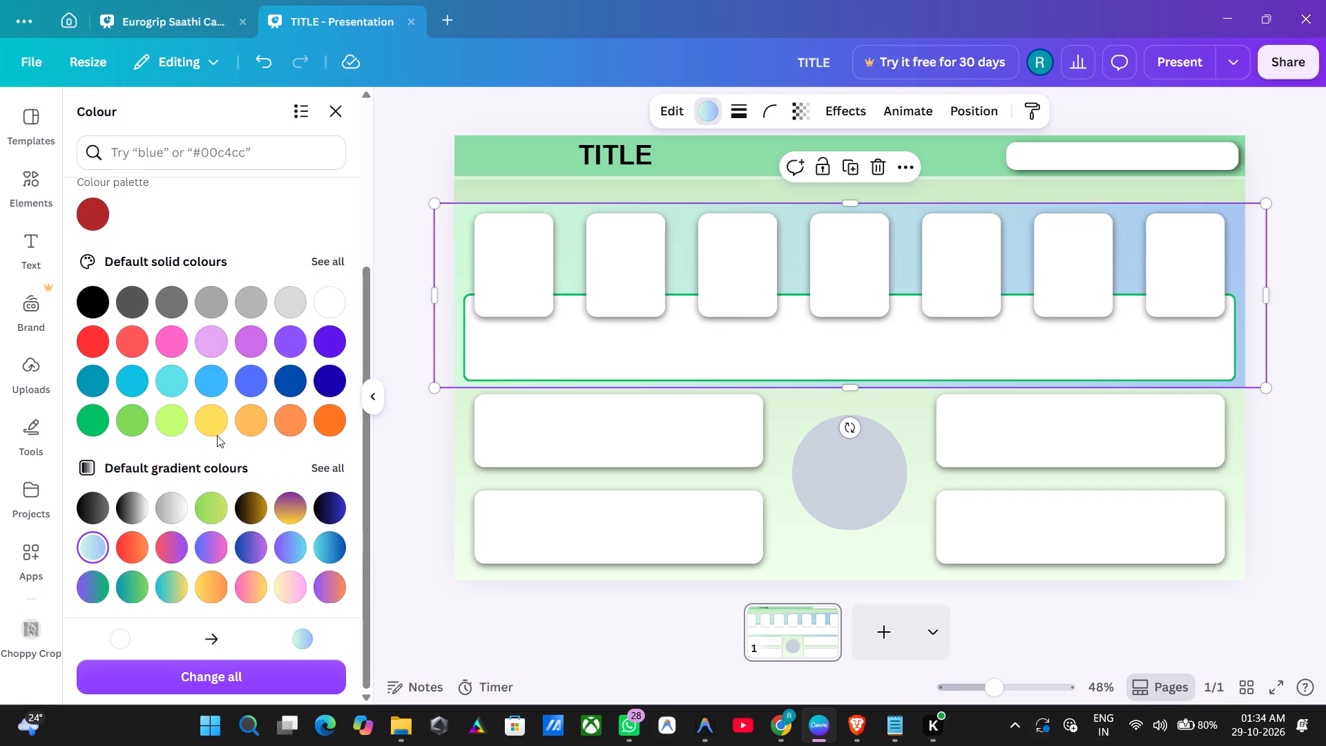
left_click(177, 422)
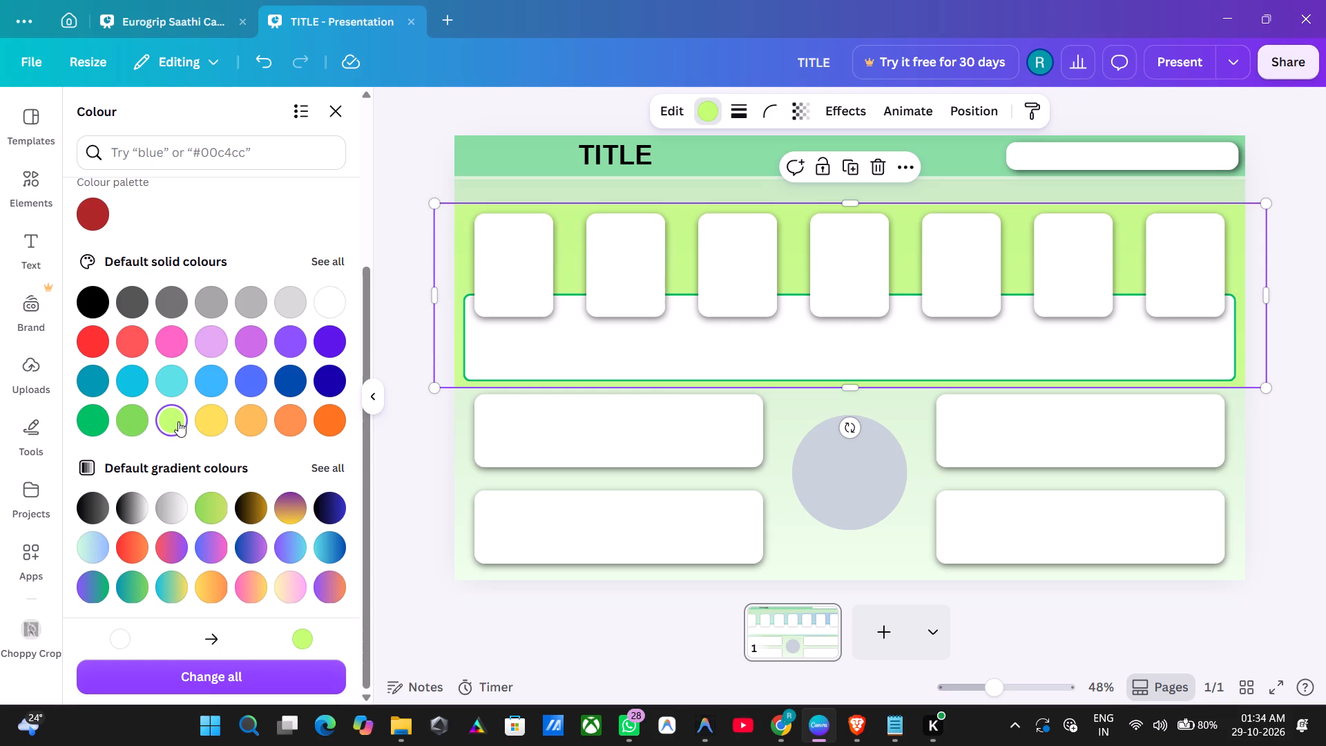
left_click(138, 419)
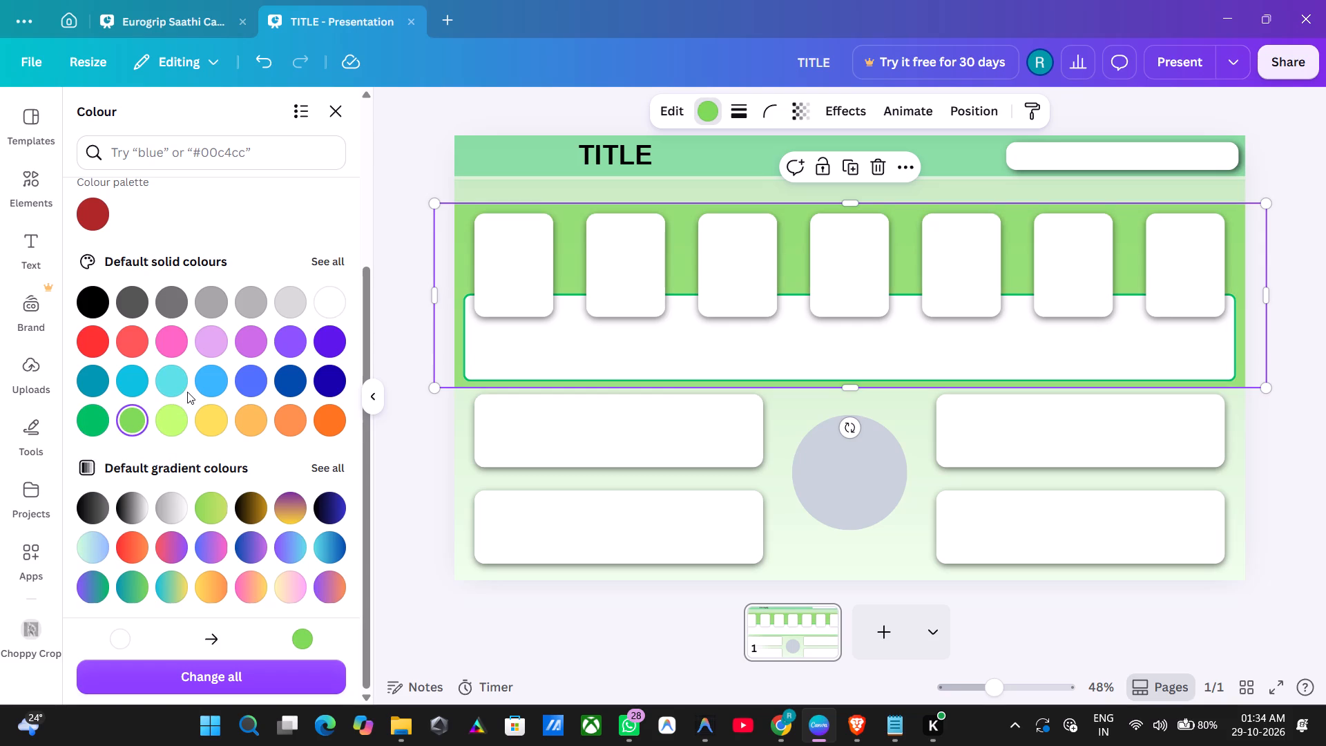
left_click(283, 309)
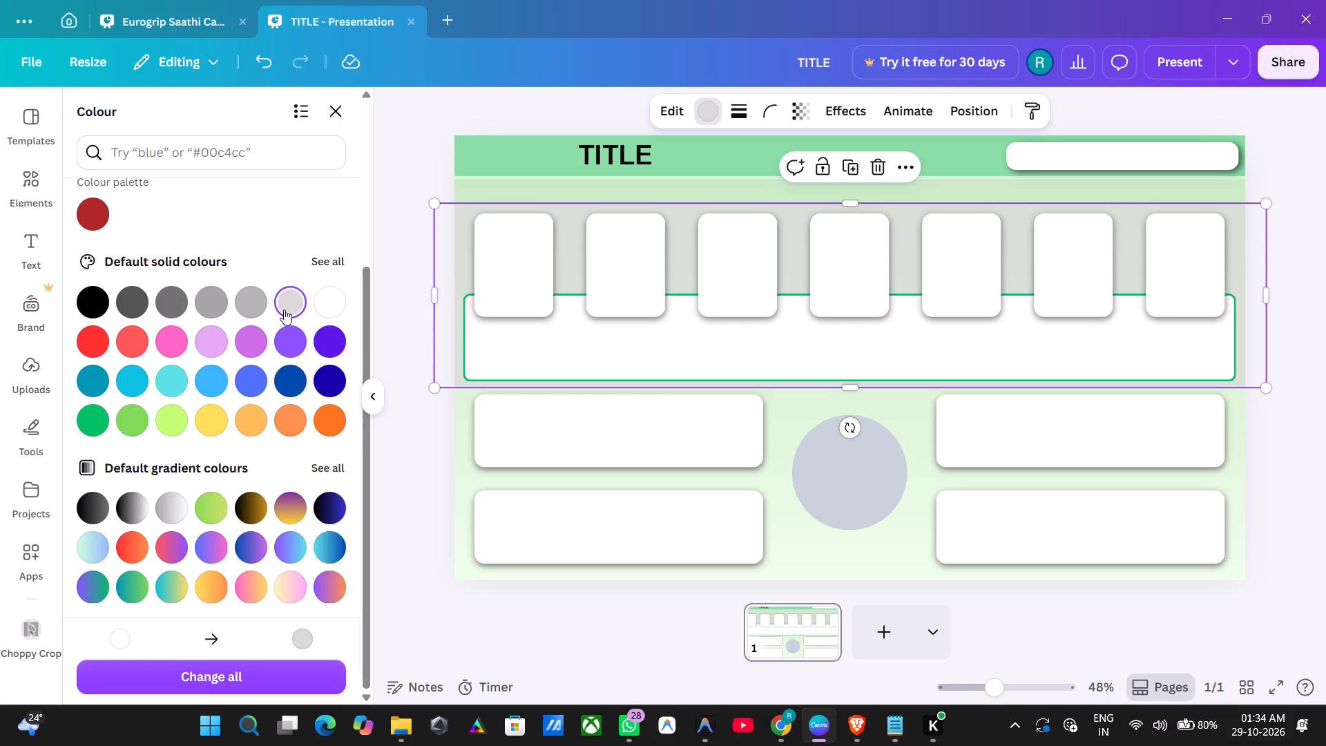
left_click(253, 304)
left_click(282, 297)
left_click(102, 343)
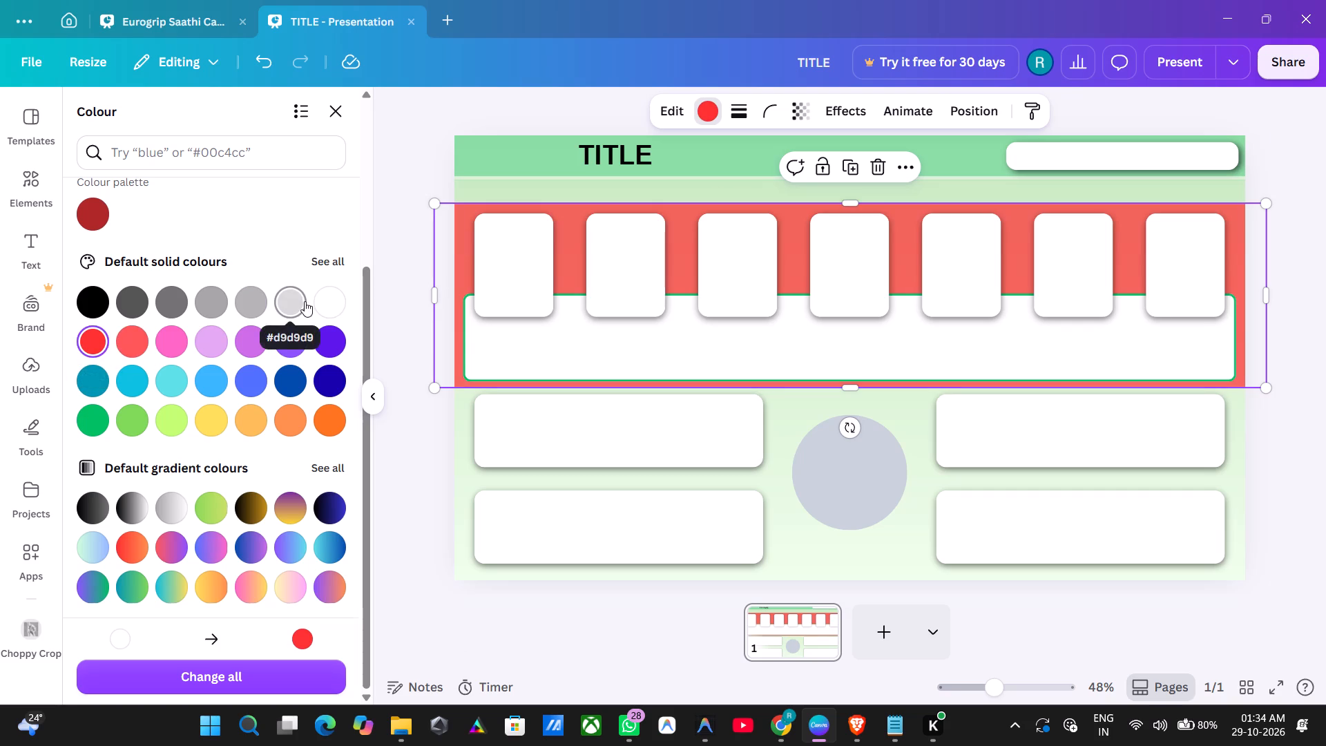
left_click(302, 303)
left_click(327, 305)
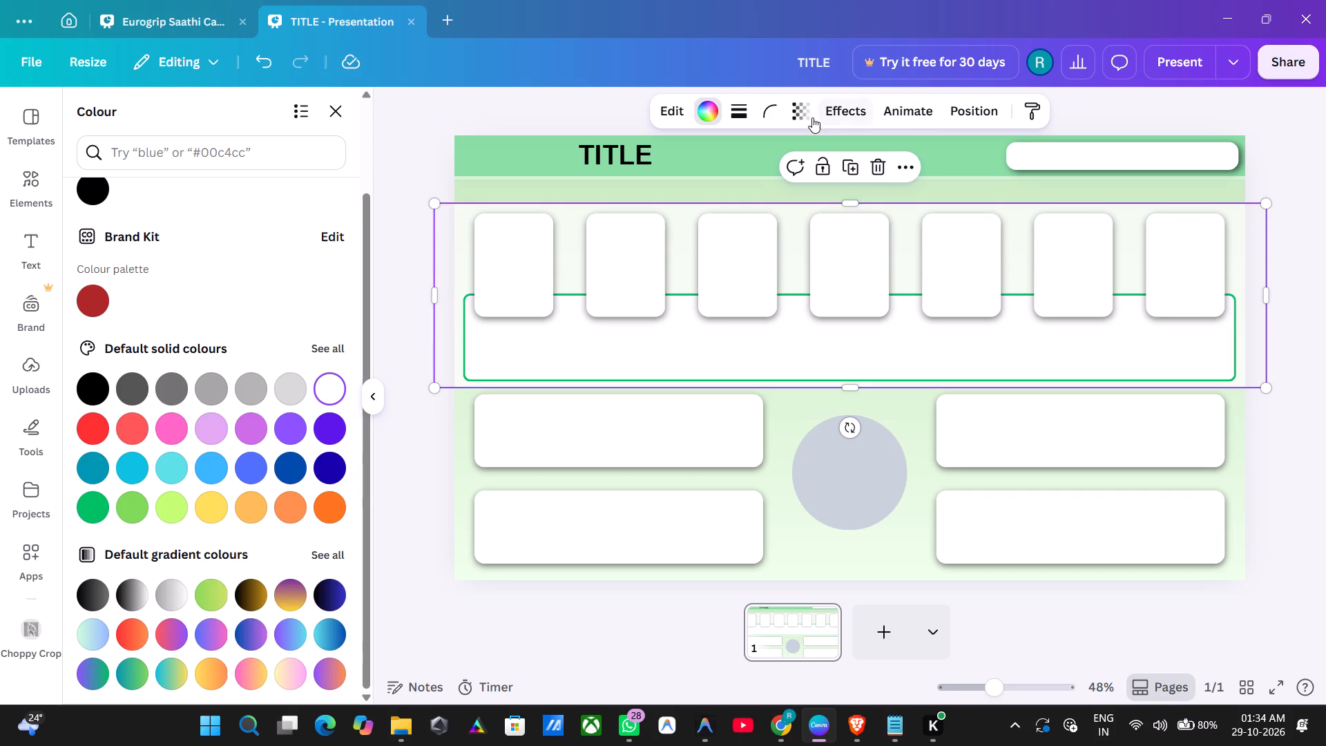
Set the white backing rectangle's transparency to 36 and deselect it.
left_click(810, 117)
left_click_drag(809, 183, 664, 200)
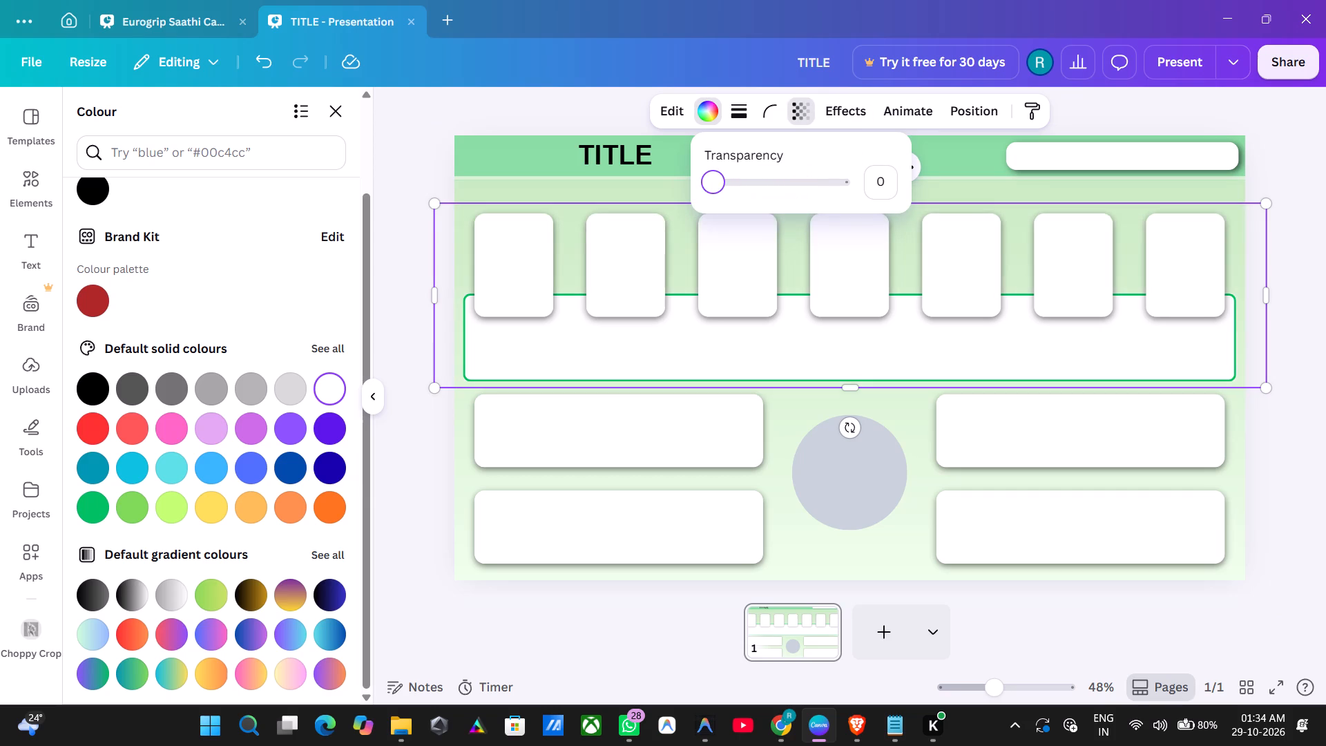
left_click_drag(664, 200, 758, 199)
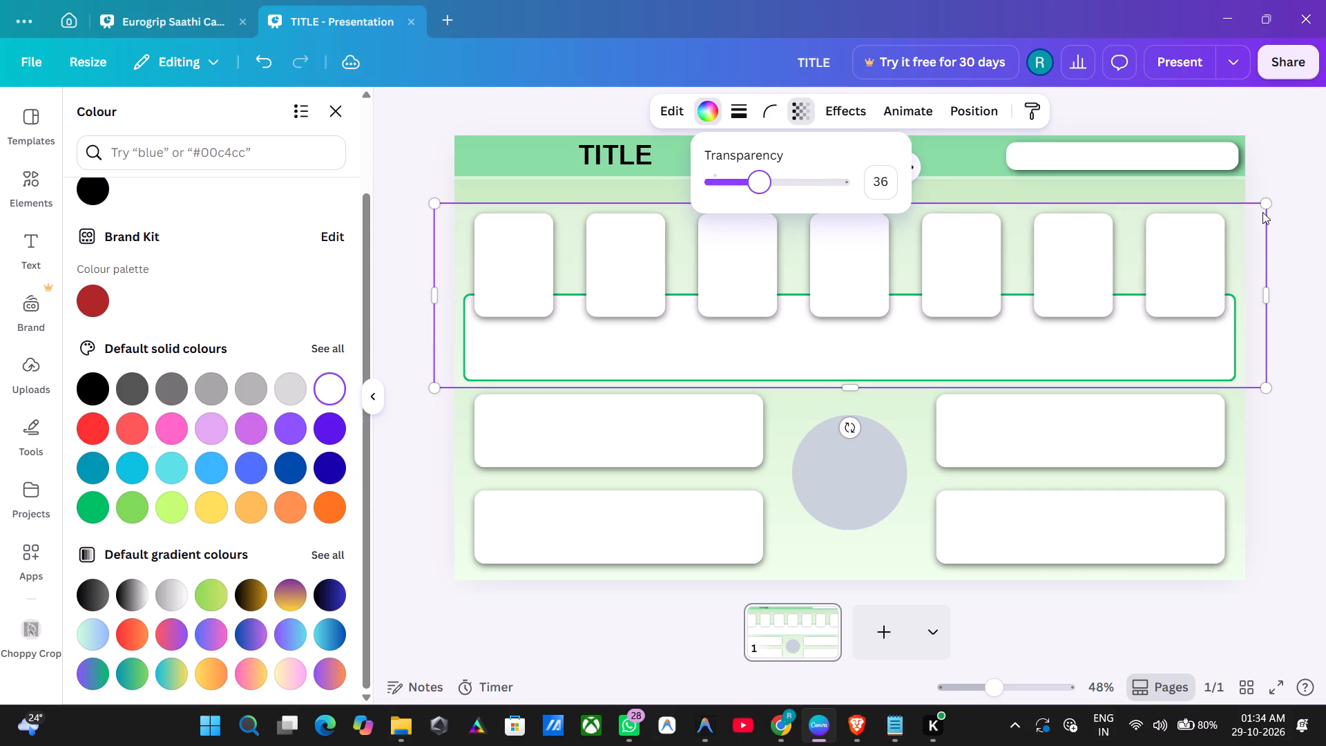
double_click(1299, 184)
left_click(1299, 184)
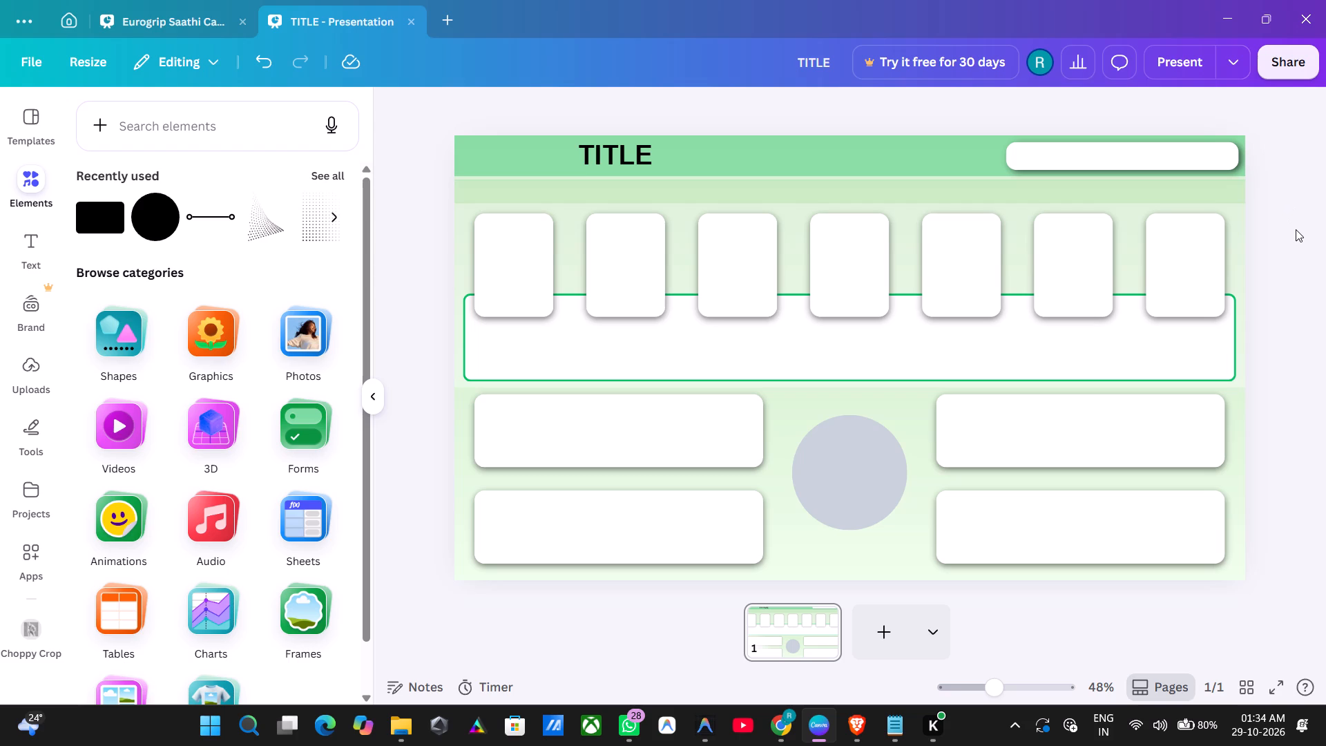
Copy the style of the upper-left wide white box onto the grey circle between the wide boxes.
left_click(861, 493)
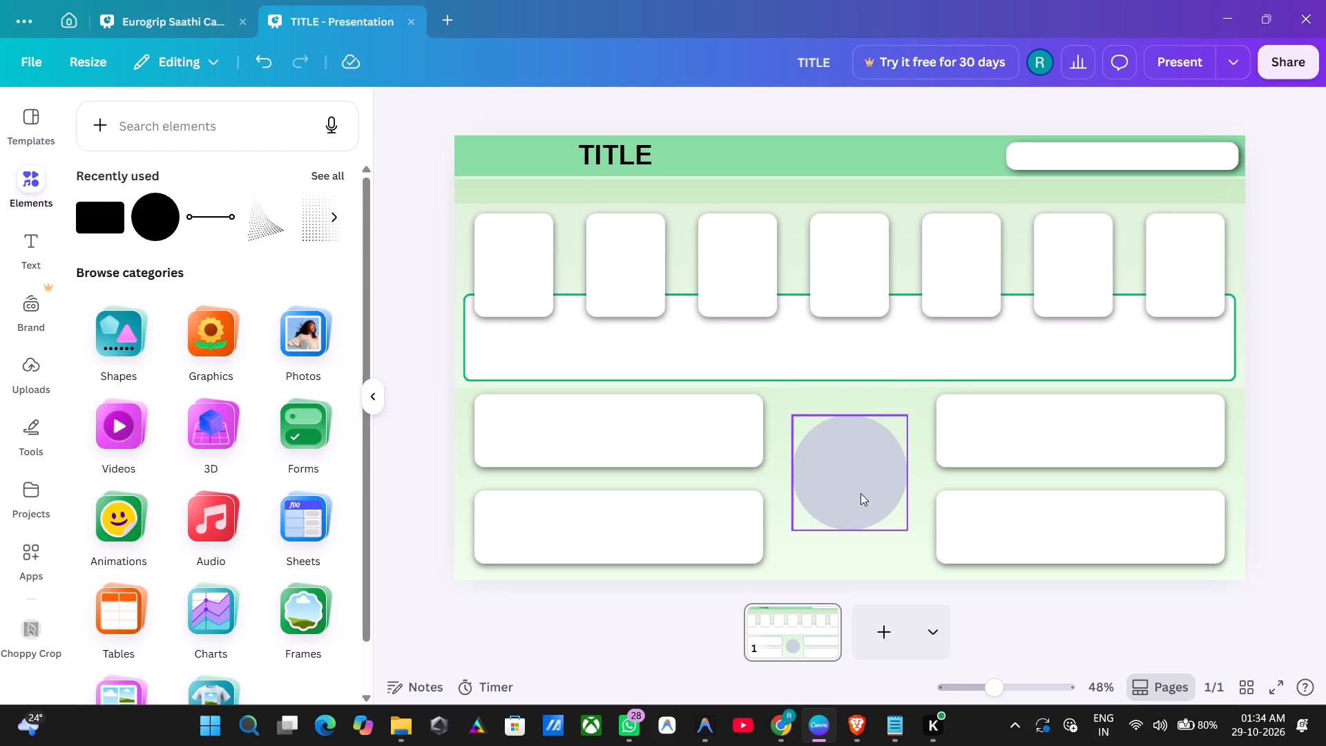
left_click(745, 442)
left_click(1044, 108)
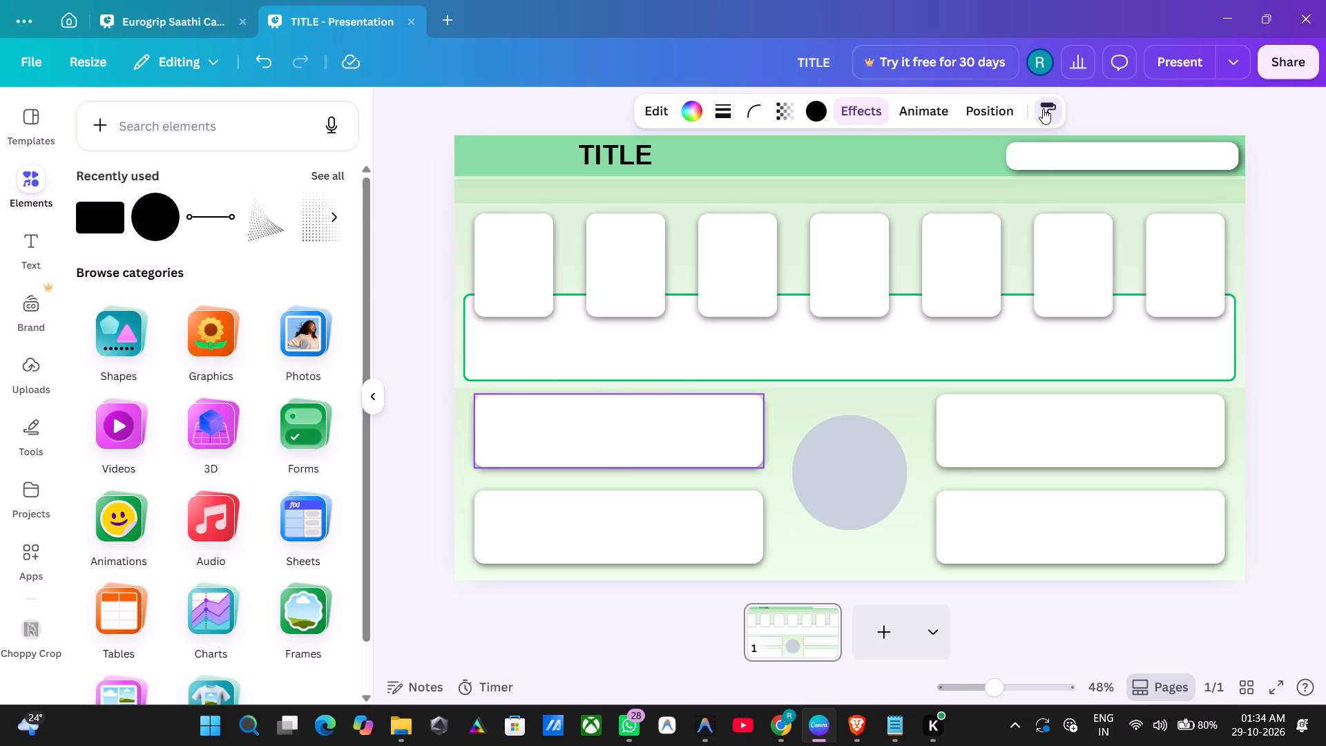
left_click(849, 457)
left_click(1289, 293)
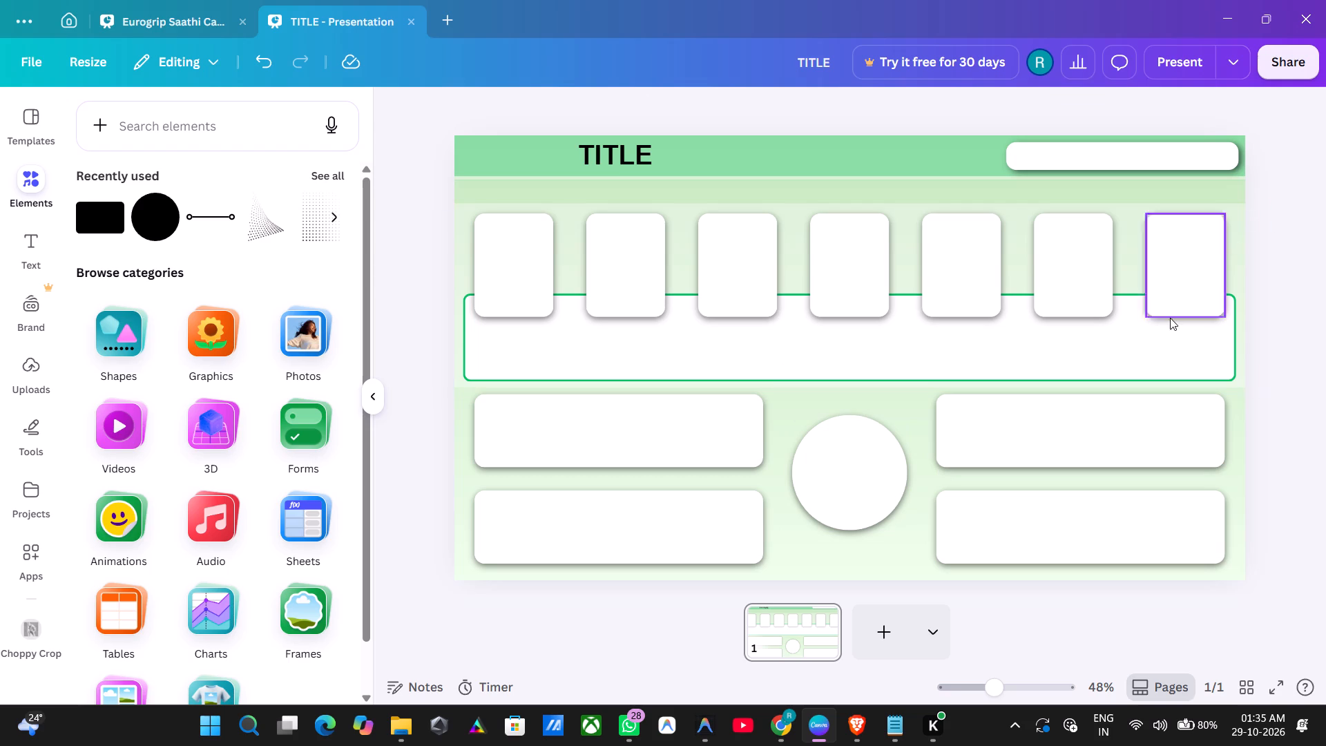
left_click(779, 725)
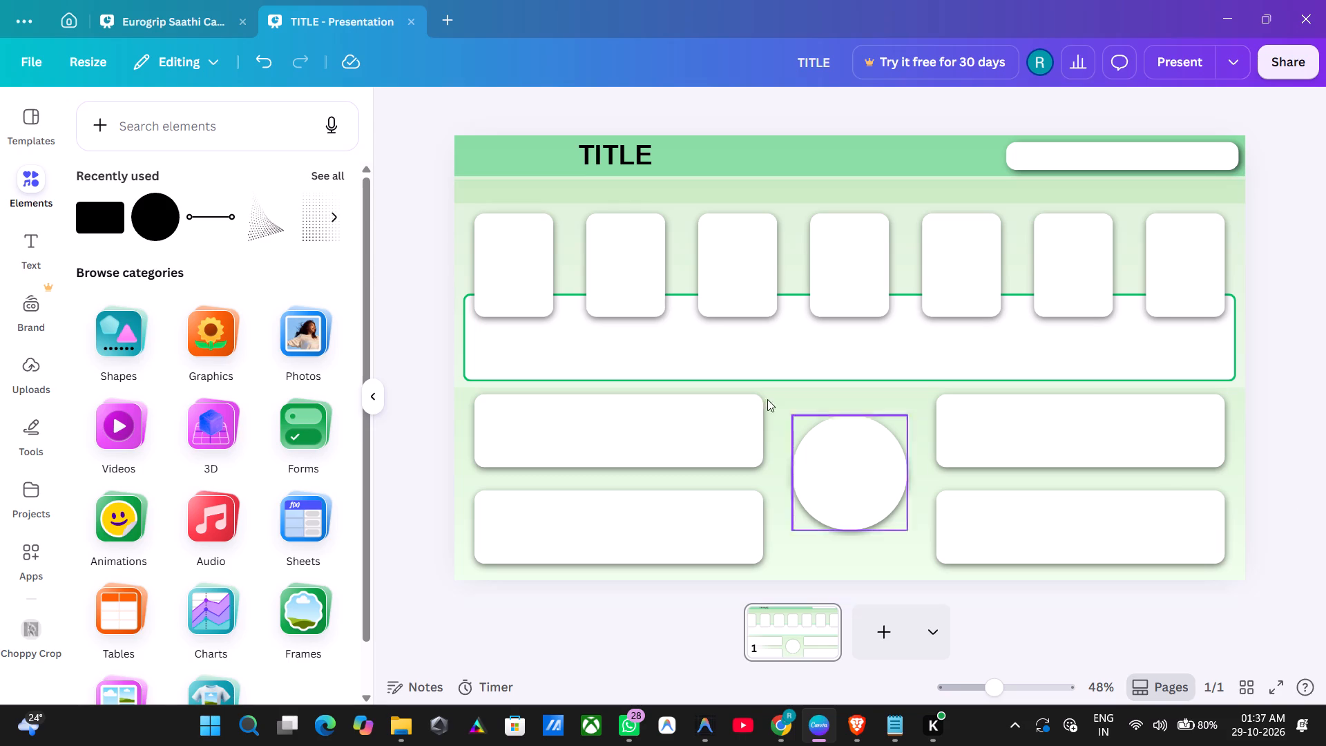
left_click(864, 494)
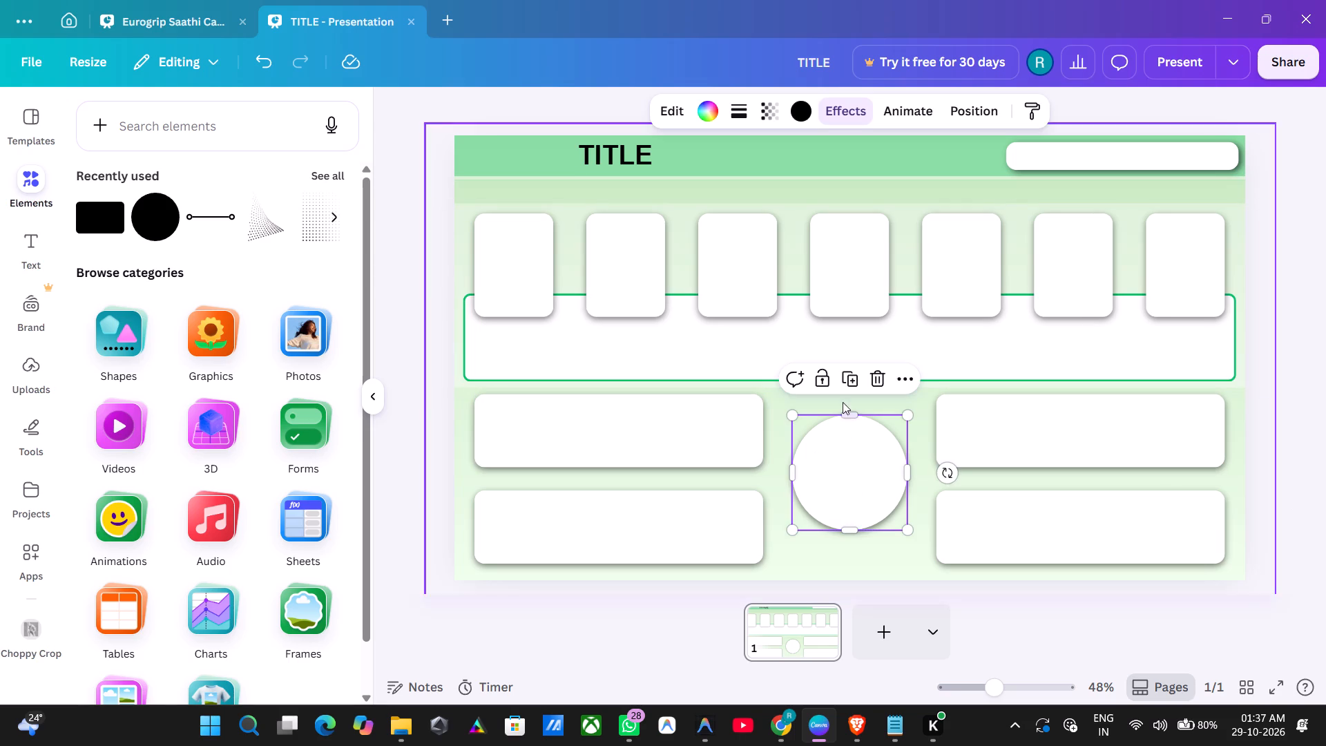
left_click(1280, 376)
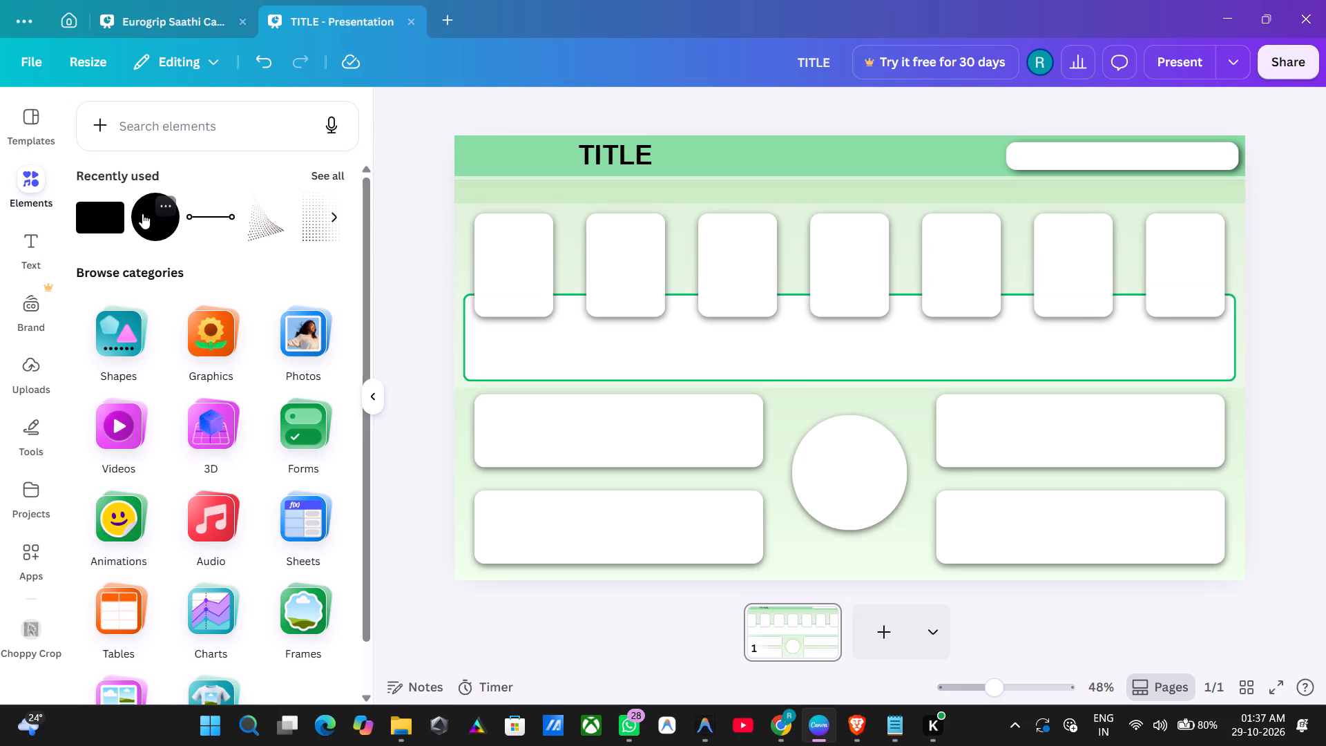
left_click(142, 213)
left_click_drag(878, 399, 877, 424)
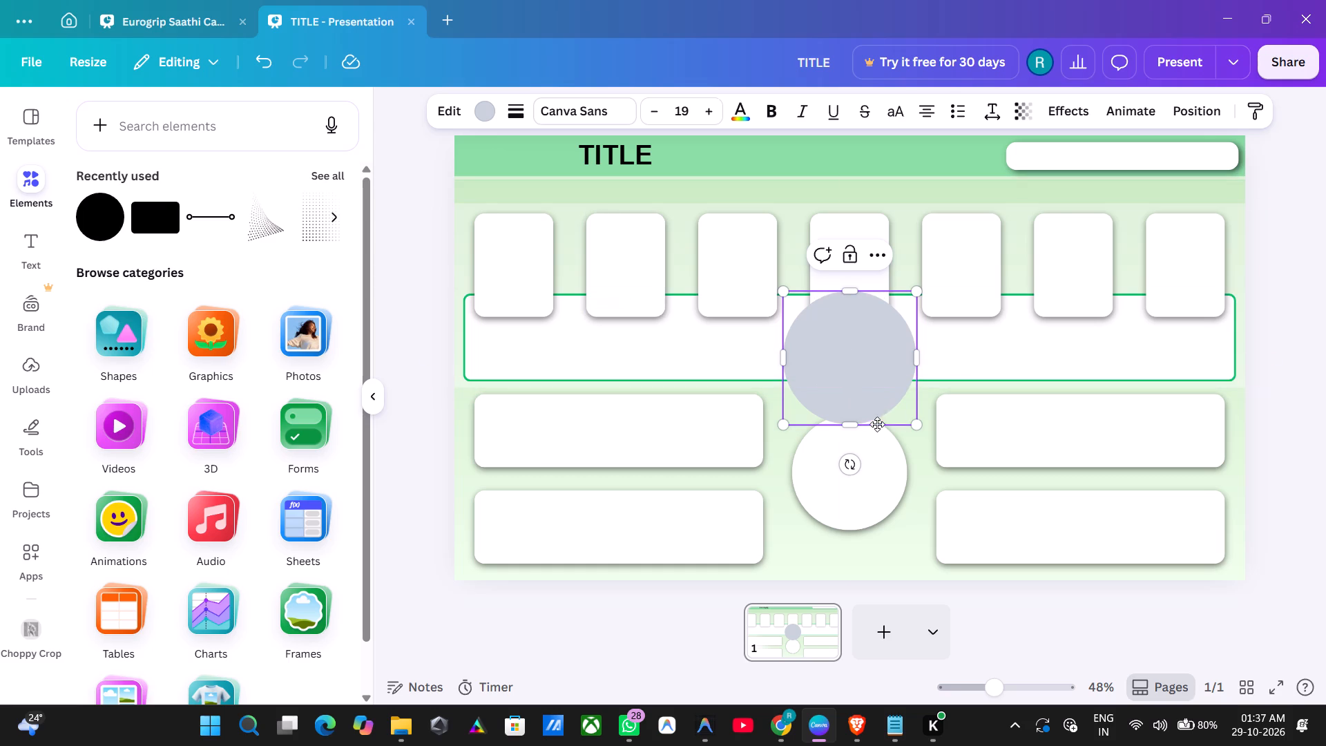
left_click_drag(877, 424, 874, 459)
left_click_drag(780, 352, 818, 401)
left_click_drag(869, 415, 854, 445)
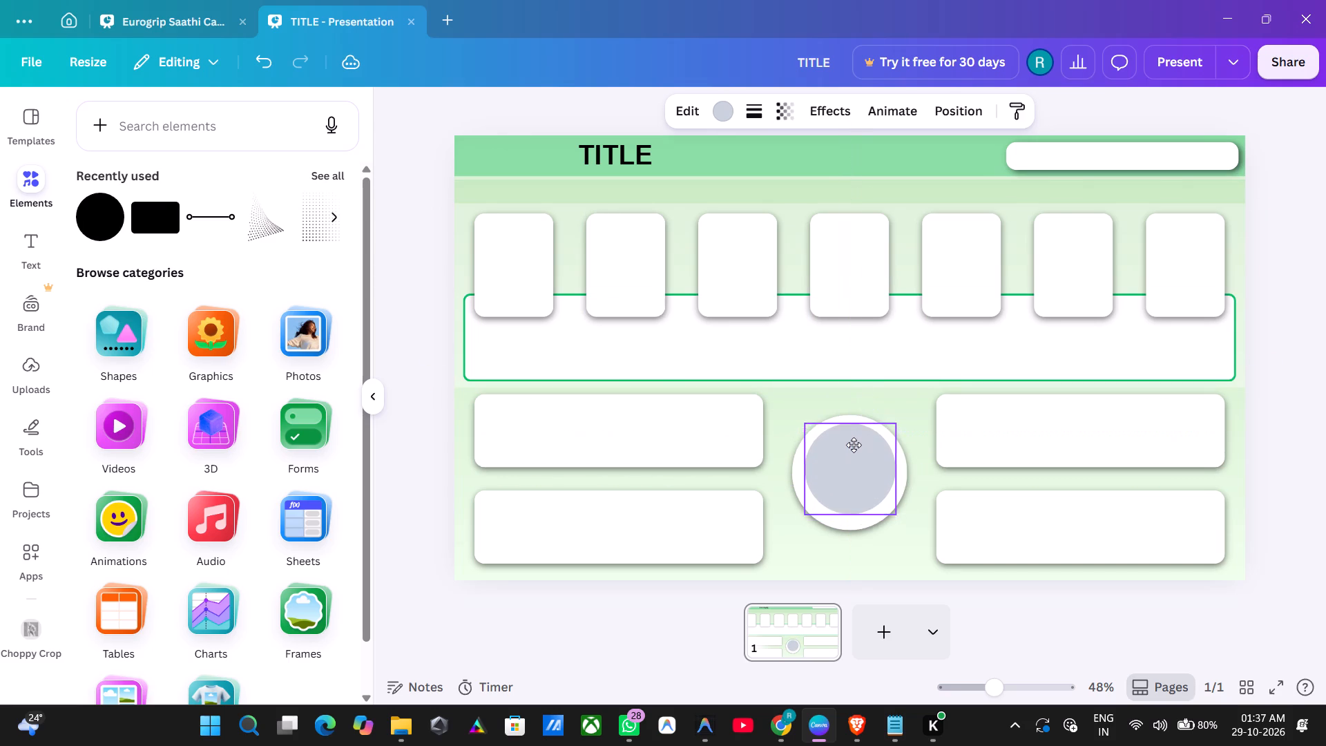
left_click_drag(854, 445, 854, 450)
left_click_drag(804, 430, 796, 423)
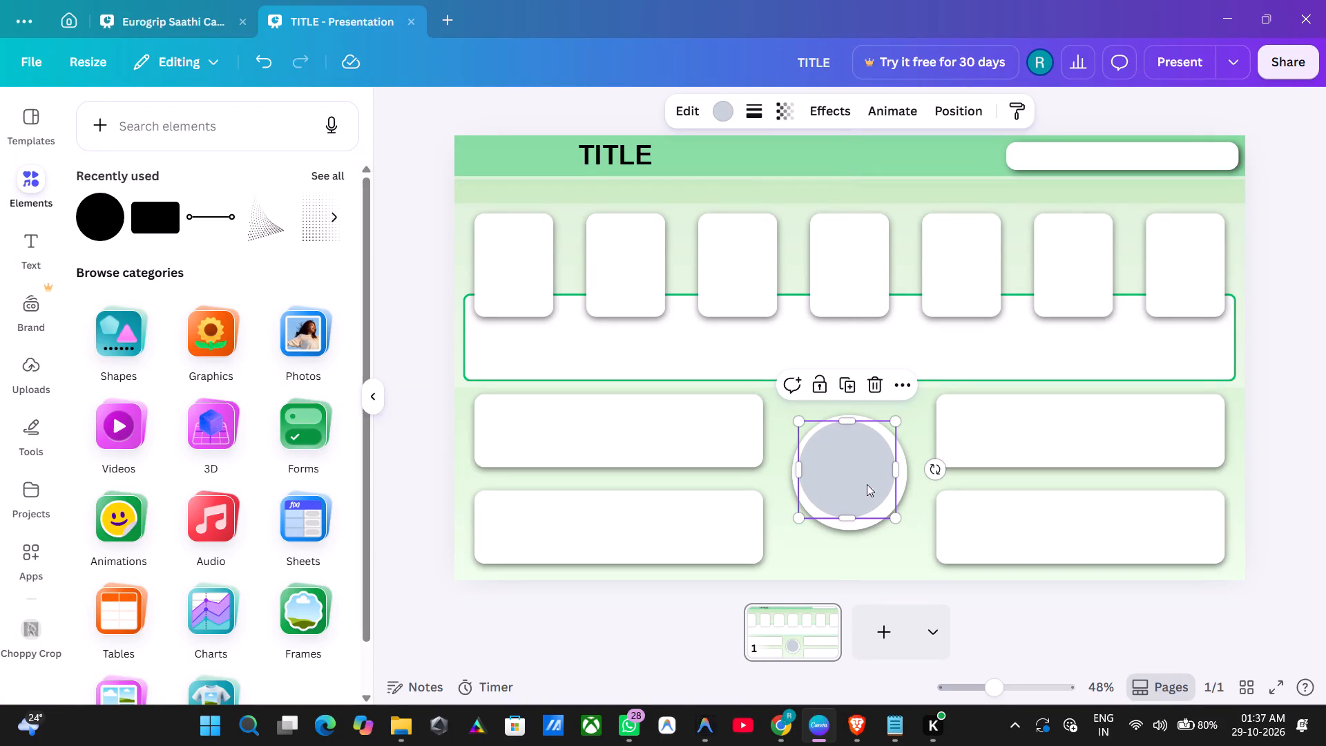
left_click_drag(799, 423, 804, 430)
left_click(804, 430)
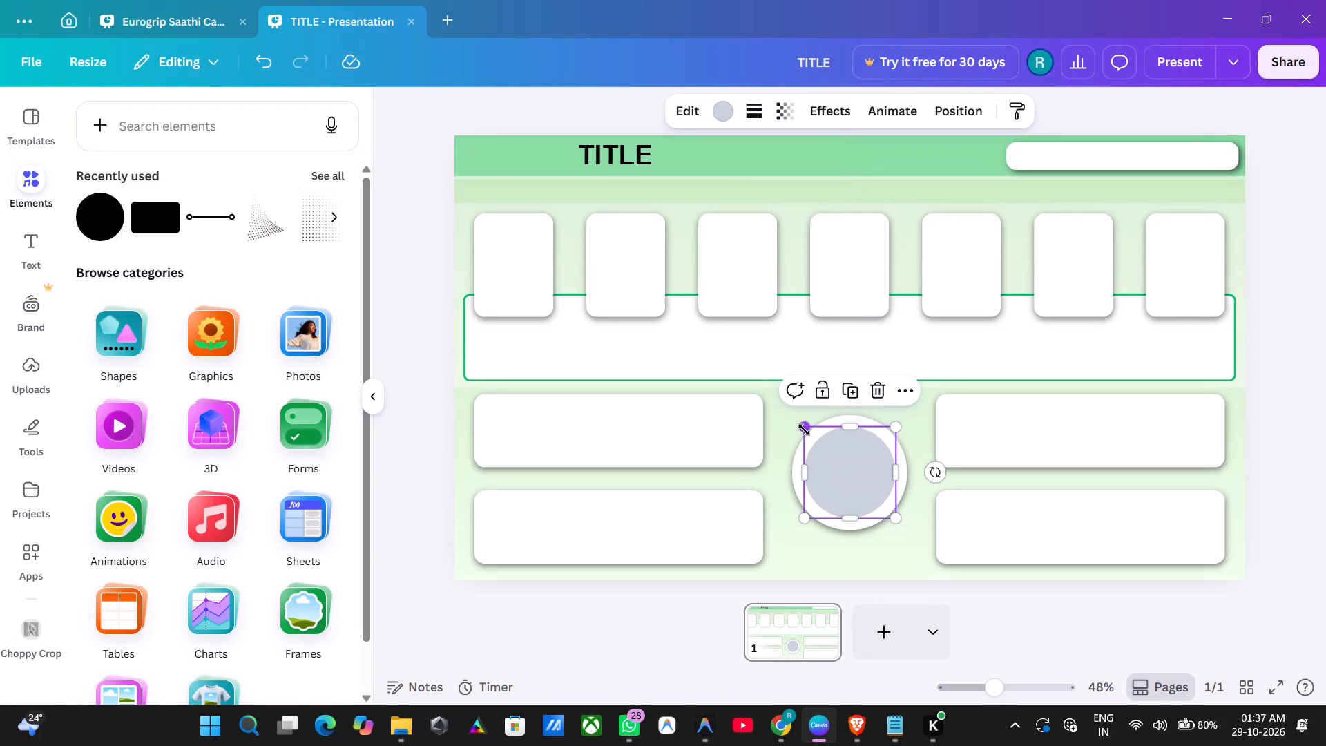
left_click(843, 457)
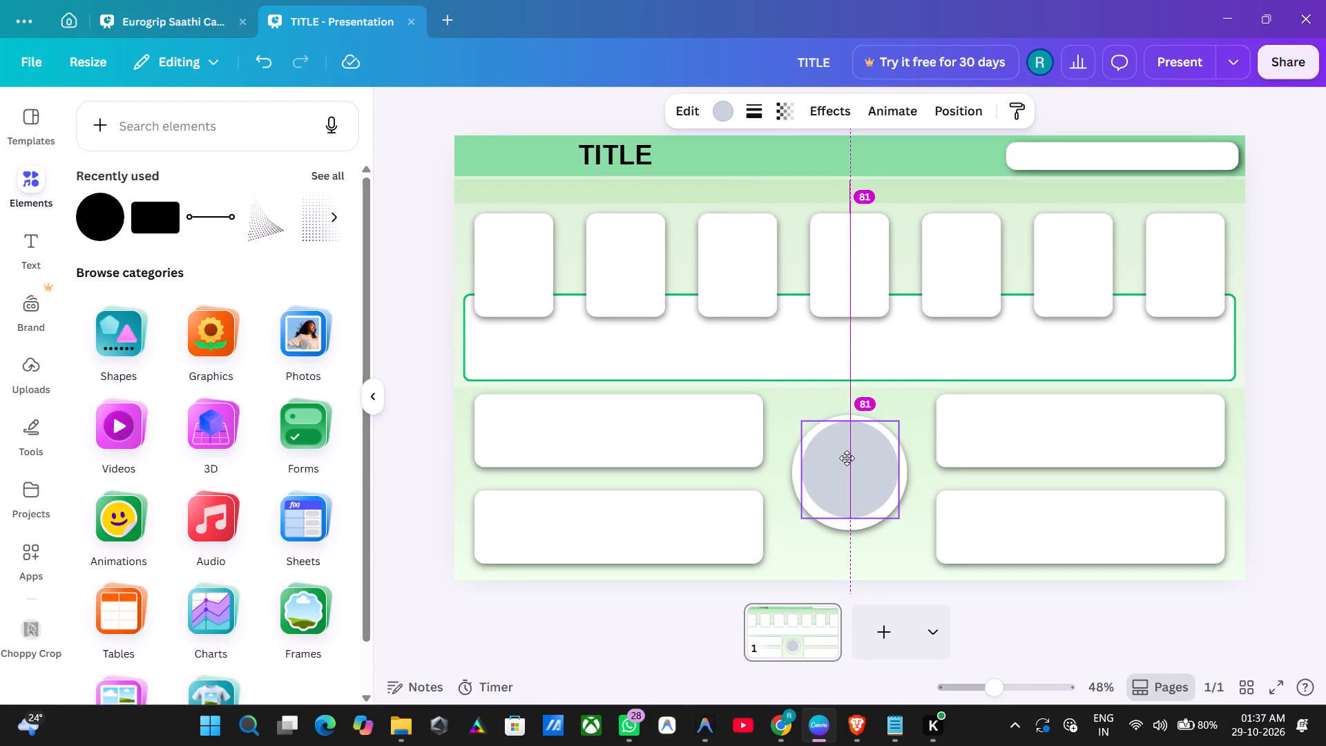
left_click(1273, 431)
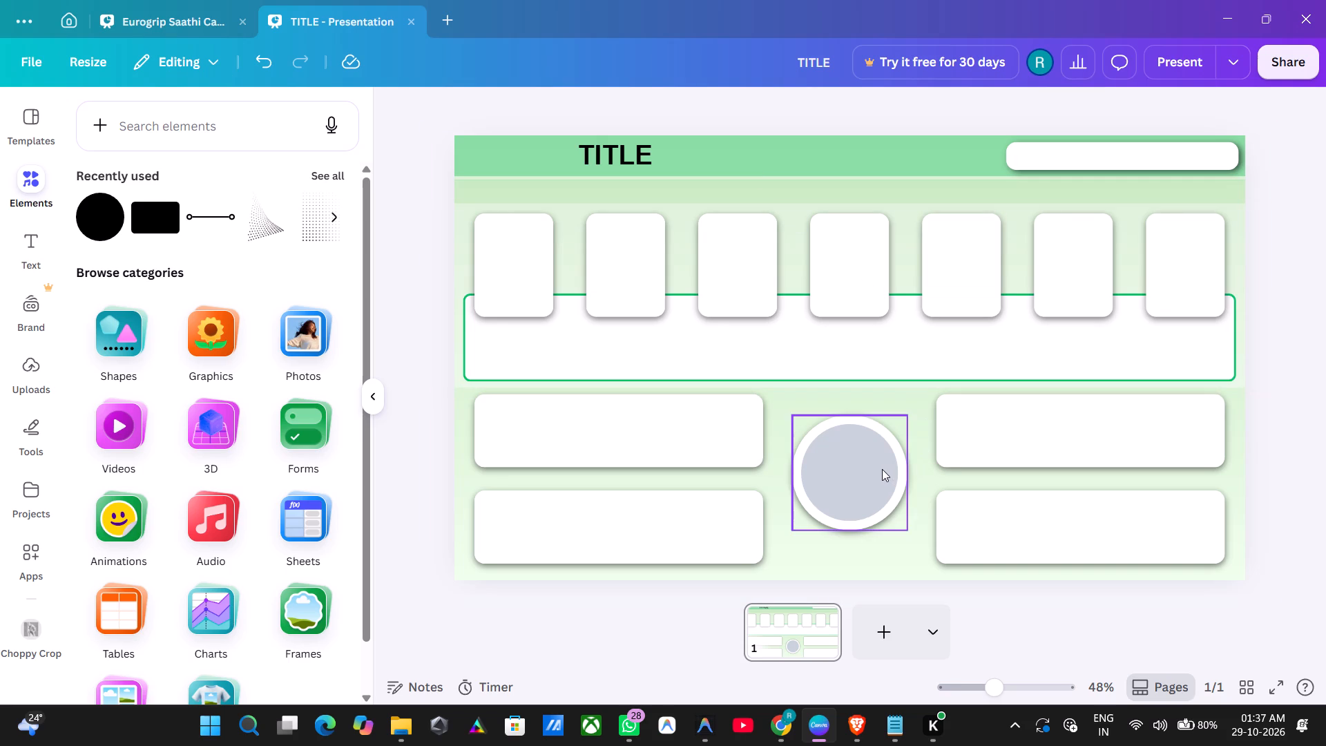
Remove the drop shadow effect from the outer white circle.
left_click(906, 466)
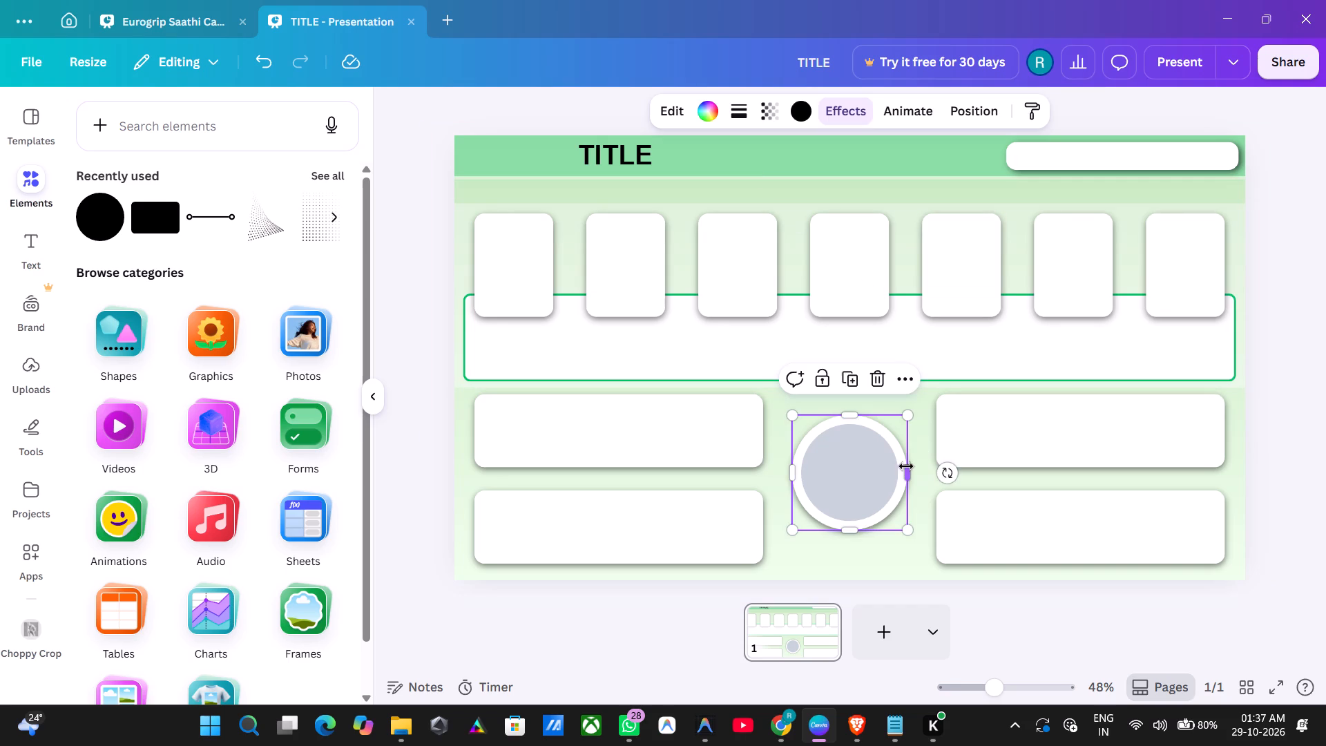
left_click(838, 113)
scroll(253, 272, "up", 12)
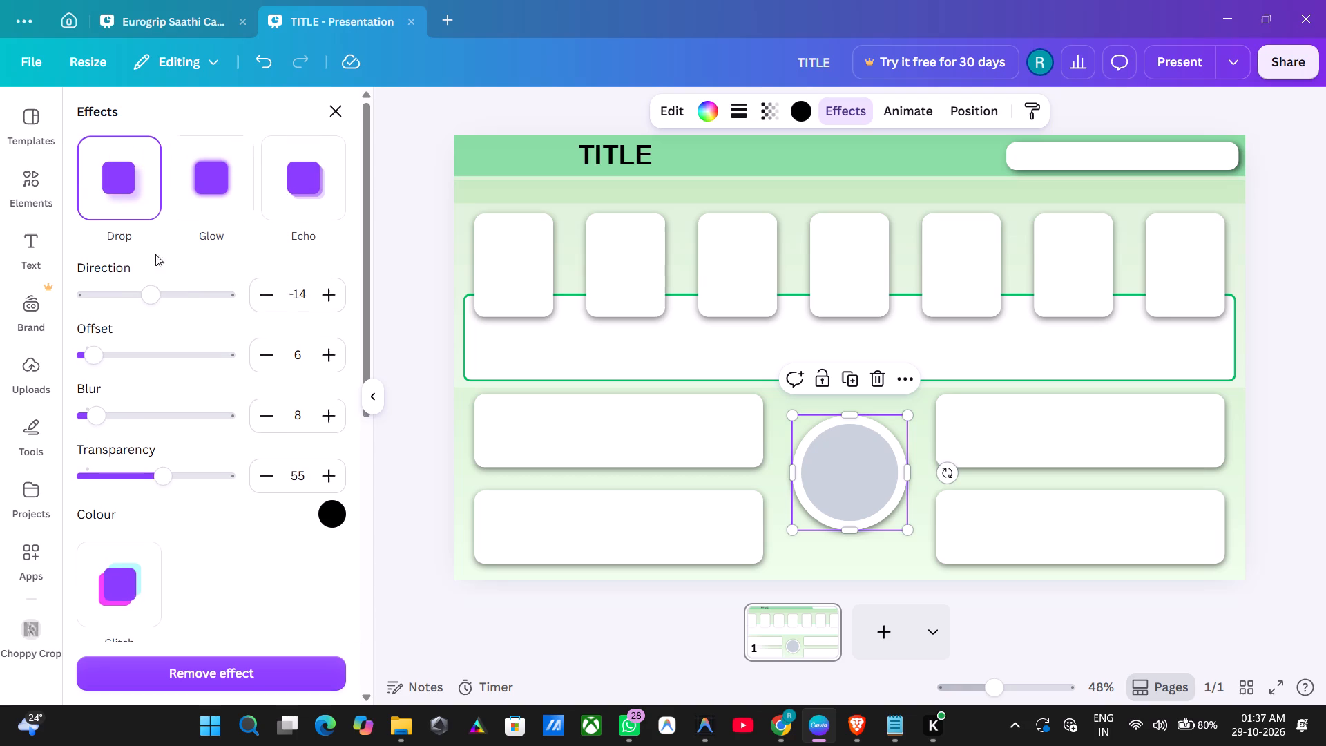
left_click(232, 678)
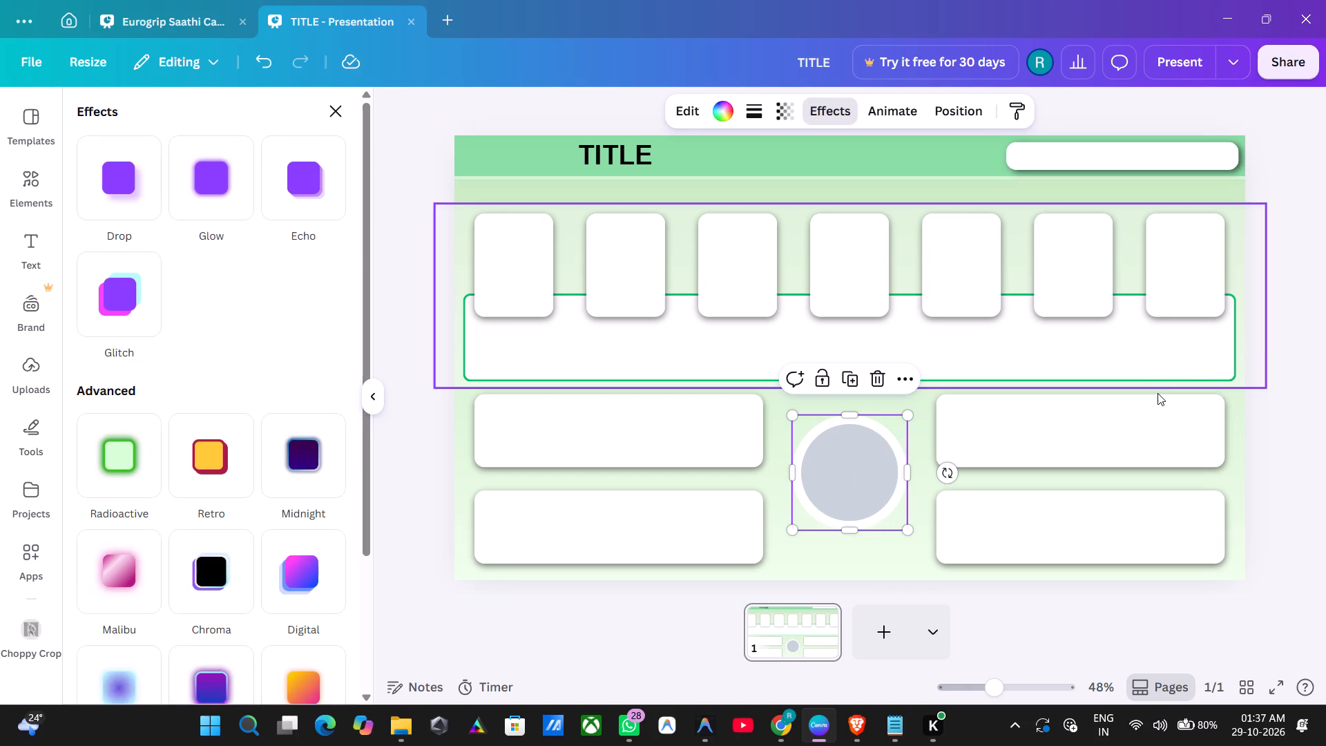
Copy the style of the upper wide box beside the circles onto the inner grey circle.
left_click(874, 473)
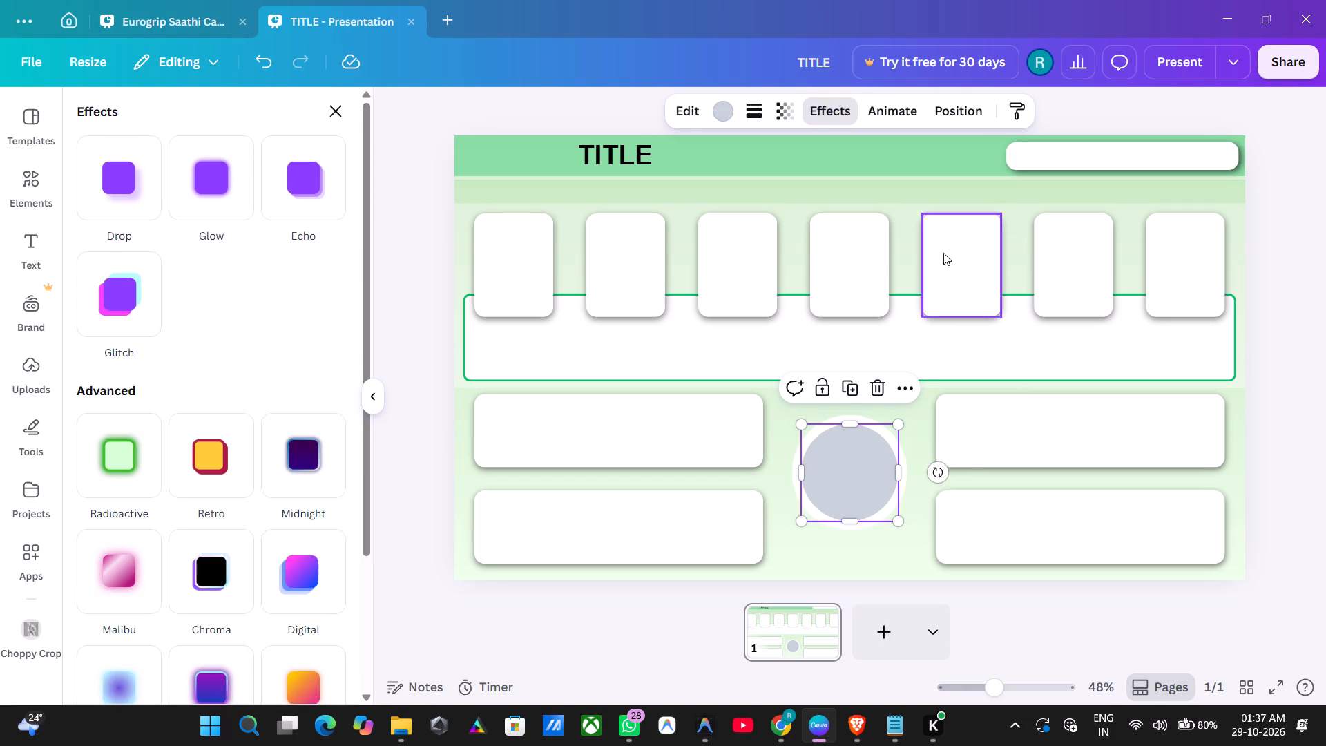
left_click(747, 423)
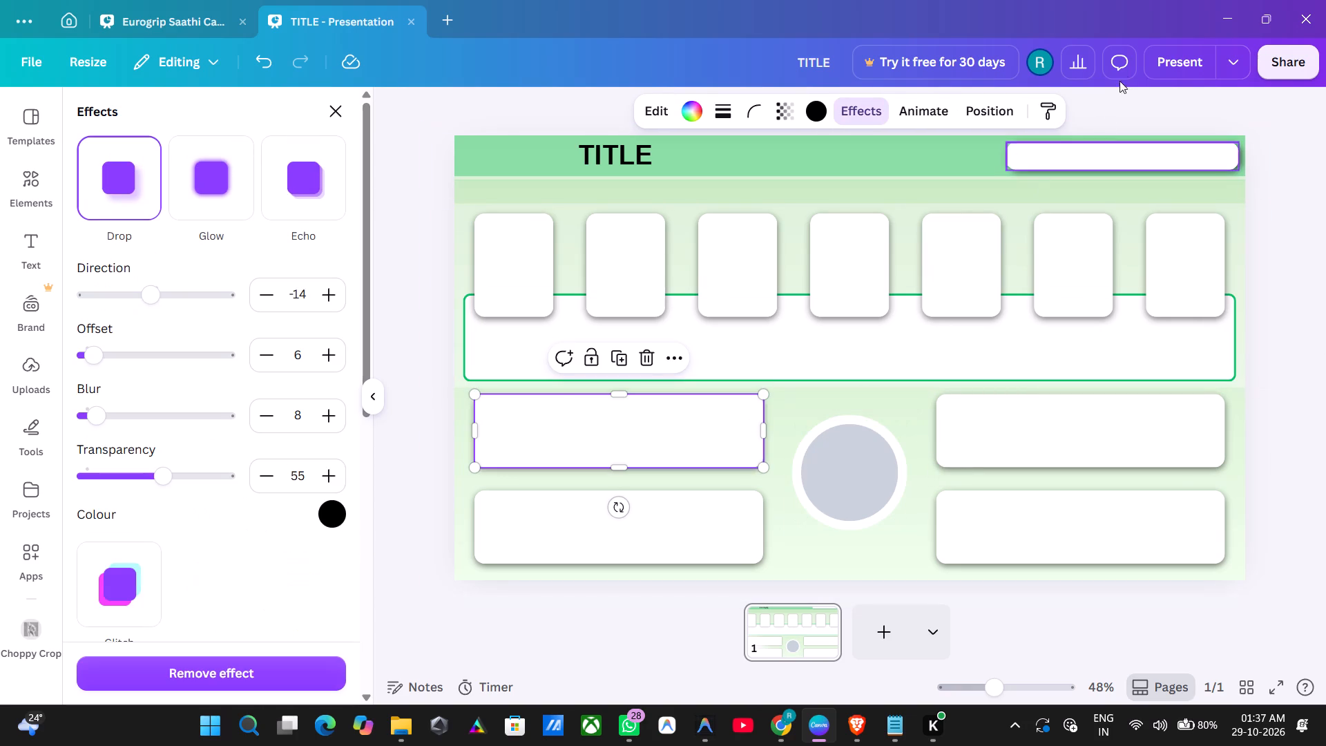
left_click(1047, 107)
left_click(853, 461)
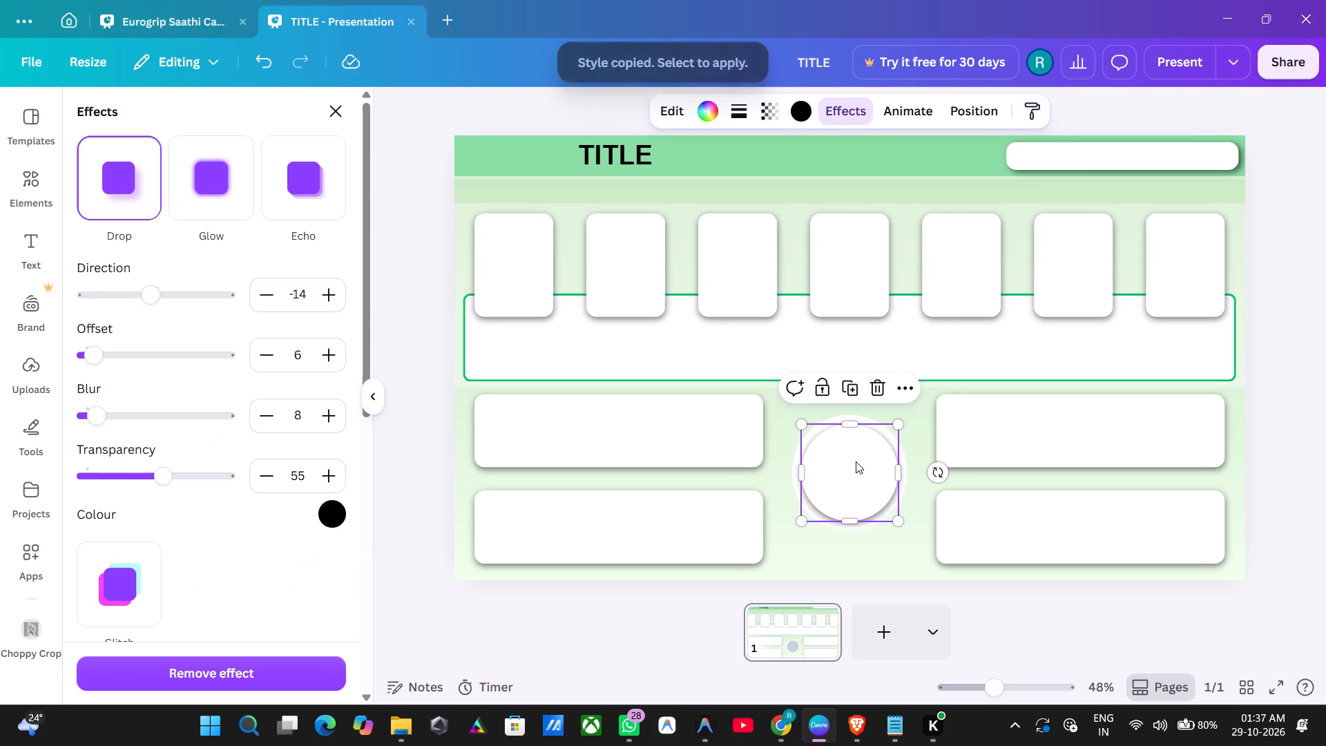
left_click(1303, 320)
left_click(1303, 320)
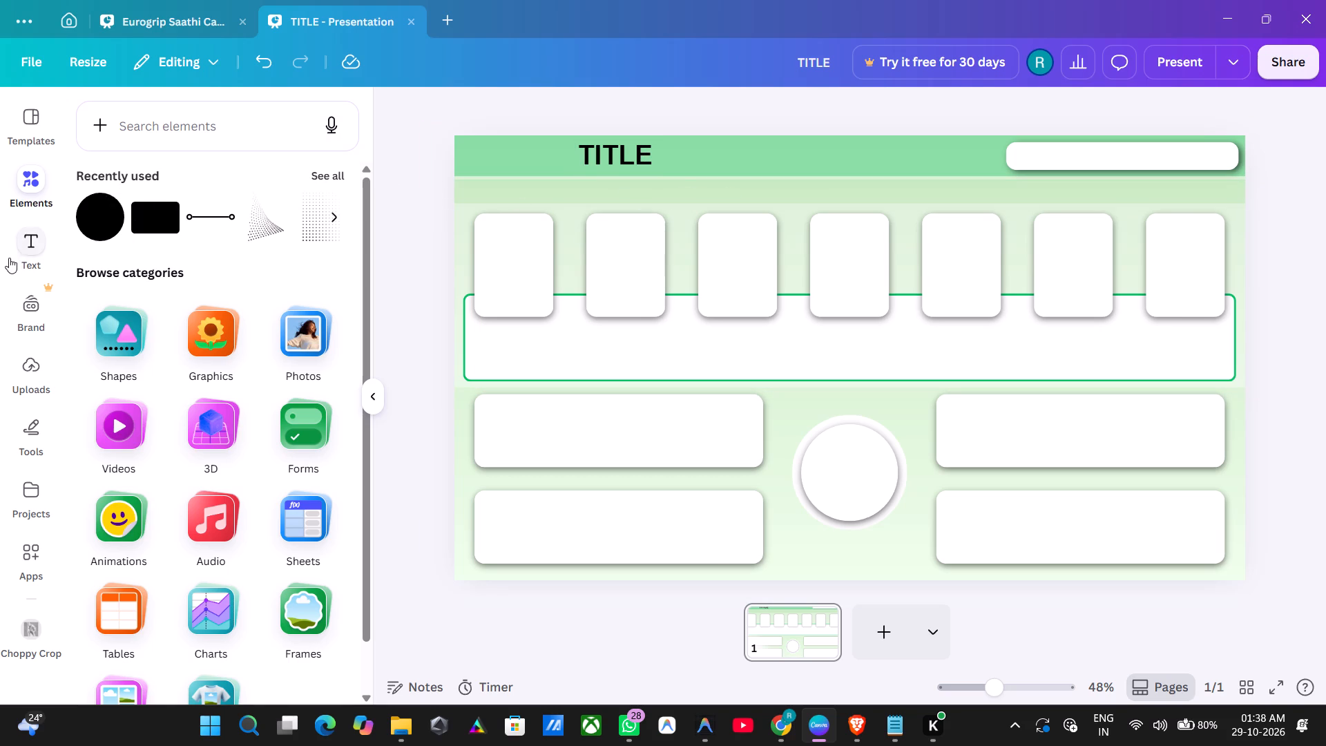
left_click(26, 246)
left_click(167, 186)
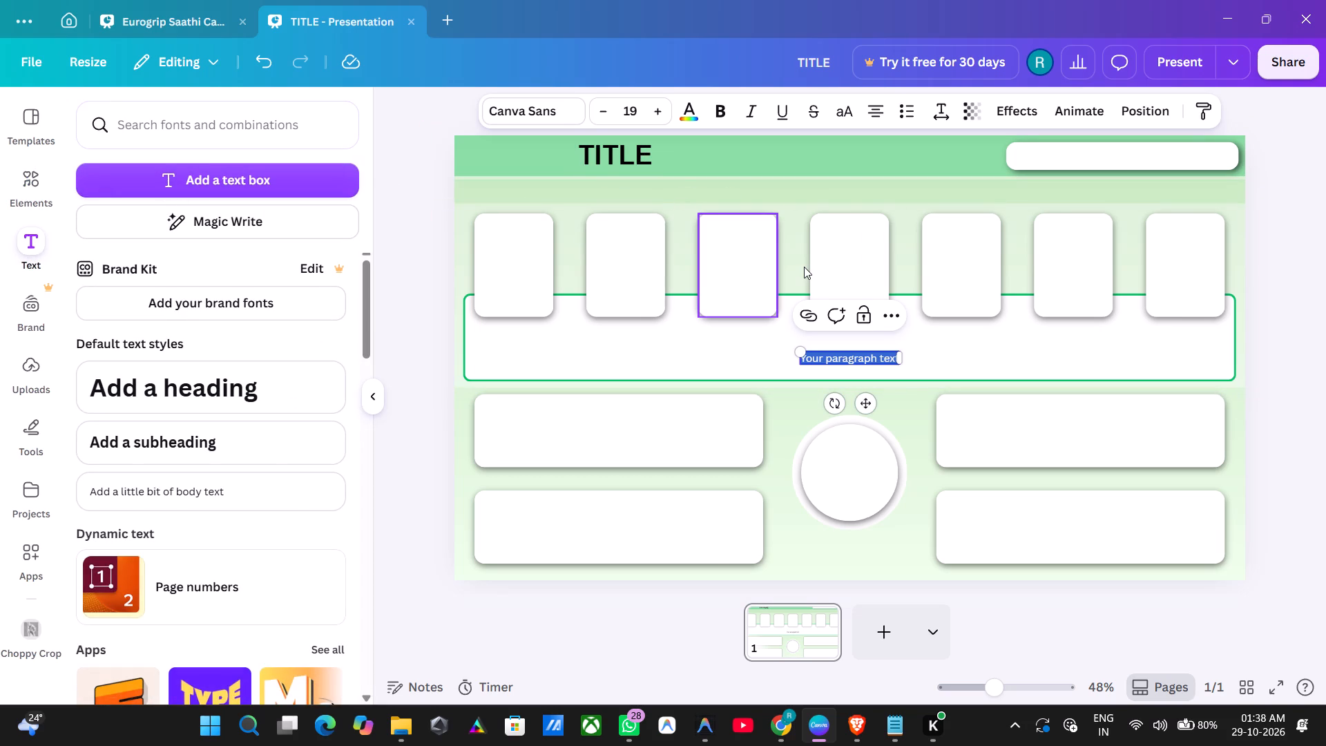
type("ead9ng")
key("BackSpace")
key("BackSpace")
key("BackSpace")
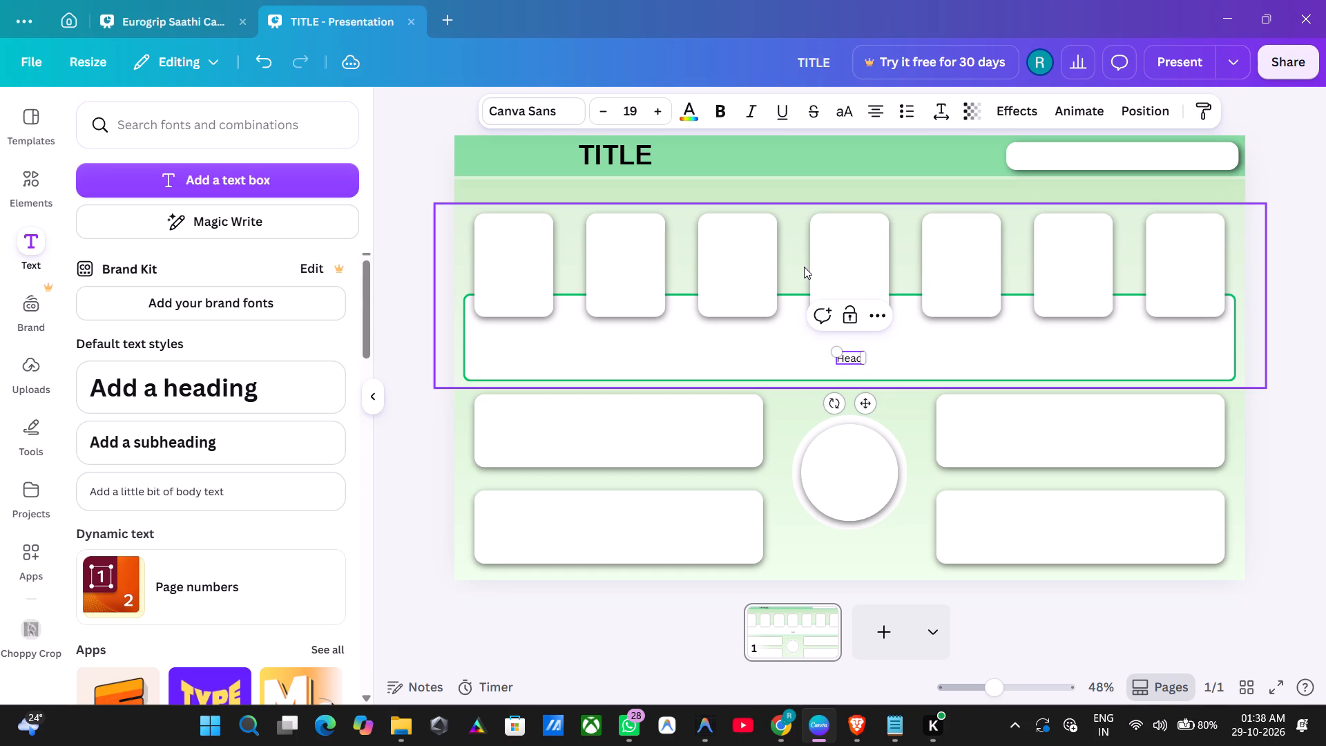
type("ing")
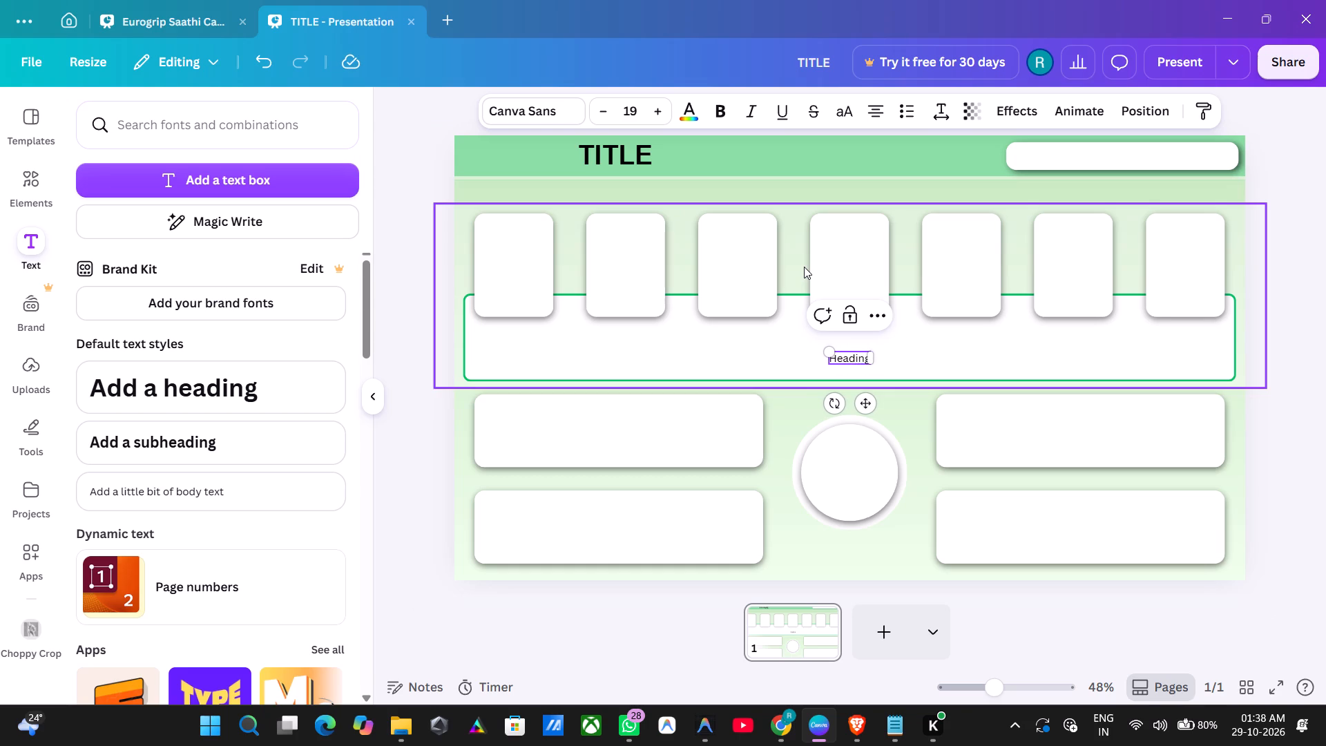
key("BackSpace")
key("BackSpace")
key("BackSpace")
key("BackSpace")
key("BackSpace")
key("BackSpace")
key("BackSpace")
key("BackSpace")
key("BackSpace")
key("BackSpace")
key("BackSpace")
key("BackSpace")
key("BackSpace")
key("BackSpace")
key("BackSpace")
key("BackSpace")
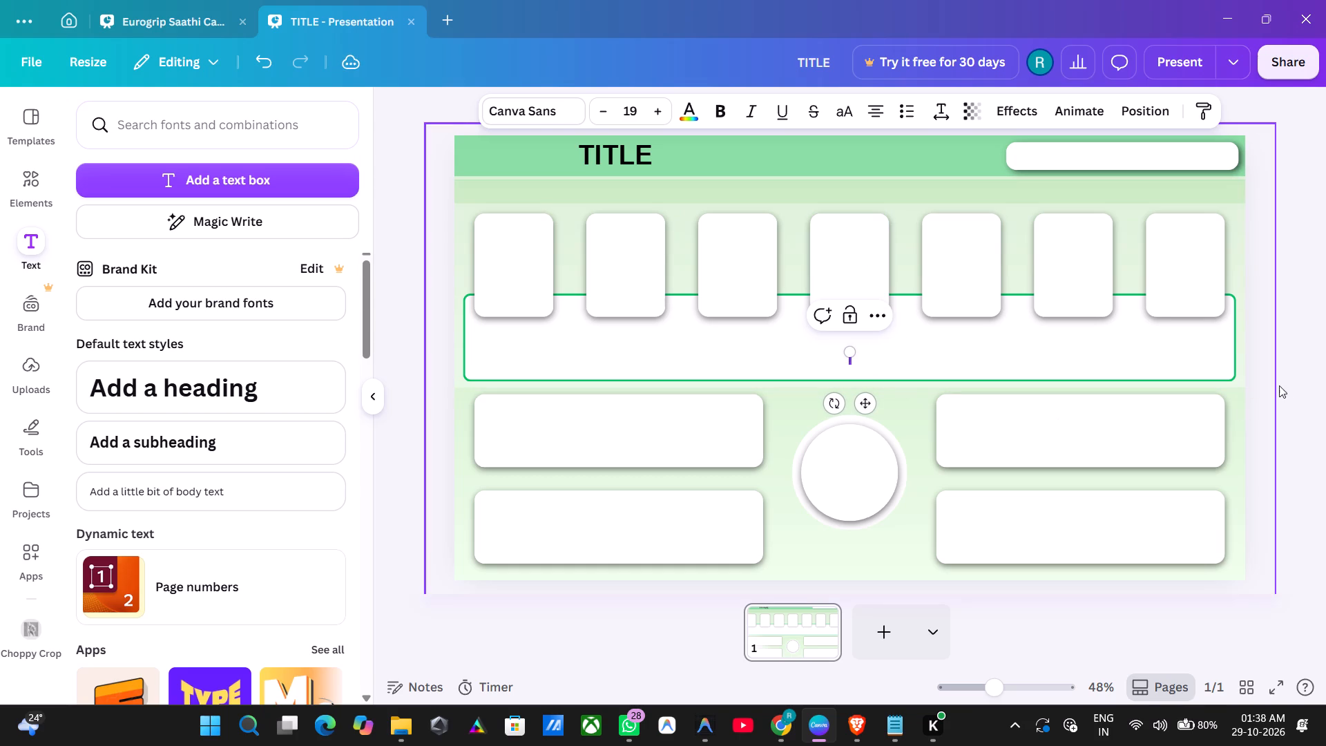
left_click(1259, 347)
Add a default heading text, scale it down to size 35.7, and place it at the start of the strip beneath the title bar.
left_click(186, 396)
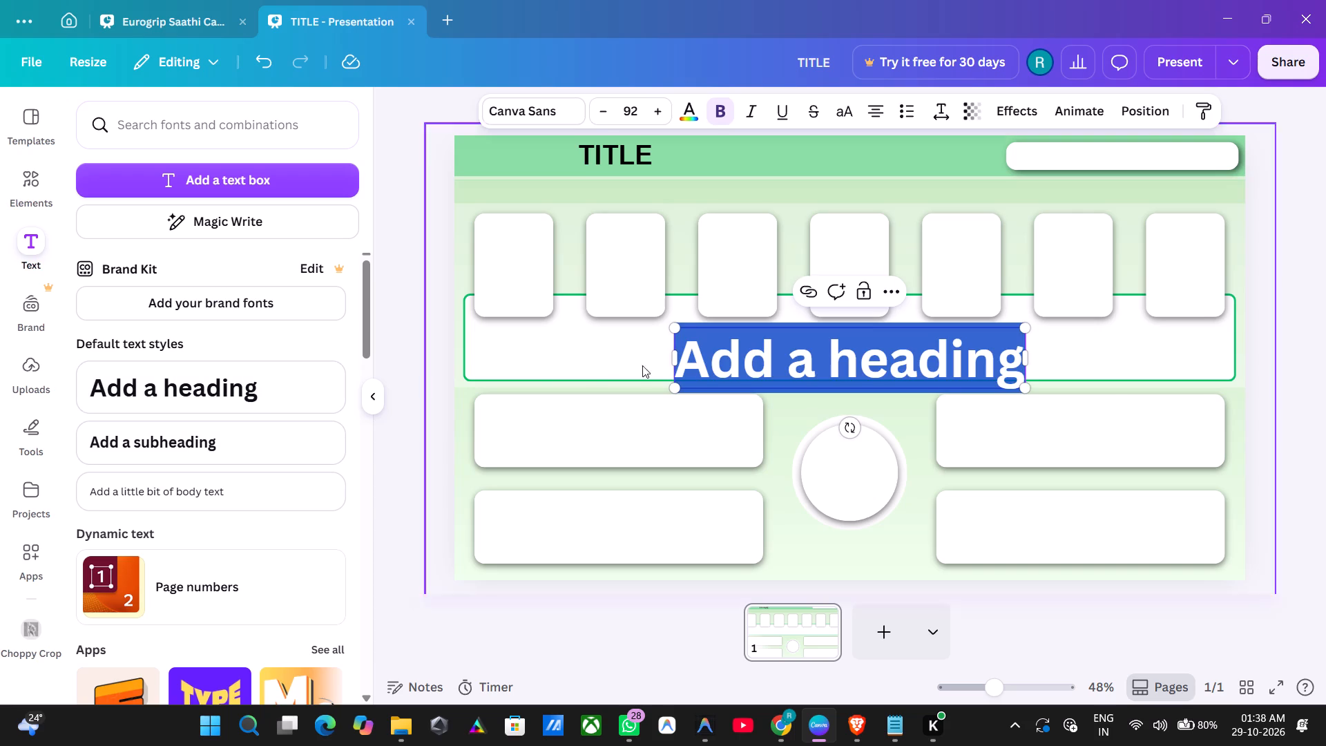
left_click(1292, 356)
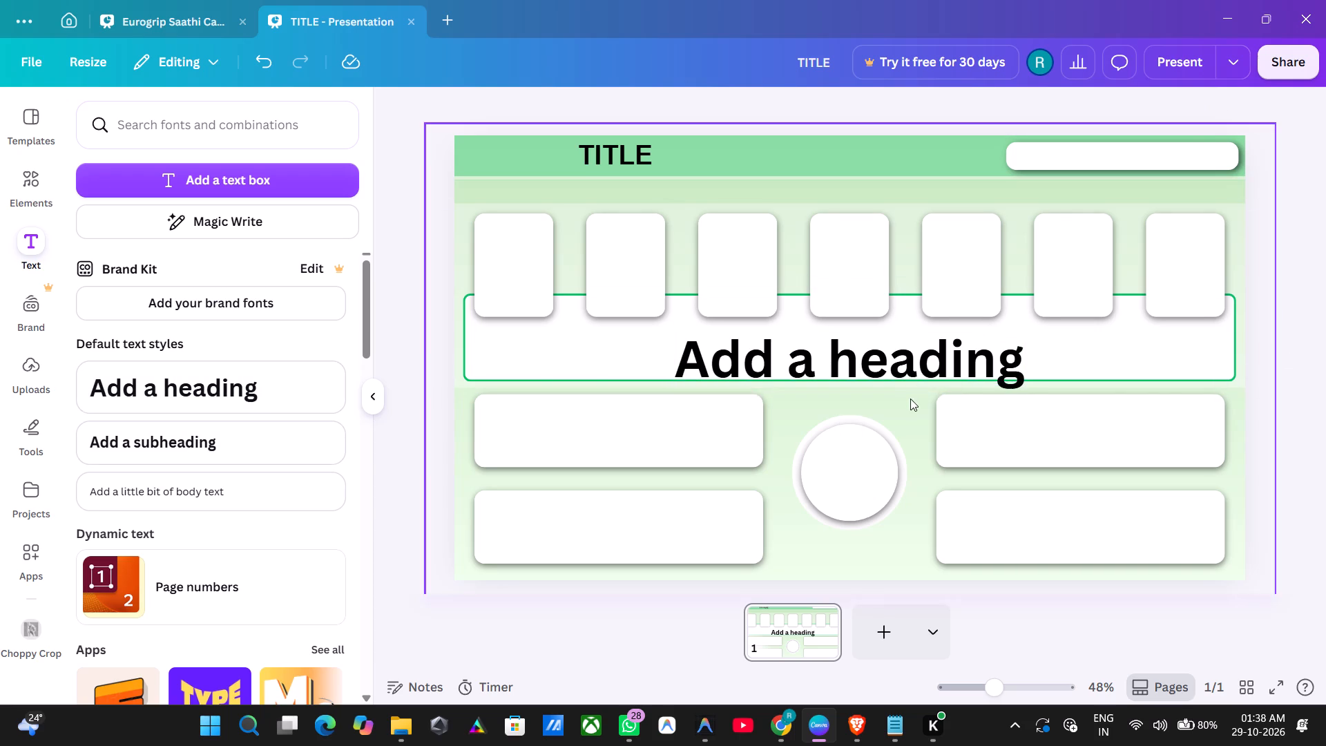
left_click_drag(903, 371, 707, 213)
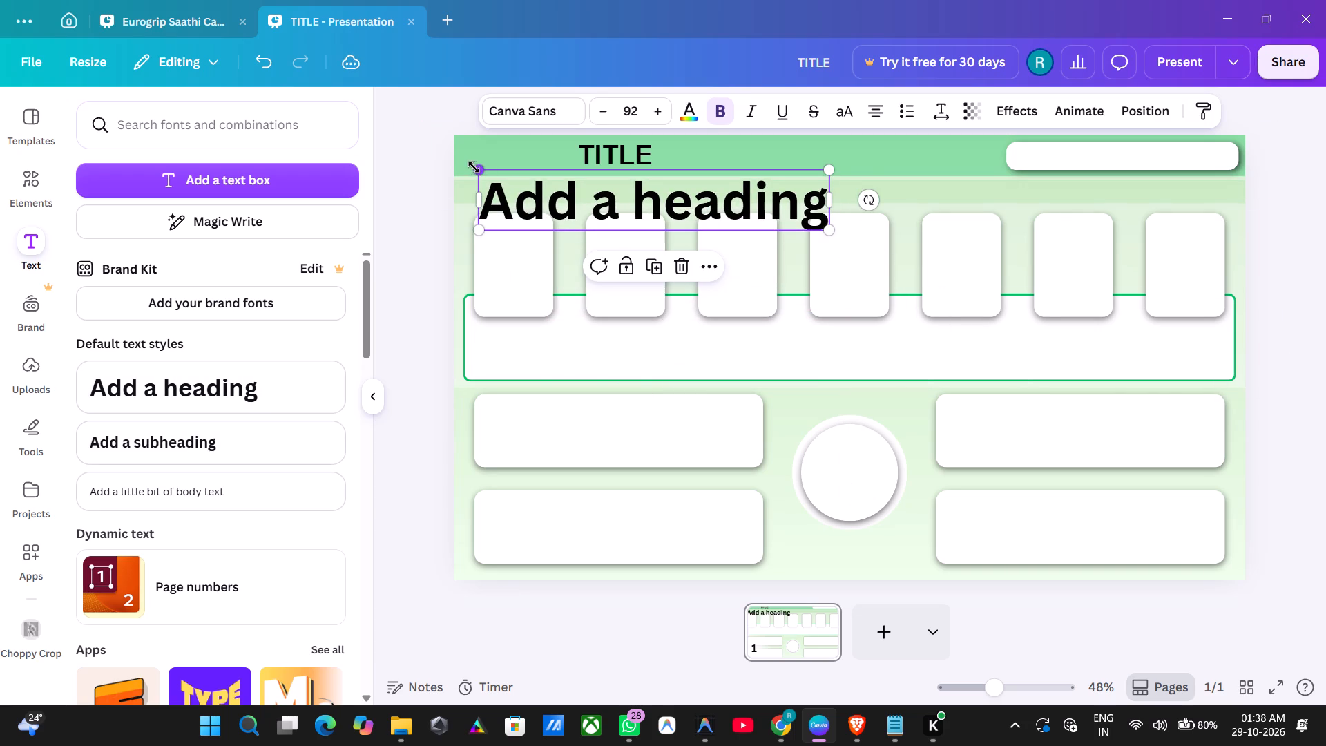
left_click_drag(474, 166, 611, 213)
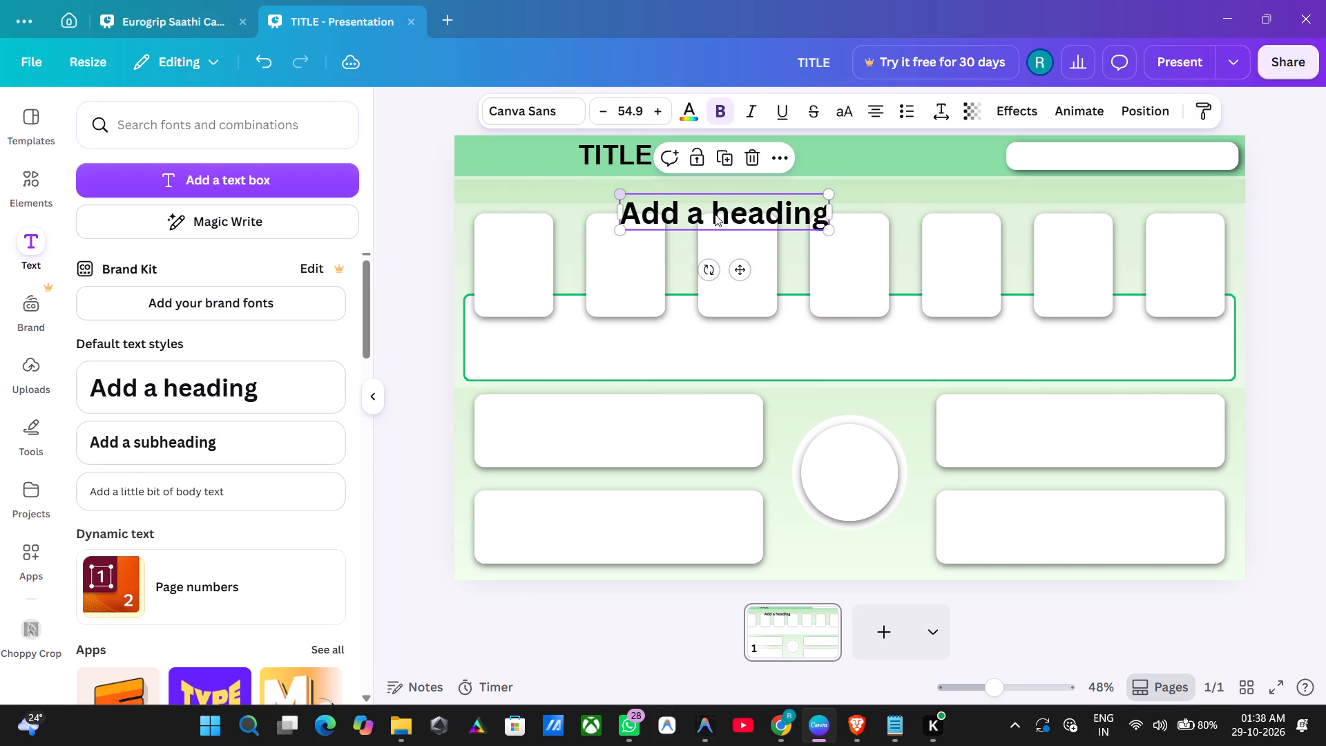
left_click_drag(715, 213, 555, 191)
left_click_drag(460, 173, 532, 189)
left_click_drag(594, 195, 525, 192)
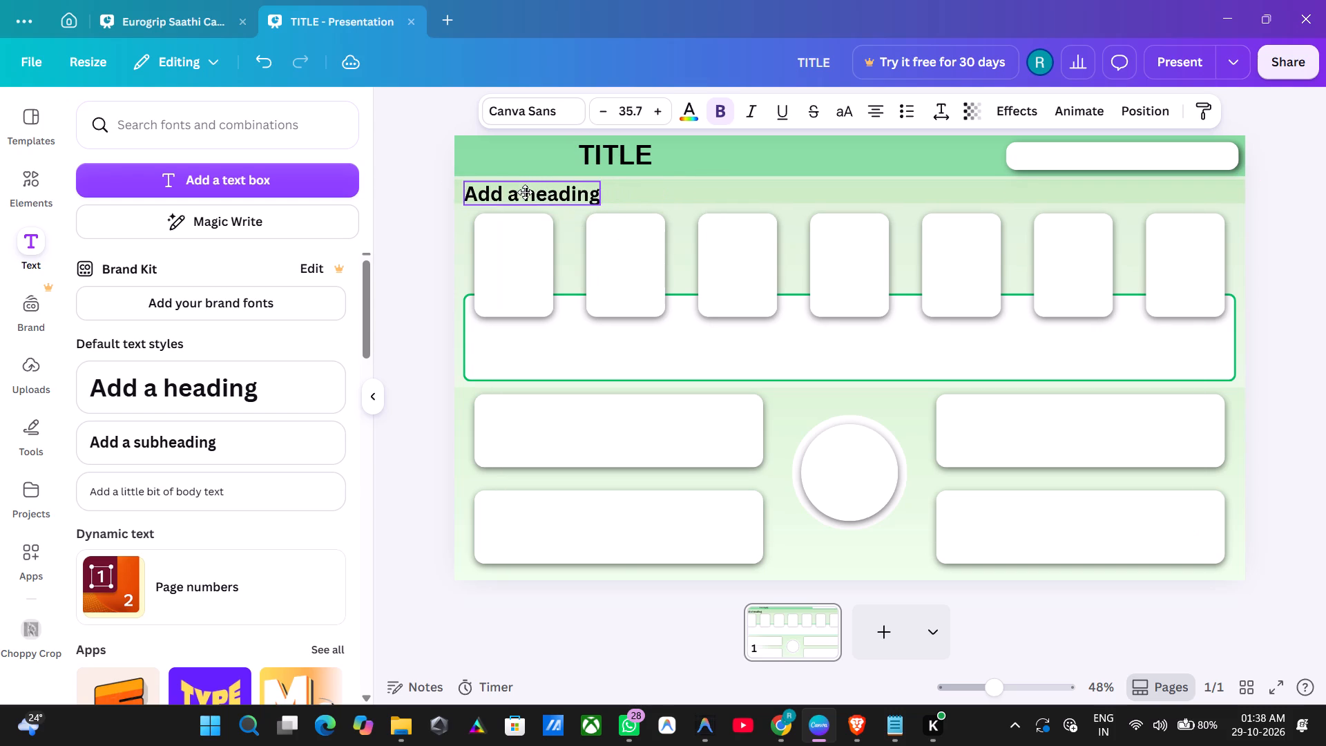
left_click_drag(525, 192, 529, 190)
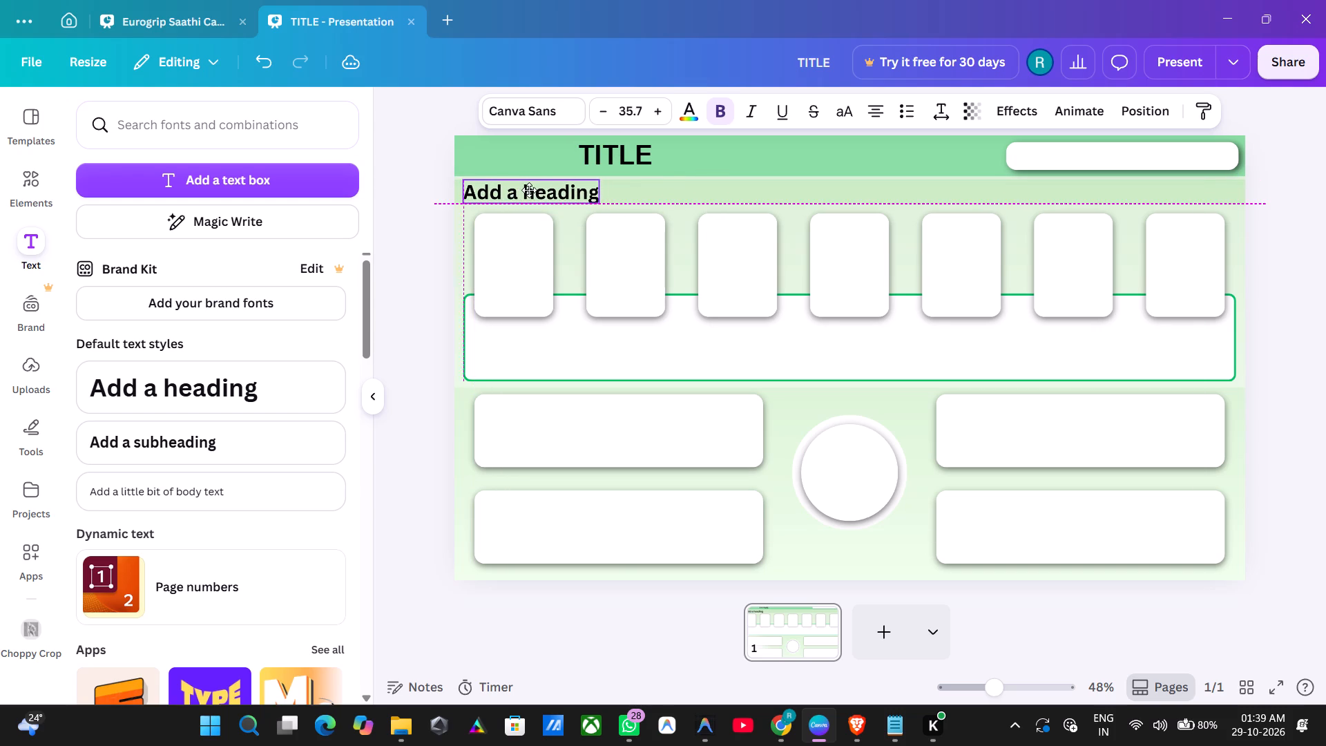
left_click_drag(529, 190, 530, 190)
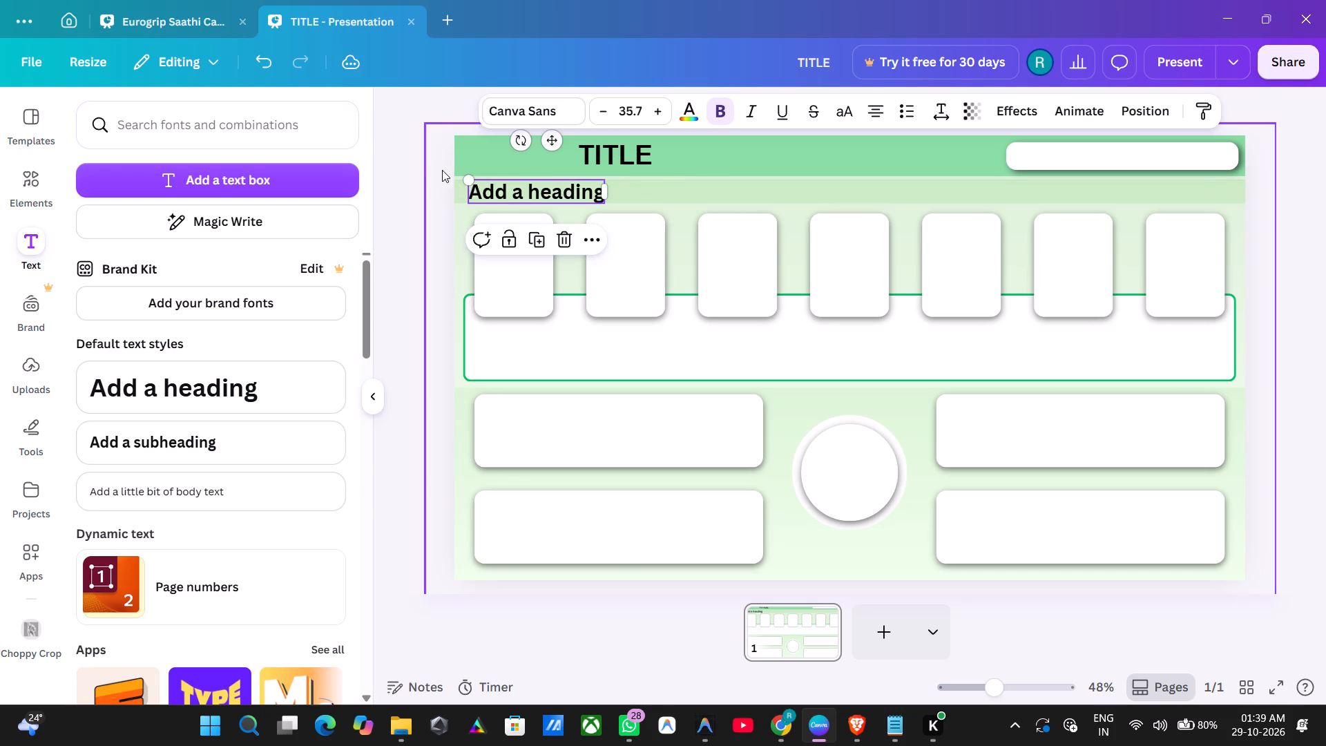
left_click(424, 166)
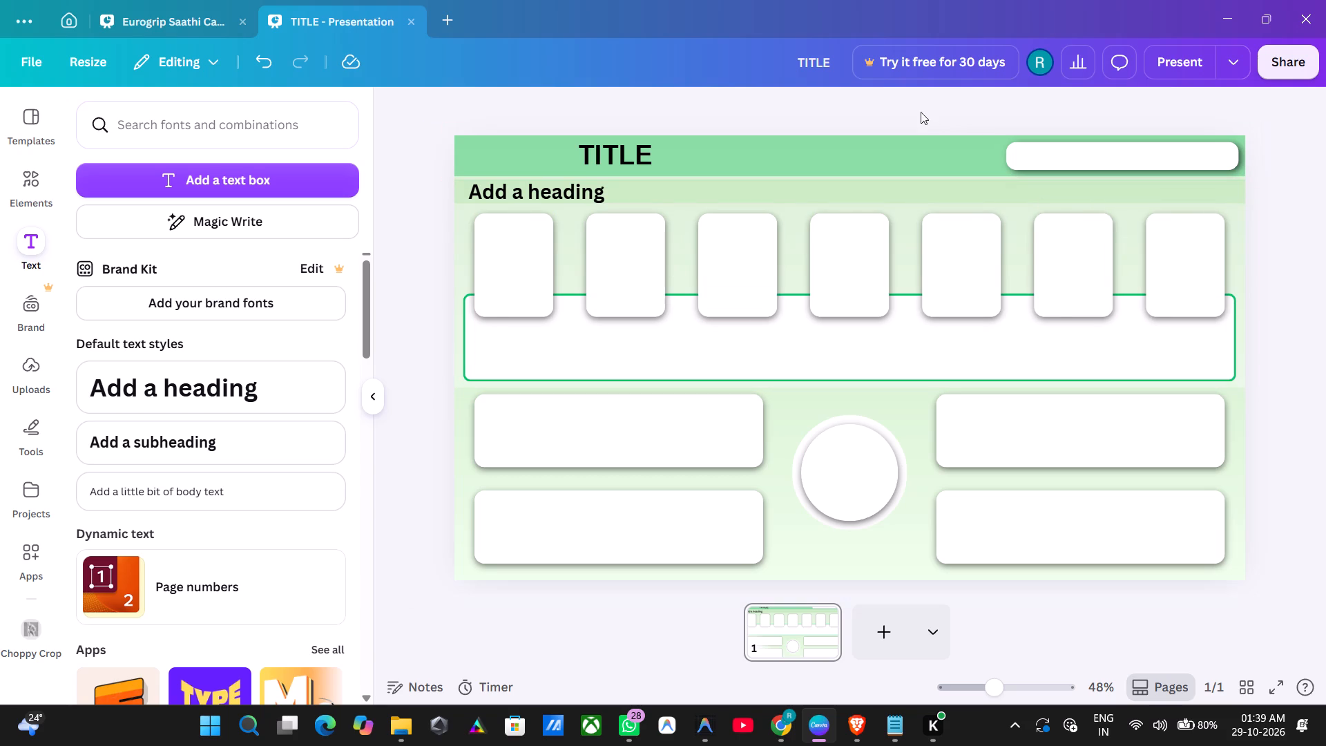
Nudge the "Add a heading" text slightly upward within the light green strip.
left_click(551, 180)
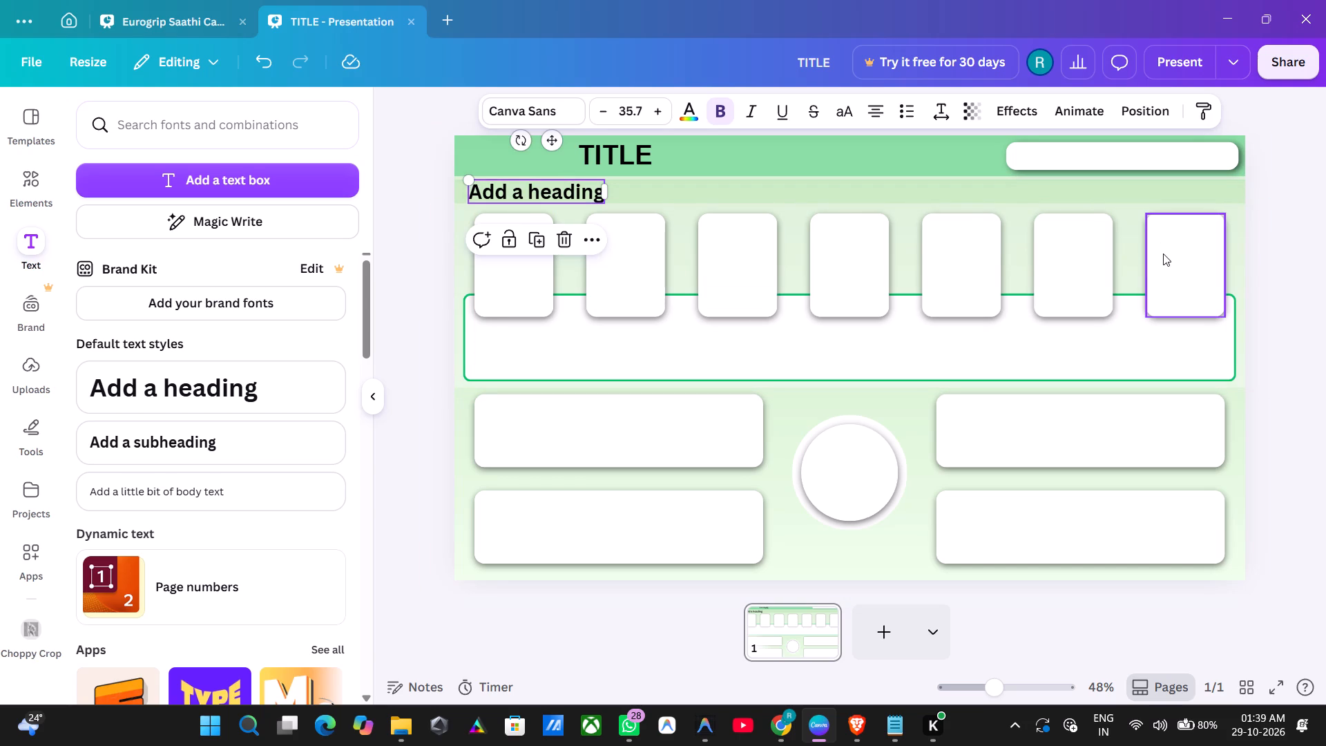
key("Up")
key("Up")
key("Up")
key("Up")
key("Up")
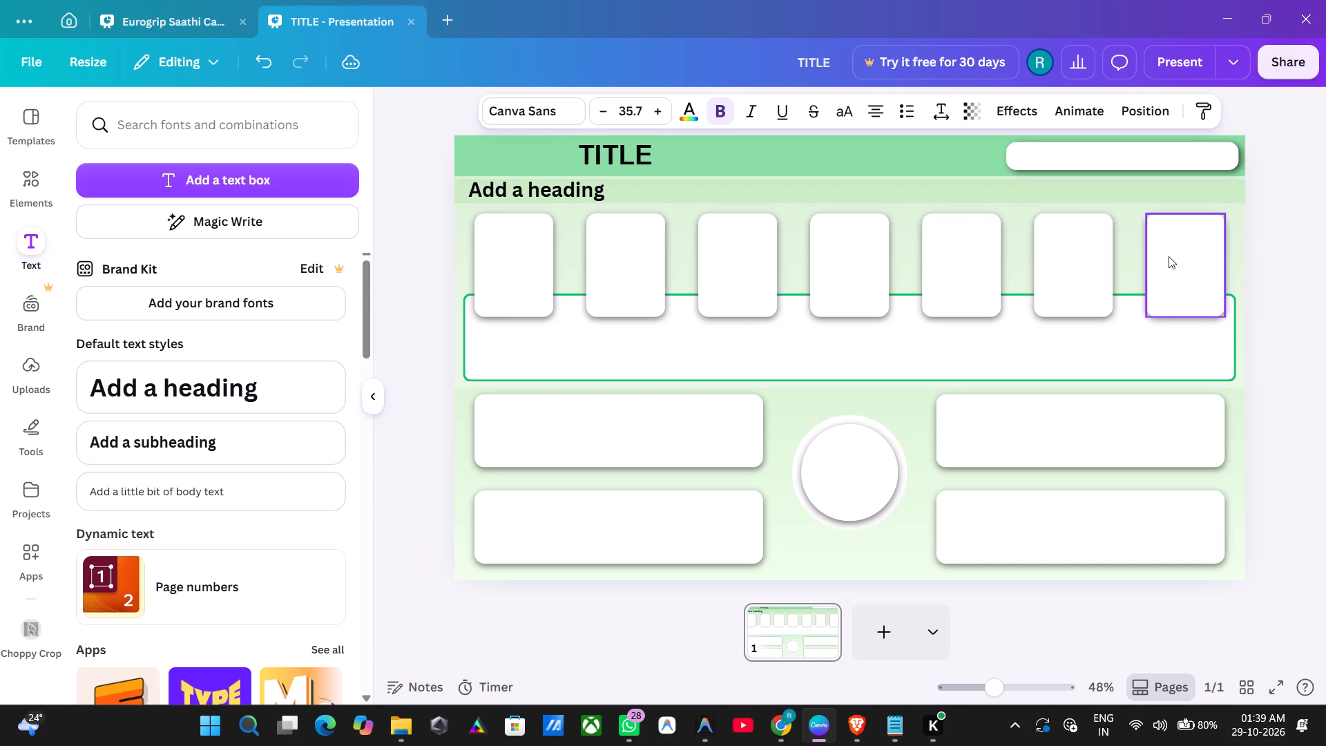
key("Down")
left_click(1292, 228)
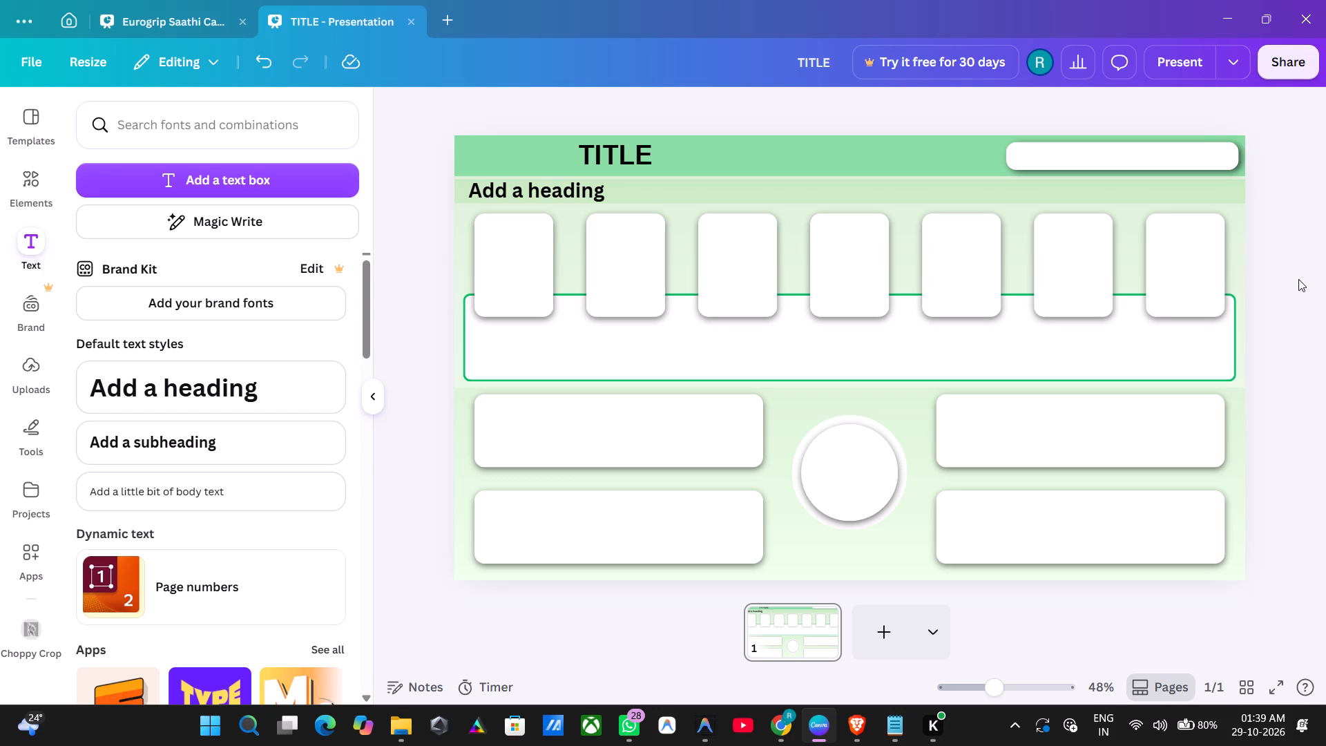
left_click(1314, 322)
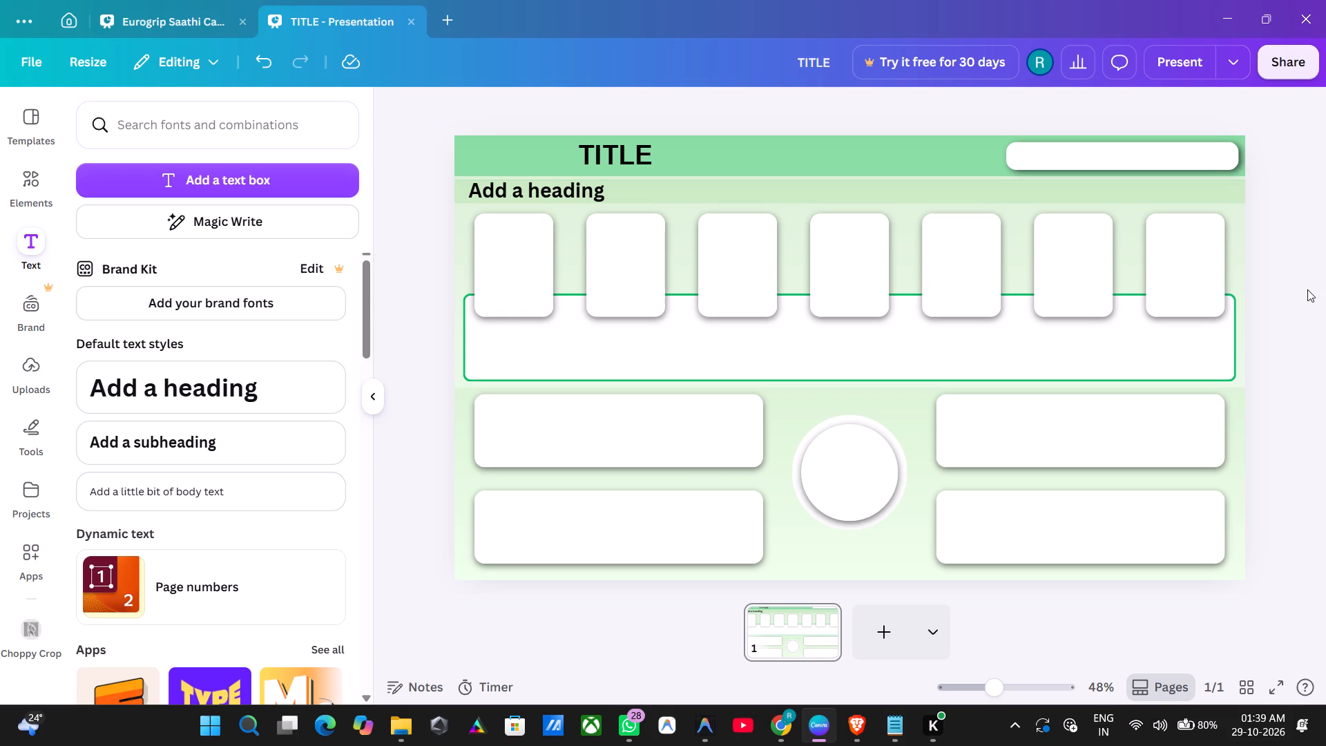
left_click(785, 733)
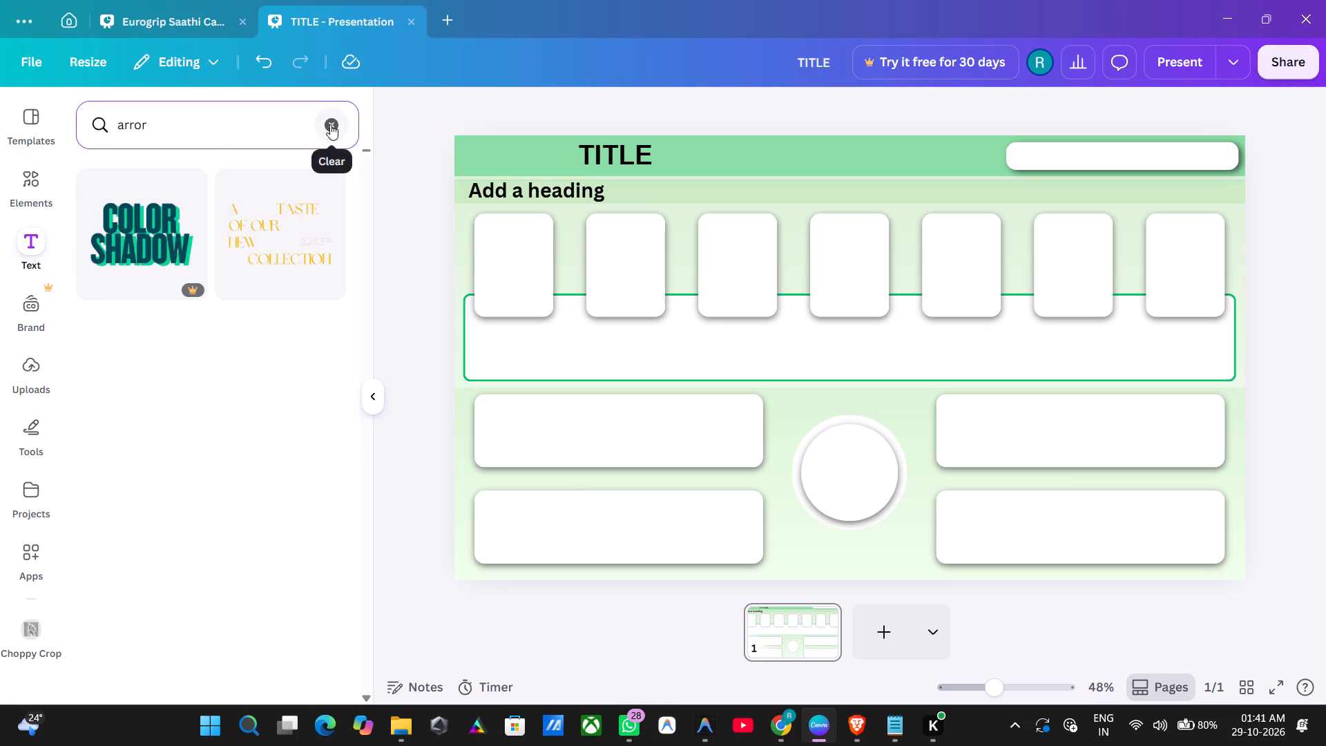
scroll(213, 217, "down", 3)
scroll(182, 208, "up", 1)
Search the elements library for "arror" and add the dashed looping arrow graphic to the slide.
left_click(12, 166)
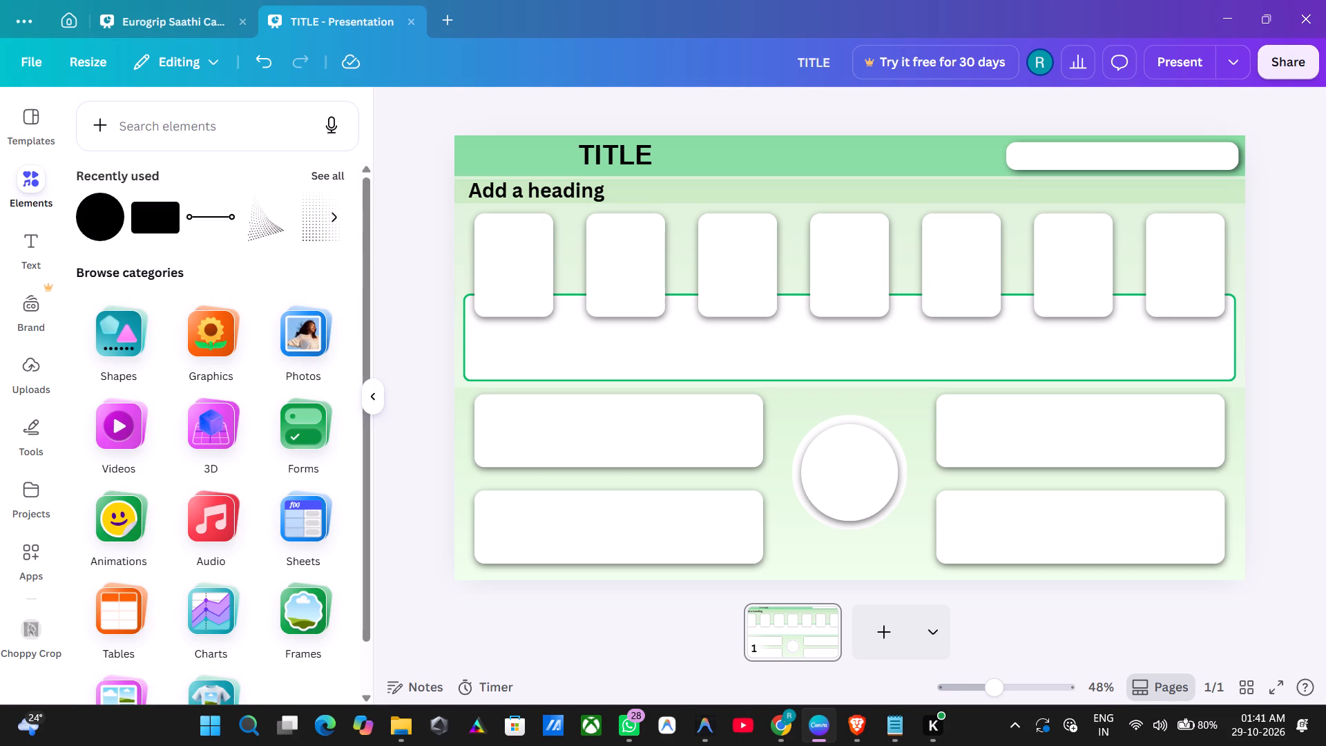
left_click(241, 122)
type("arror")
key("Return")
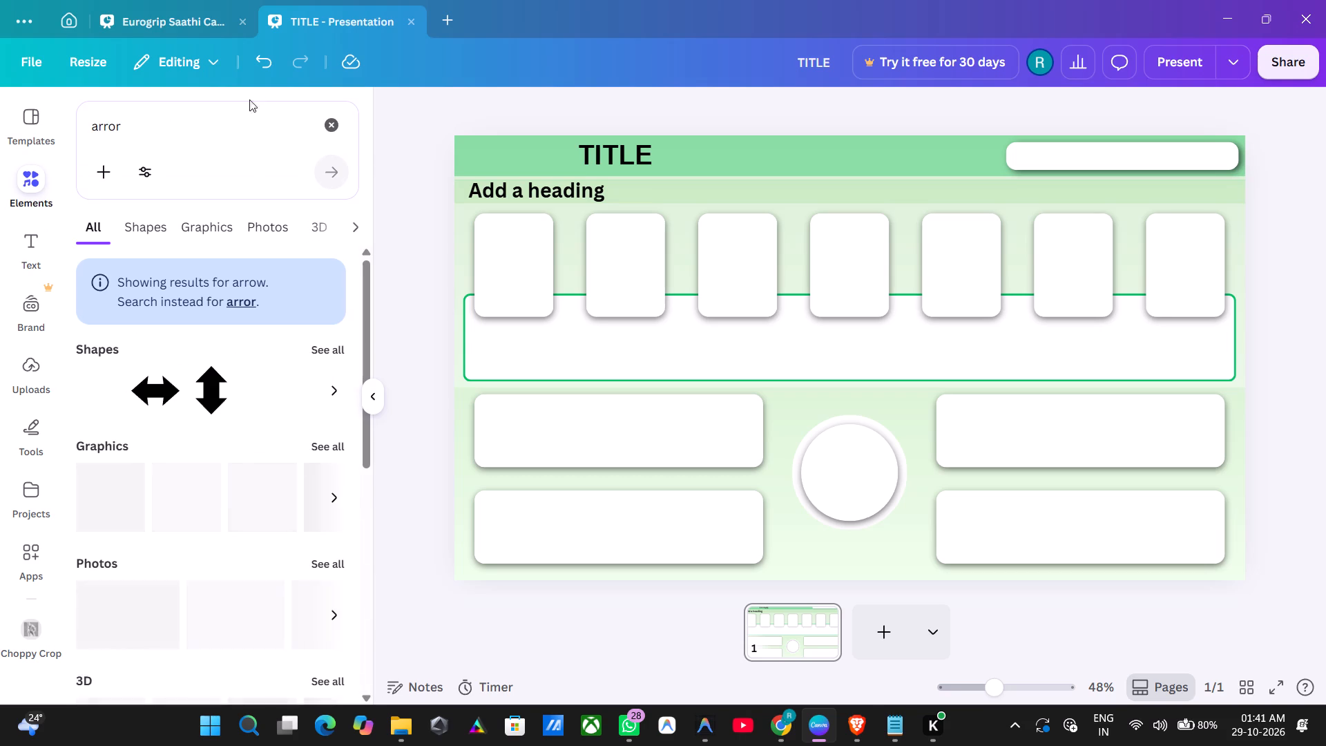
left_click(340, 440)
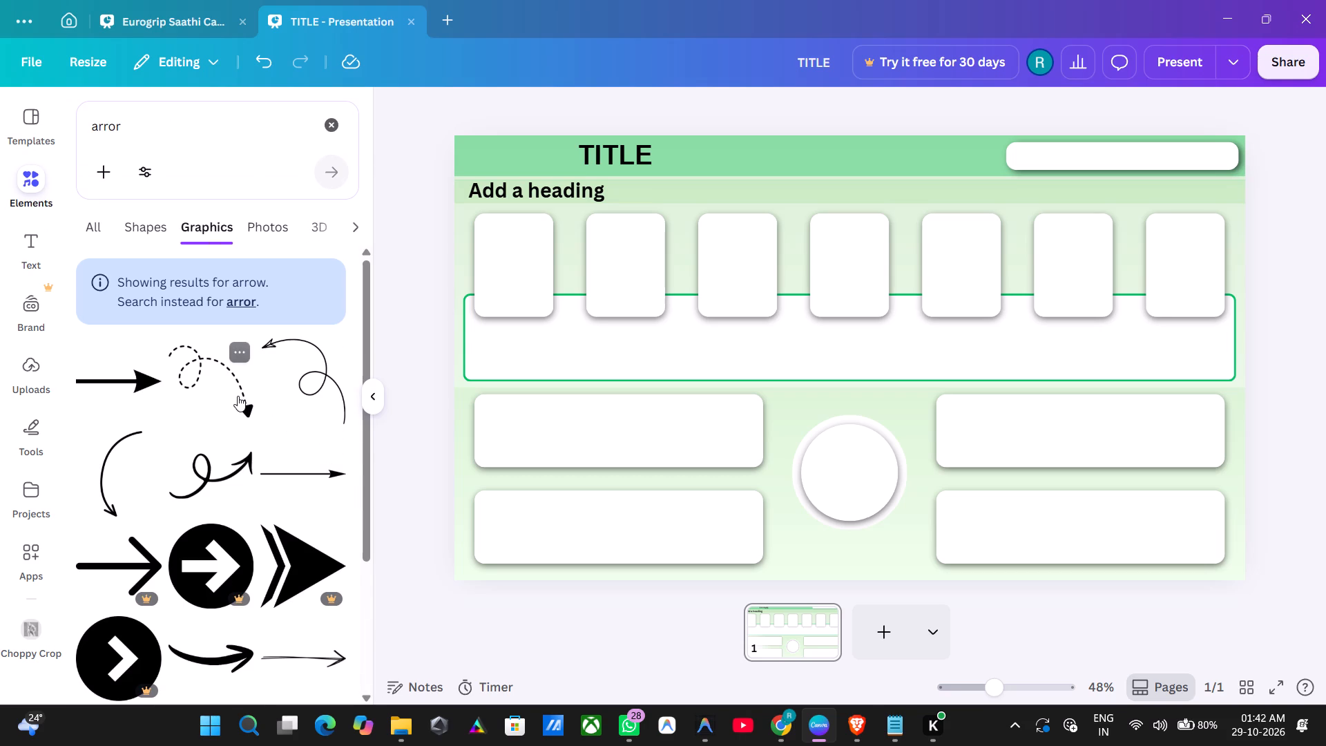
left_click(235, 394)
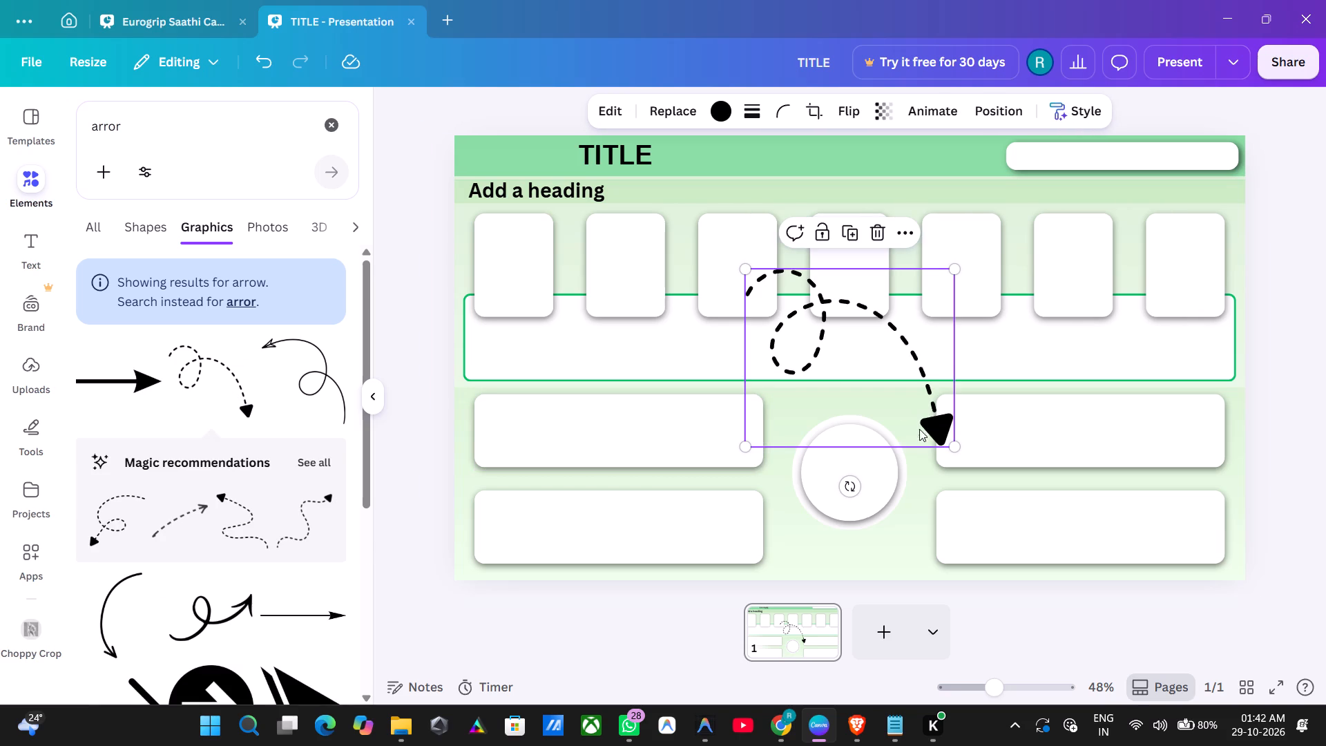
Shrink the dashed arrow and move it to the upper-left edge of the nested circles.
left_click_drag(957, 447, 780, 345)
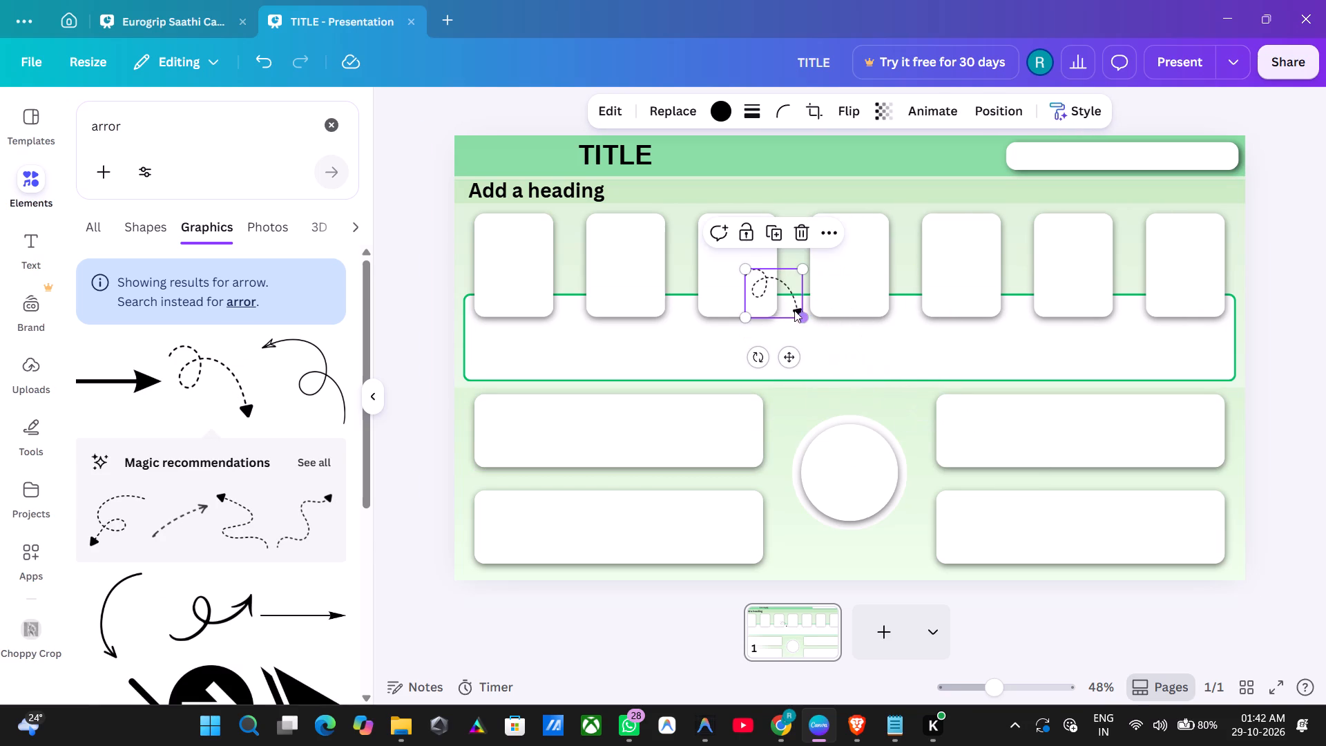
left_click_drag(796, 318, 803, 325)
left_click_drag(779, 288, 801, 426)
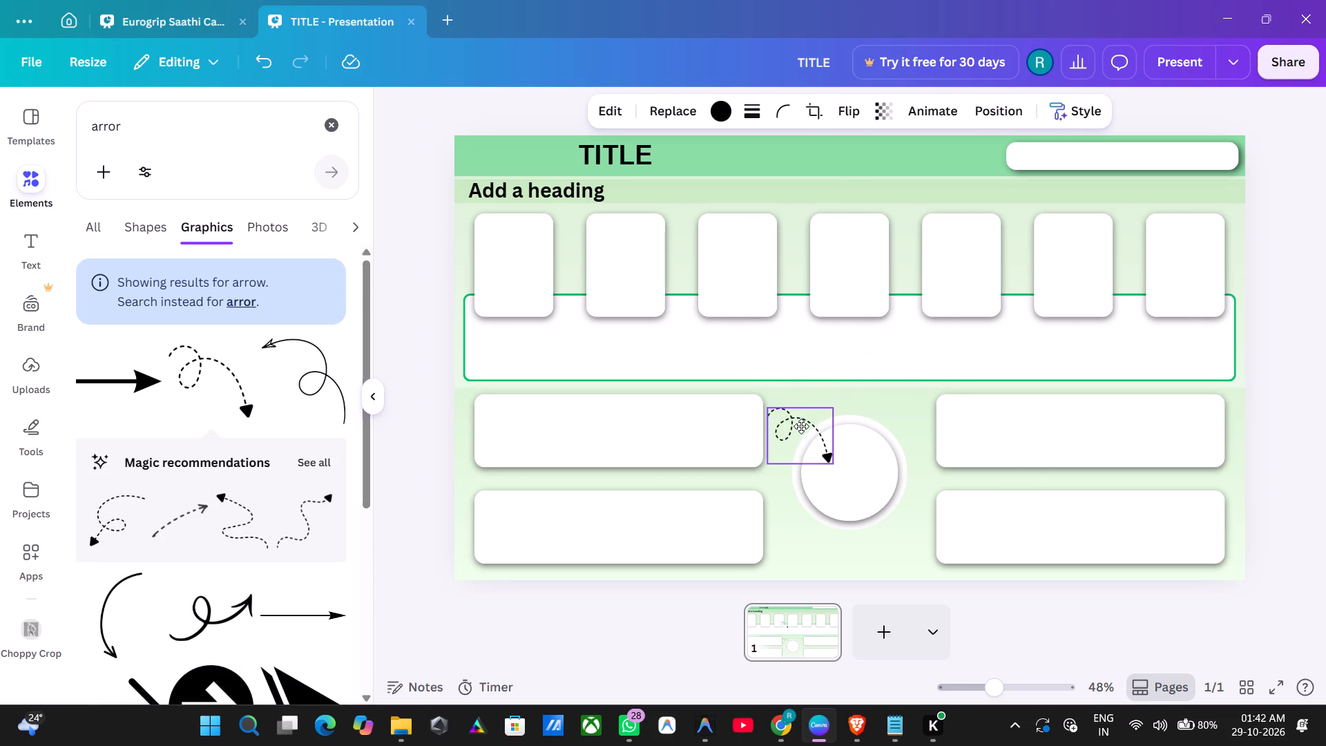
left_click_drag(801, 426, 802, 424)
Rotate the dashed arrow to about -58° and shrink it further.
left_click_drag(802, 494, 771, 358)
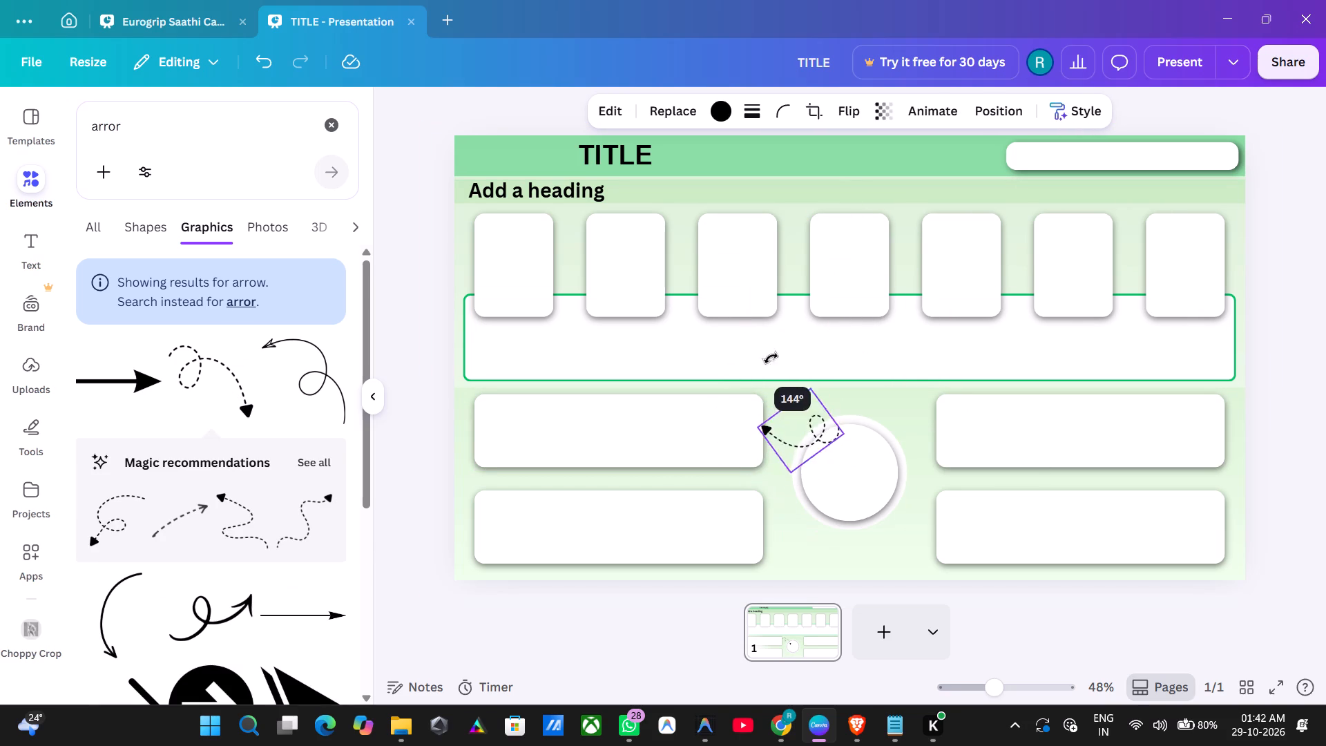
left_click_drag(771, 358, 811, 432)
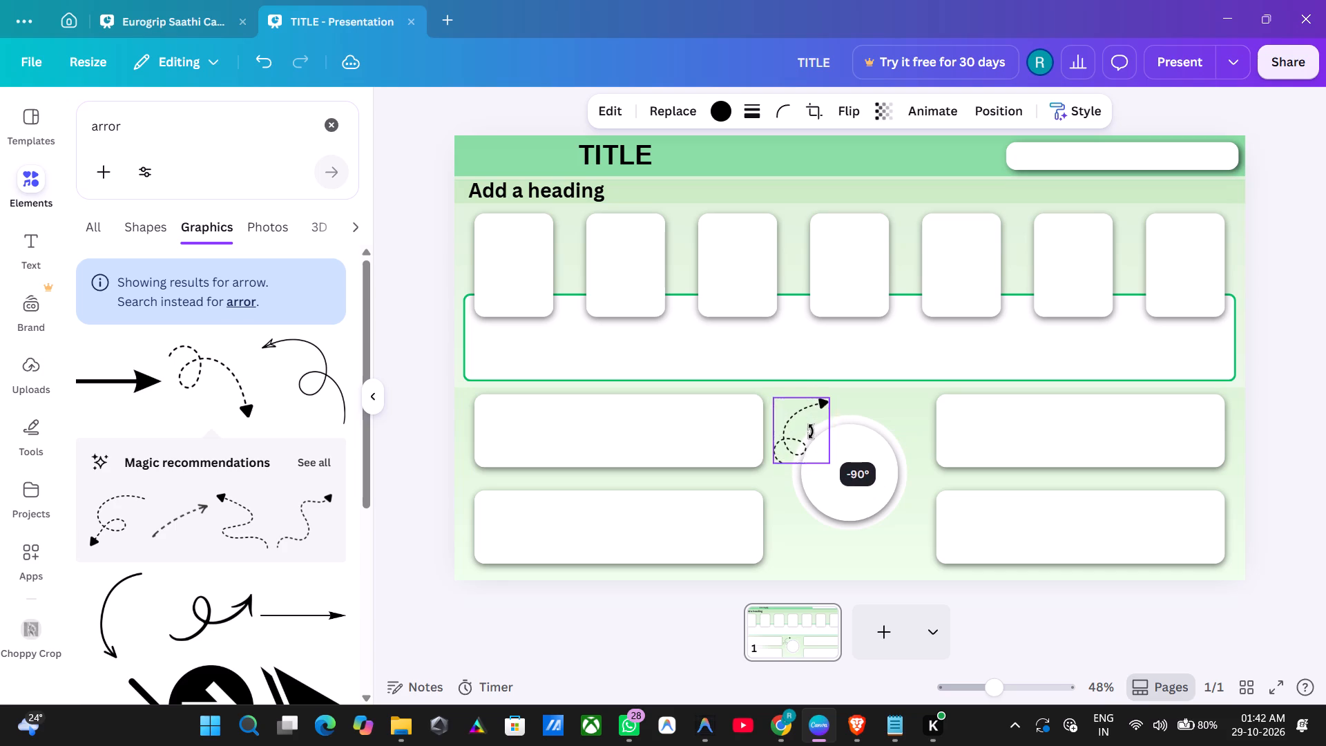
left_click_drag(811, 432, 810, 437)
left_click_drag(840, 416, 827, 423)
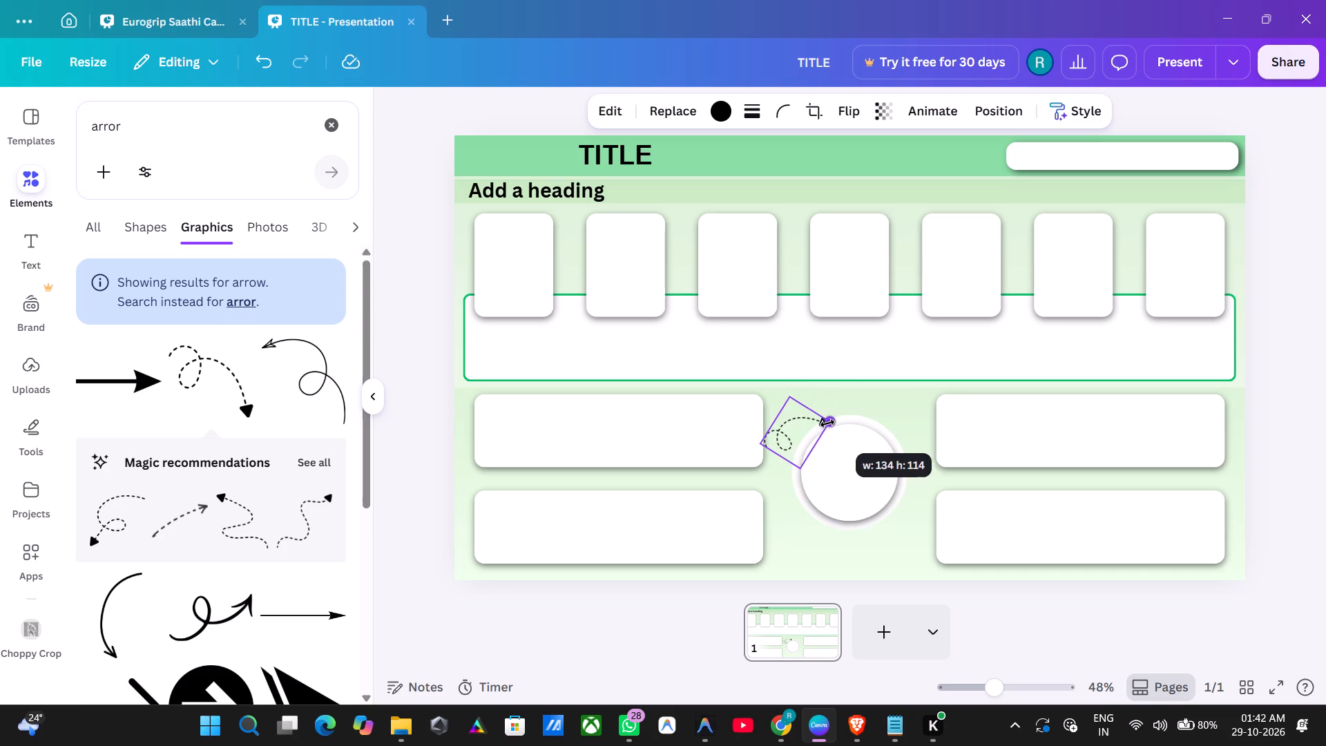
left_click_drag(827, 423, 820, 428)
Move the dashed arrow between the circles and the upper-right box, and shrink it to about 78 × 67 px.
left_click_drag(796, 437, 918, 436)
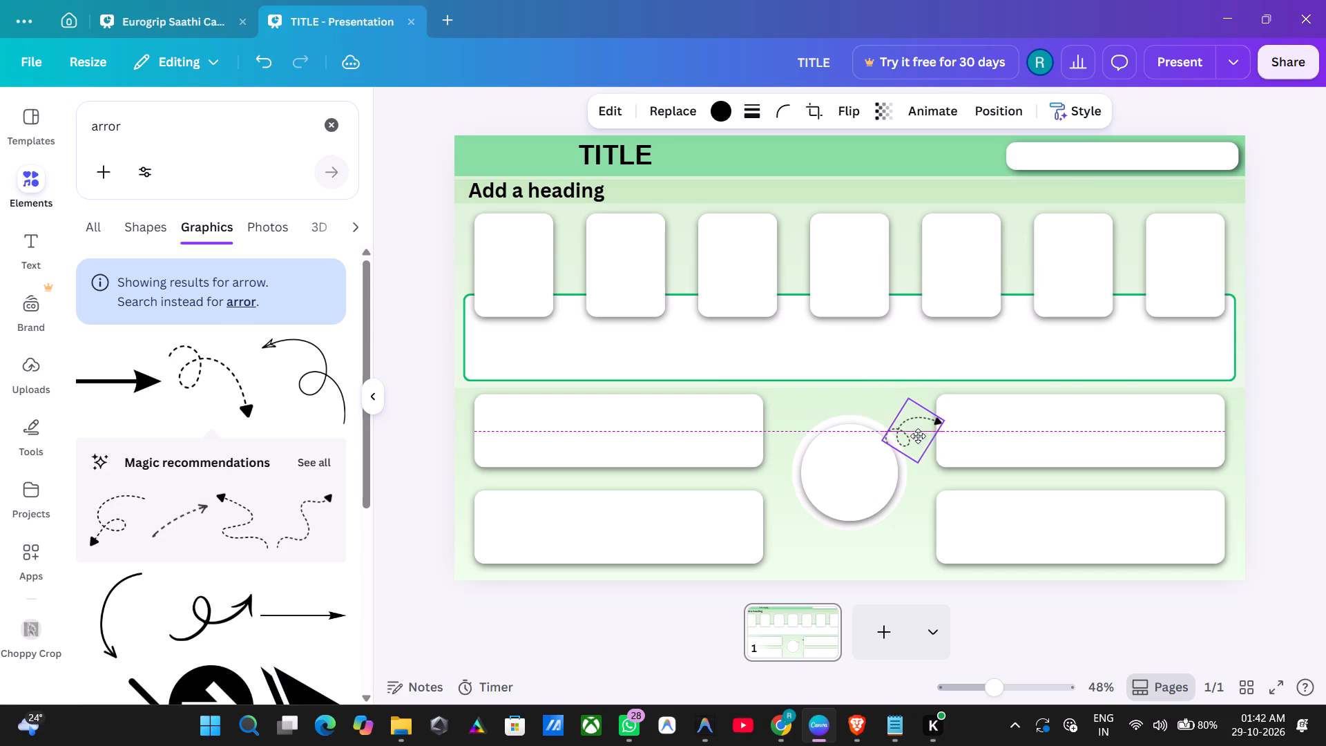
left_click_drag(918, 436, 916, 437)
left_click_drag(906, 437, 914, 446)
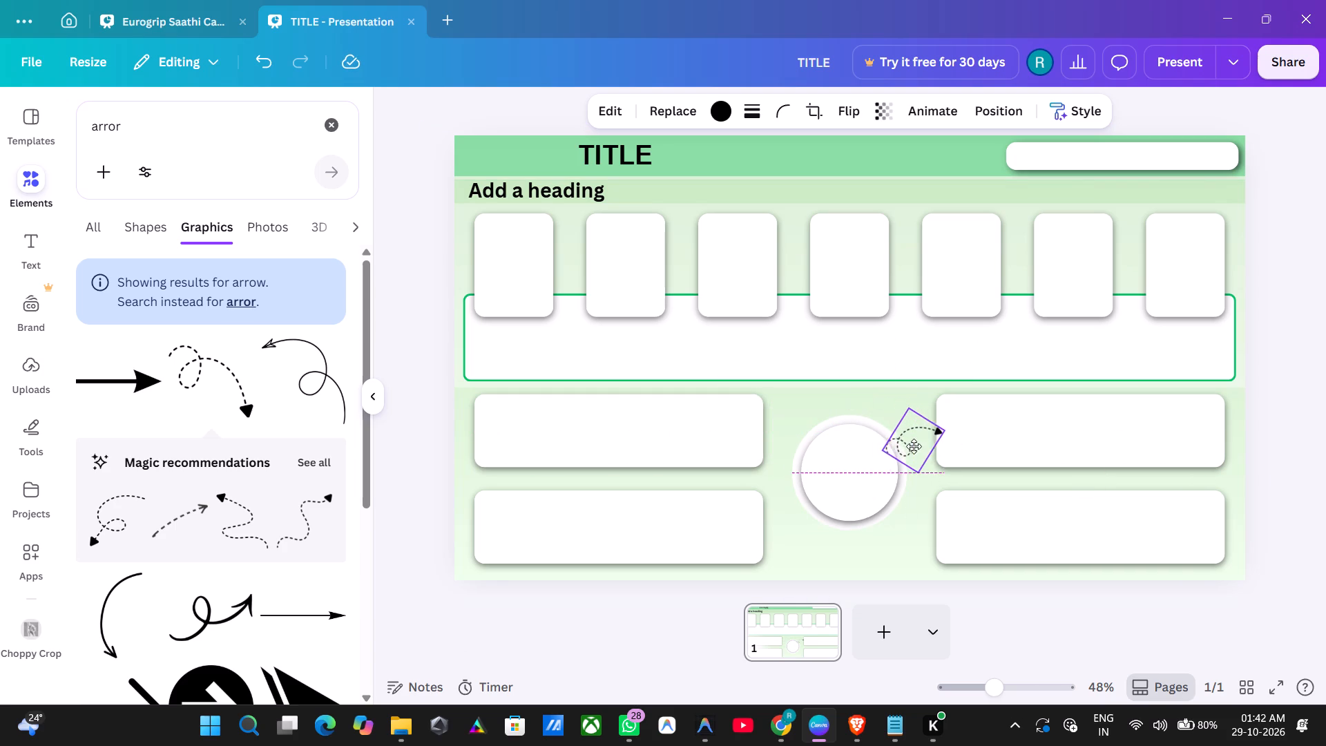
left_click_drag(914, 446, 917, 445)
left_click_drag(950, 430, 925, 440)
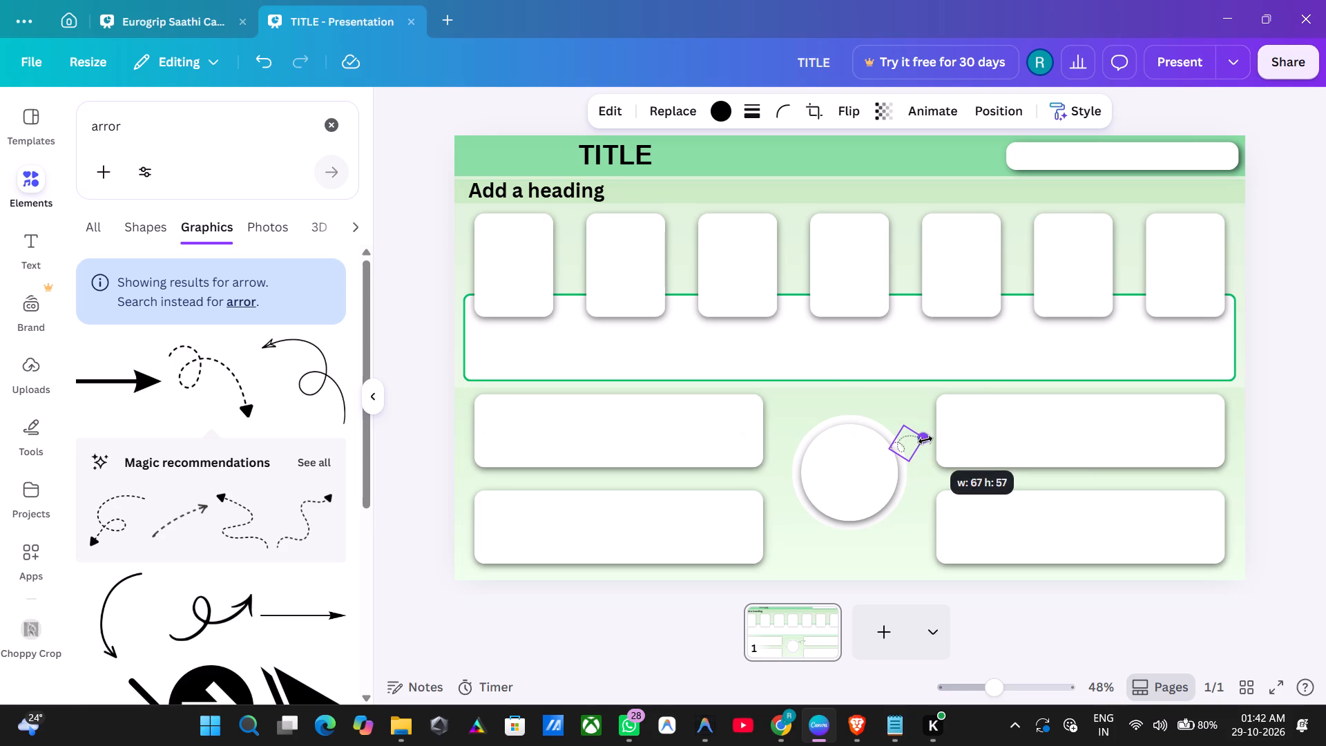
left_click_drag(925, 440, 929, 439)
left_click_drag(915, 441, 921, 436)
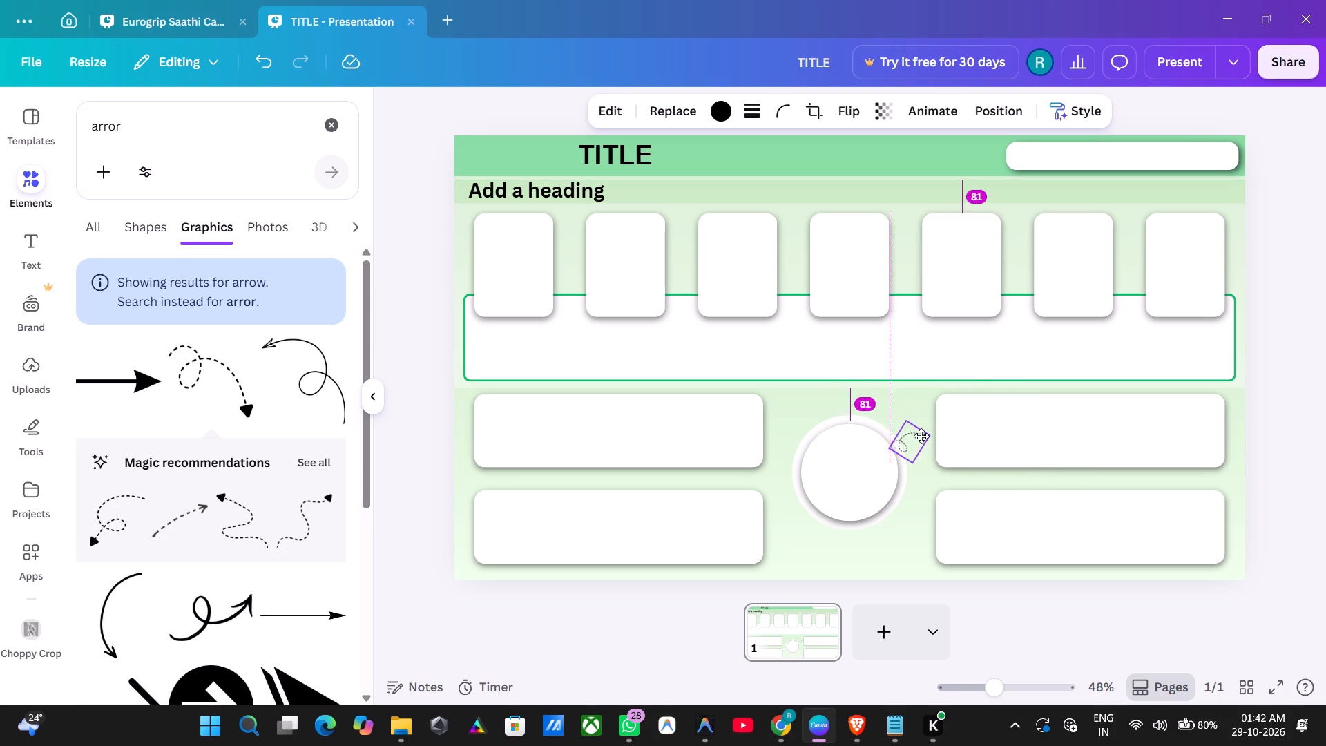
left_click_drag(921, 436, 918, 434)
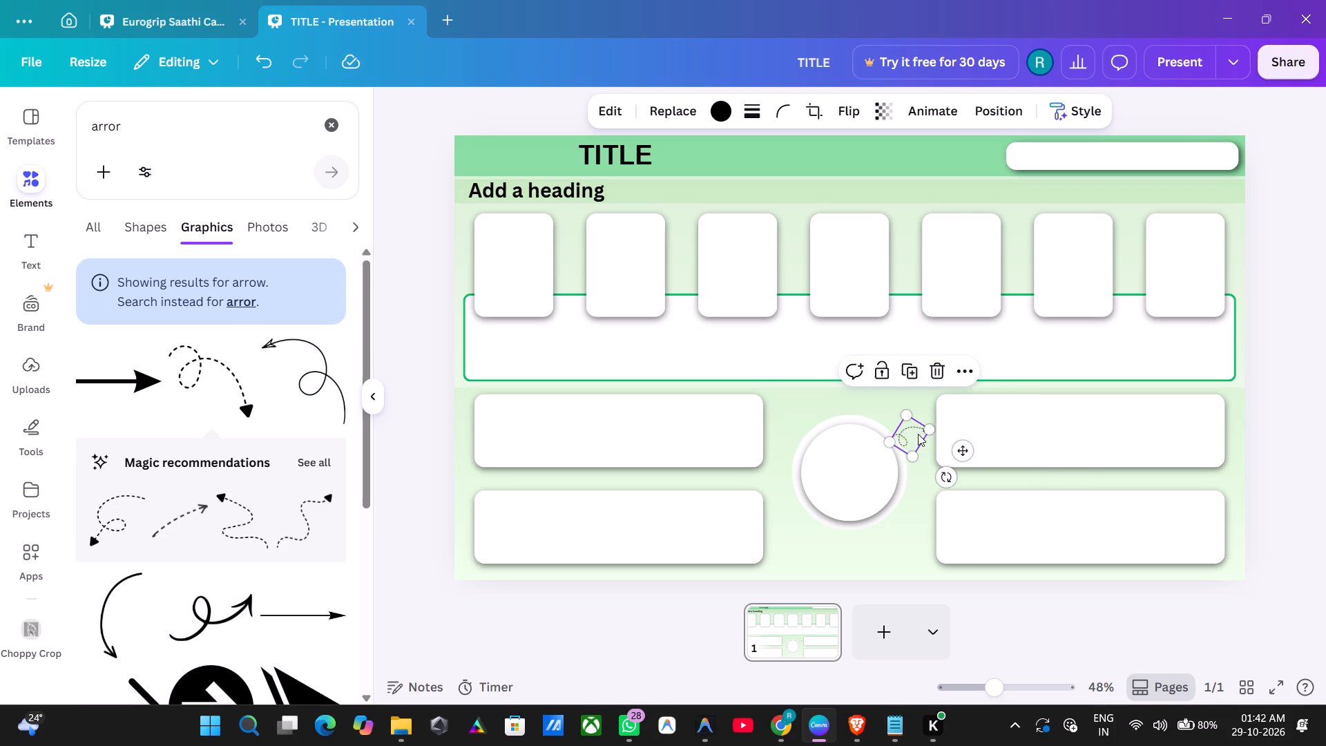
Adjust the dashed arrow's layer order, sending it backward and to the back, and bringing it forward one level.
left_click(1011, 108)
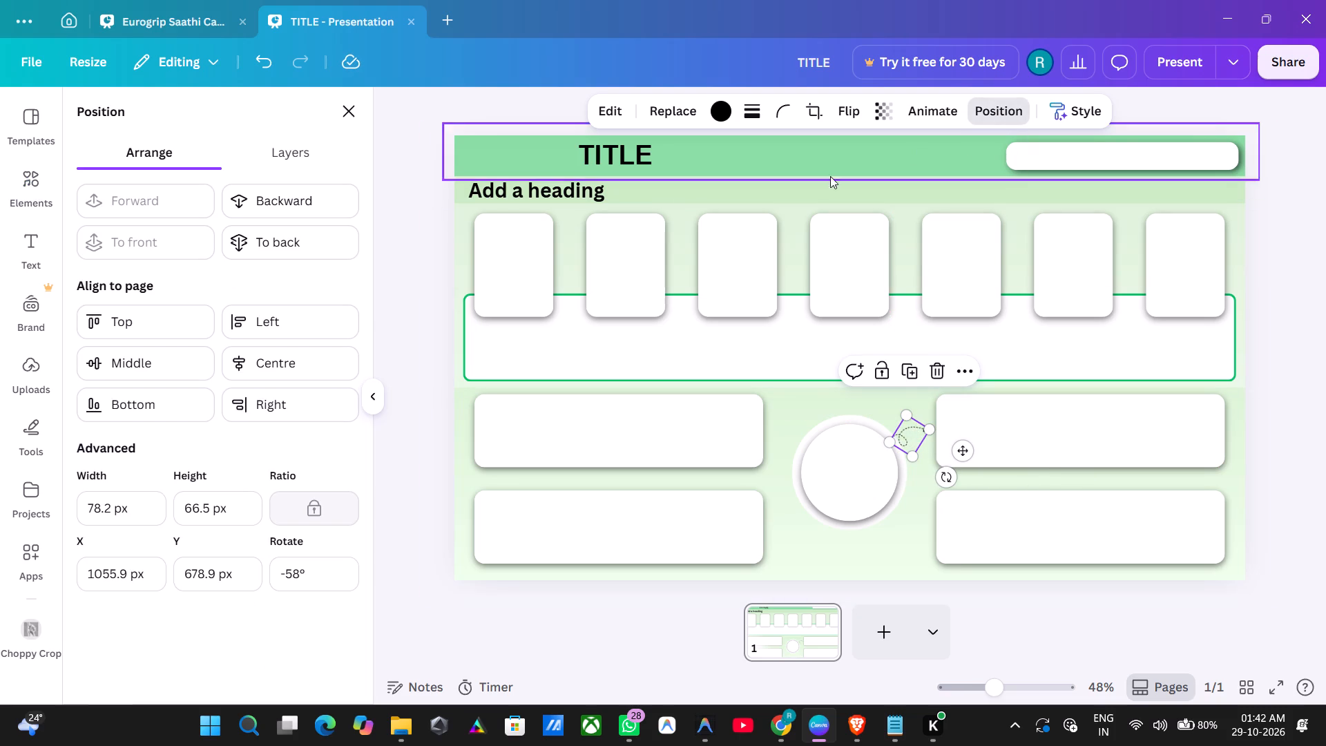
left_click(276, 208)
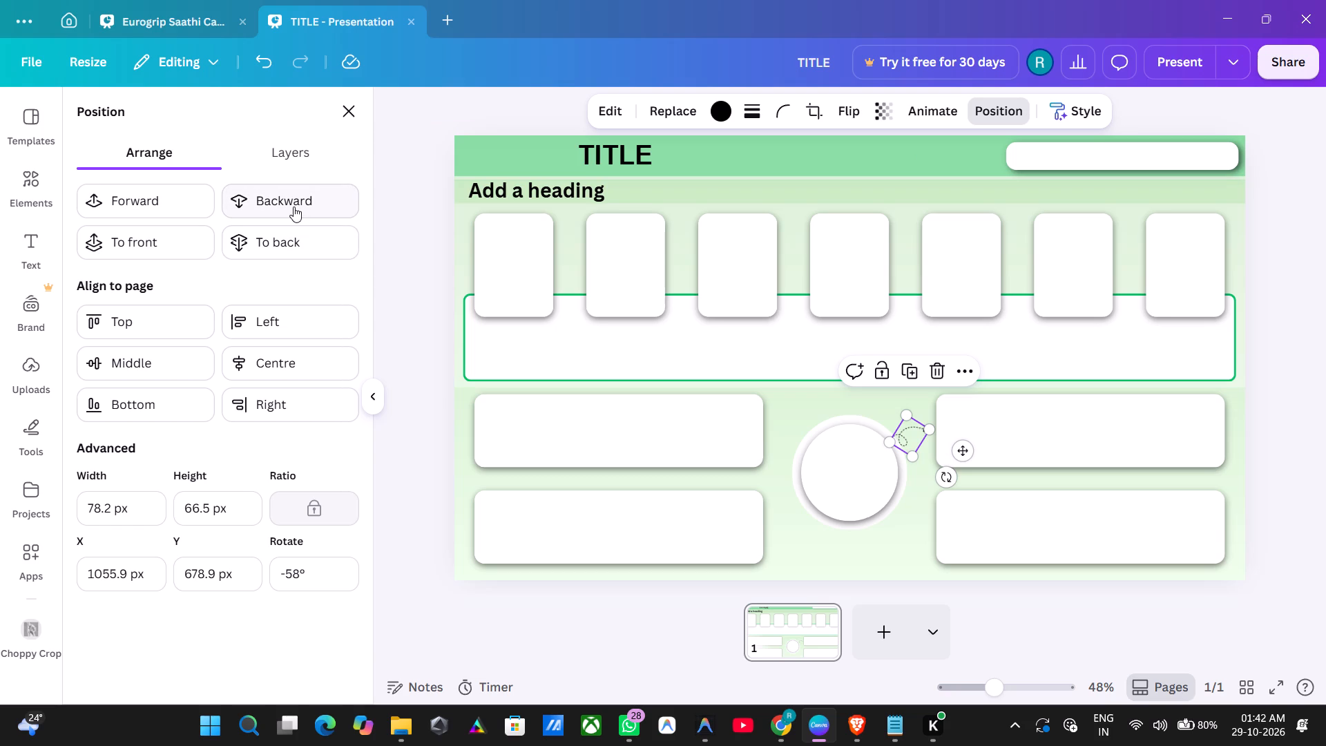
left_click(296, 205)
left_click(296, 238)
left_click(180, 201)
left_click(1283, 374)
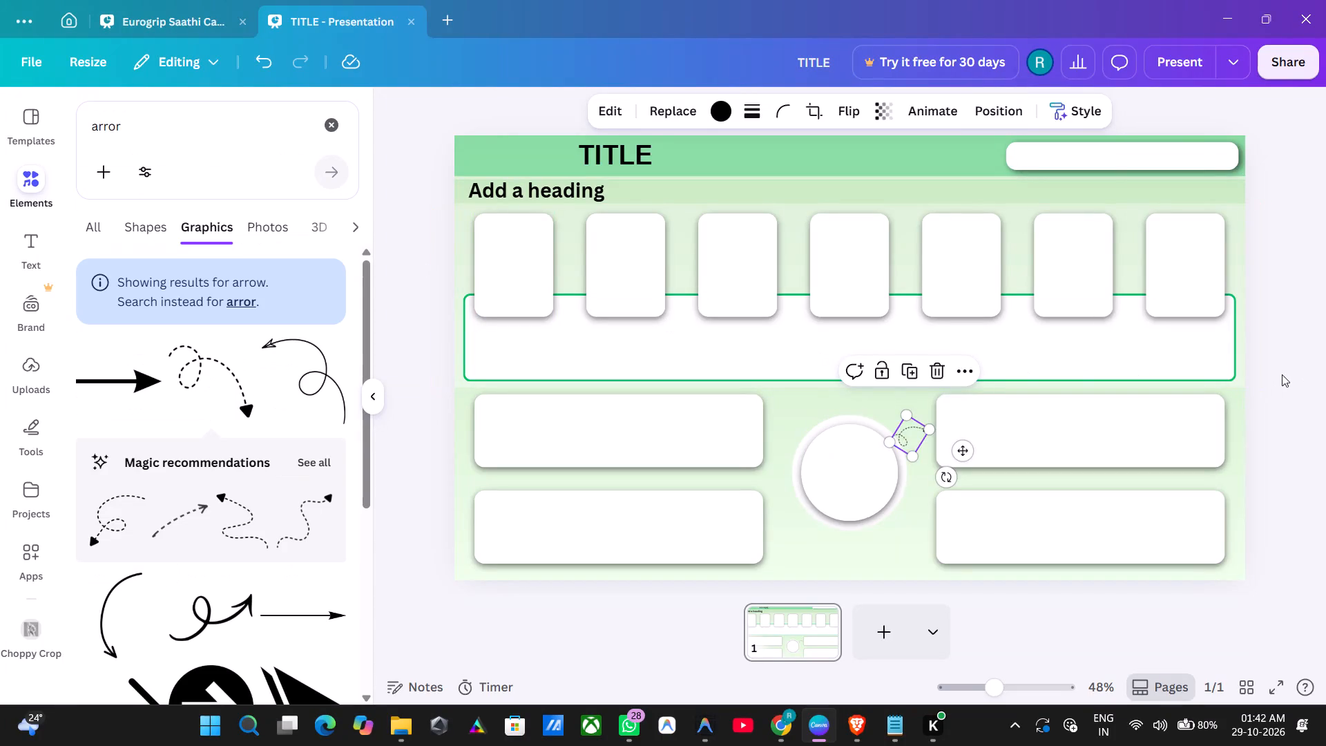
left_click(1281, 374)
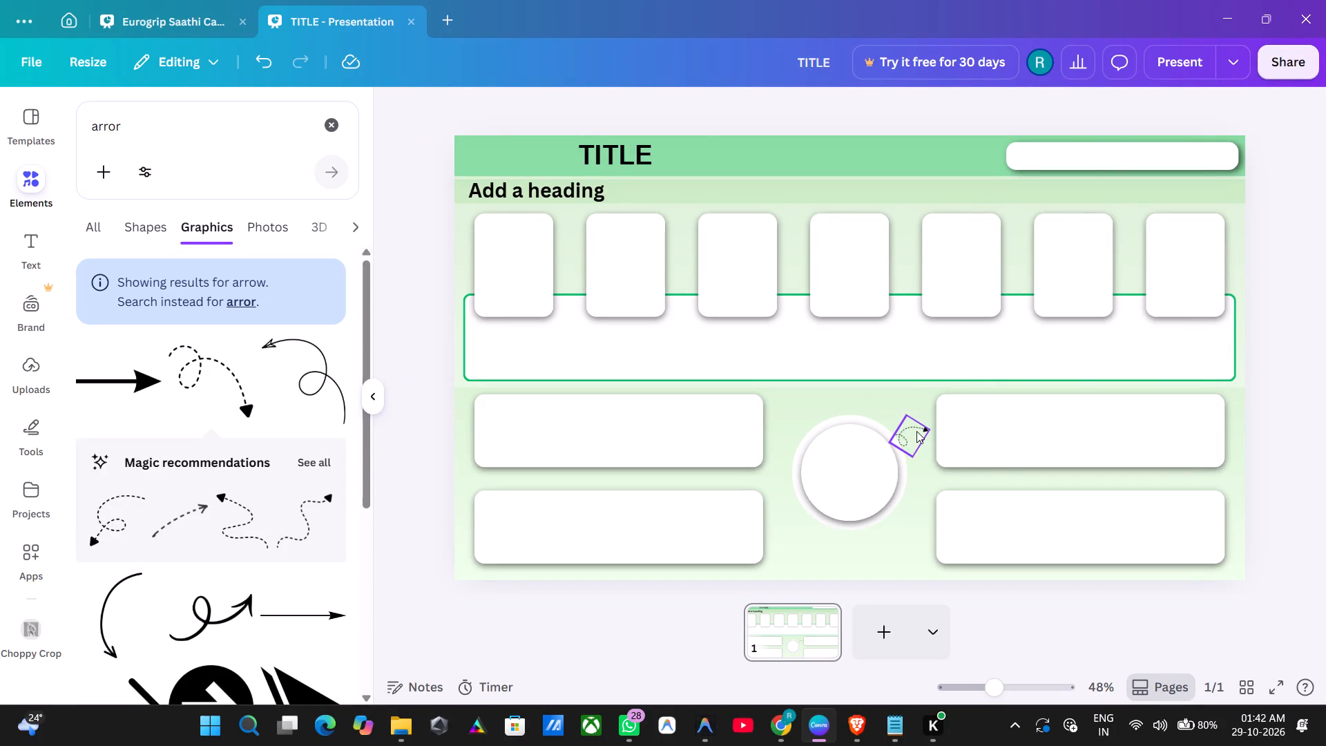
Nudge the dashed arrow slightly right and up so it bridges the circles and the upper-right box.
left_click(916, 431)
key("Right")
key("Right")
key("Right")
key("Right")
key("Right")
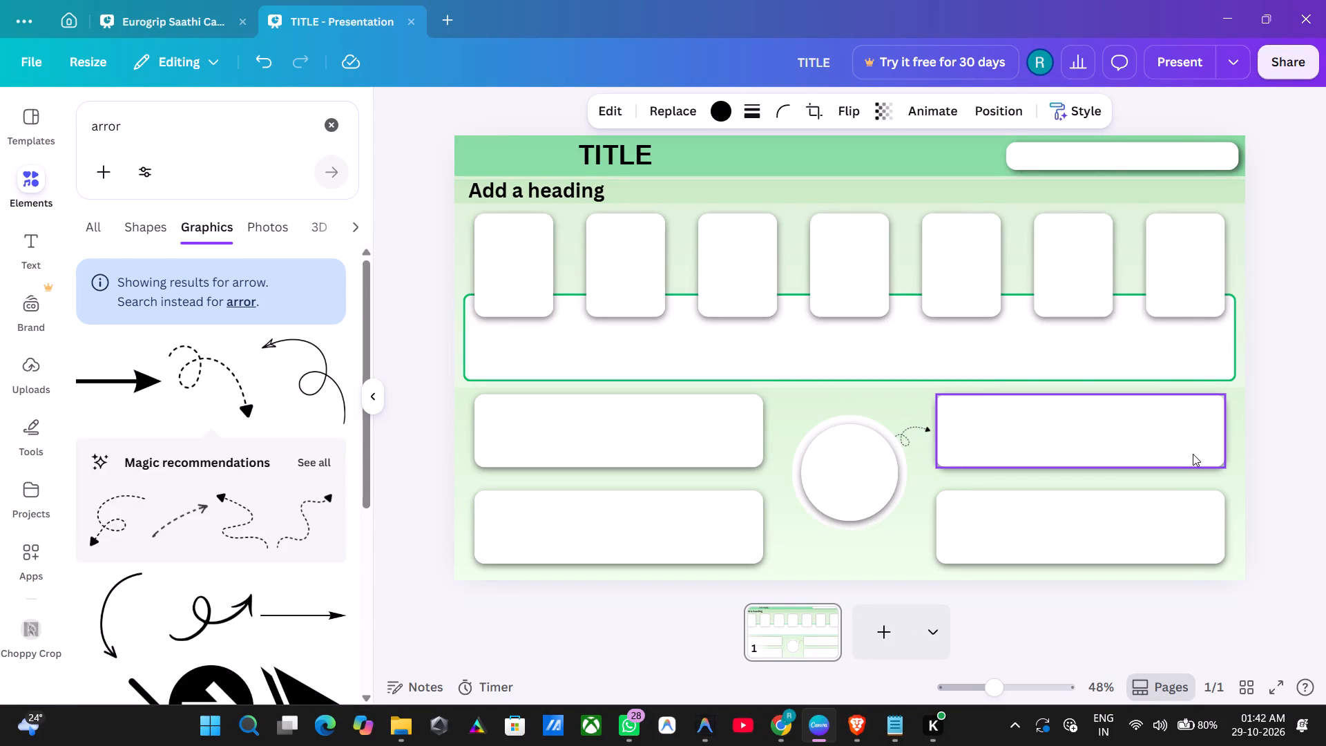
key("Right")
key("Right")
key("Right")
key("Right")
key("Right")
key("Up")
key("Up")
key("Up")
key("Up")
key("Up")
key("Up")
key("Up")
key("Up")
key("Up")
key("Up")
key("Up")
key("Up")
key("Up")
key("Up")
key("Up")
key("Up")
key("Up")
key("Left")
key("Down")
key("Down")
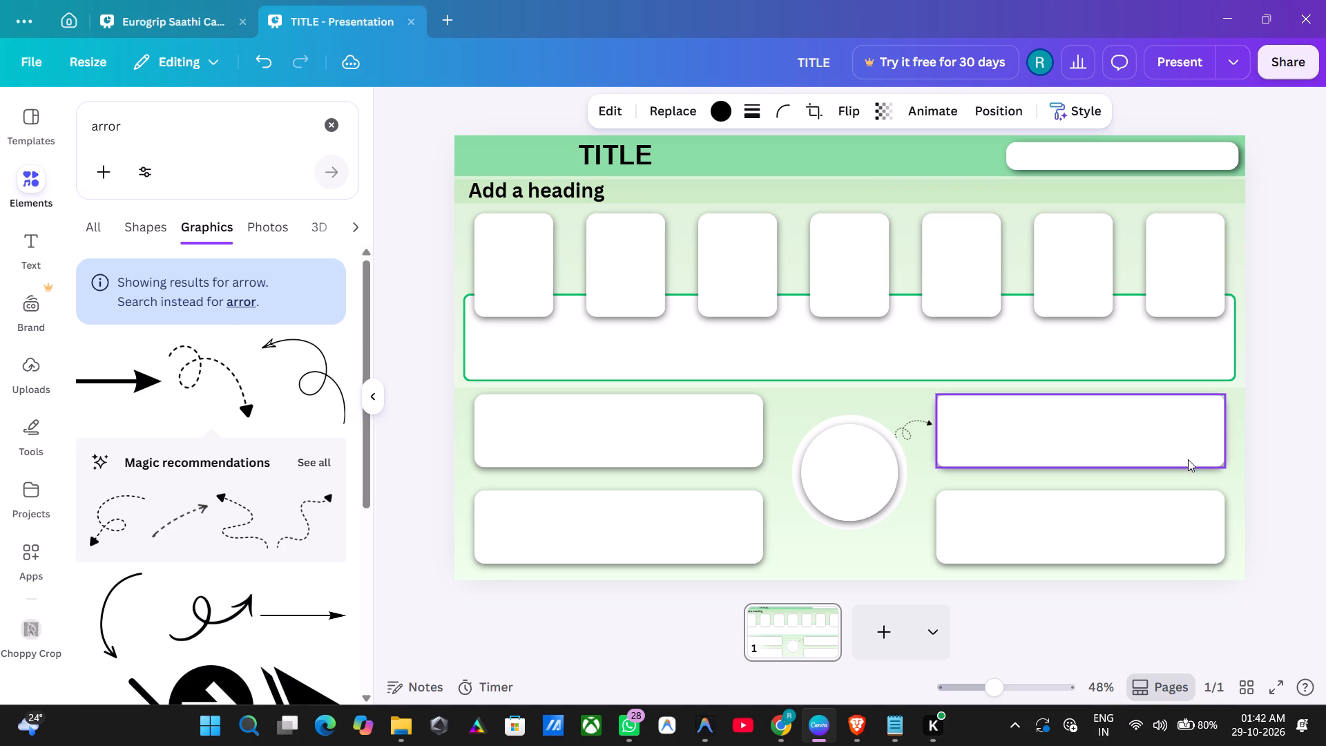
key("Down")
key("Down")
key("Down")
key("Down")
key("Down")
key("Down")
key("Down")
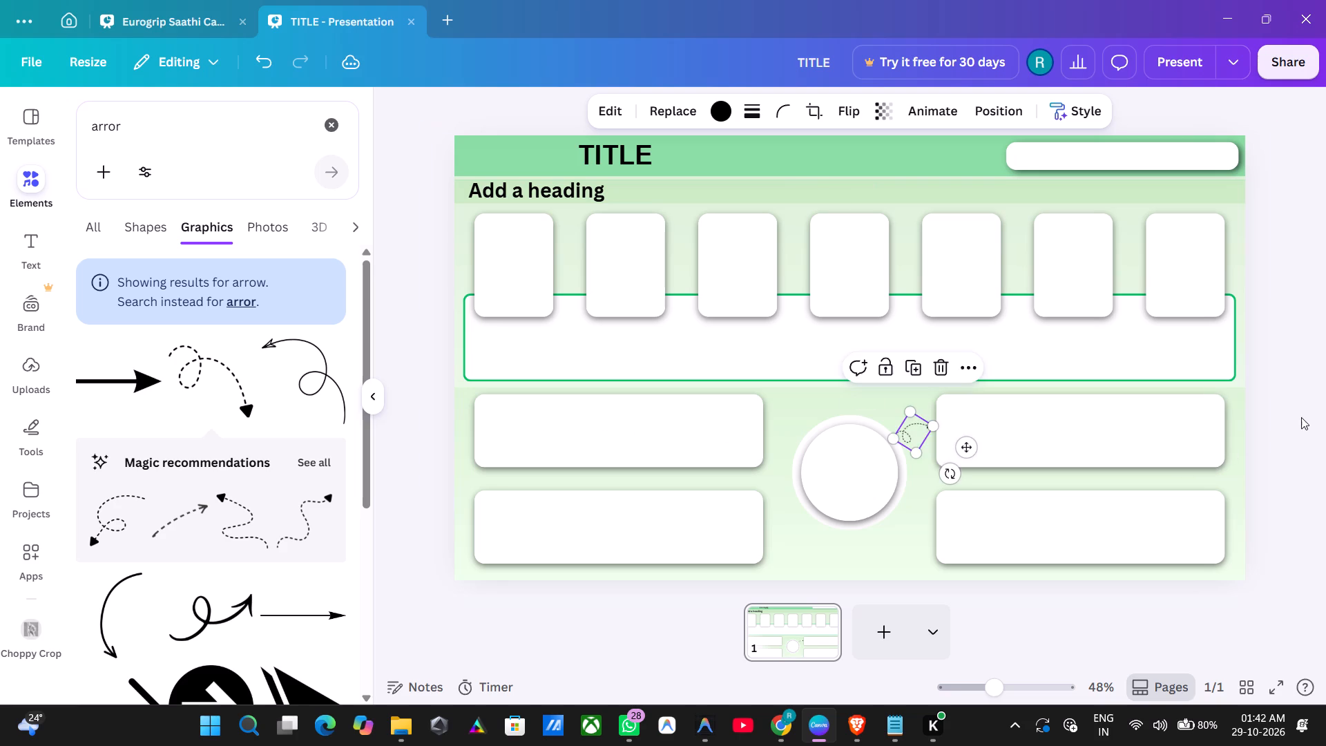
left_click(1301, 417)
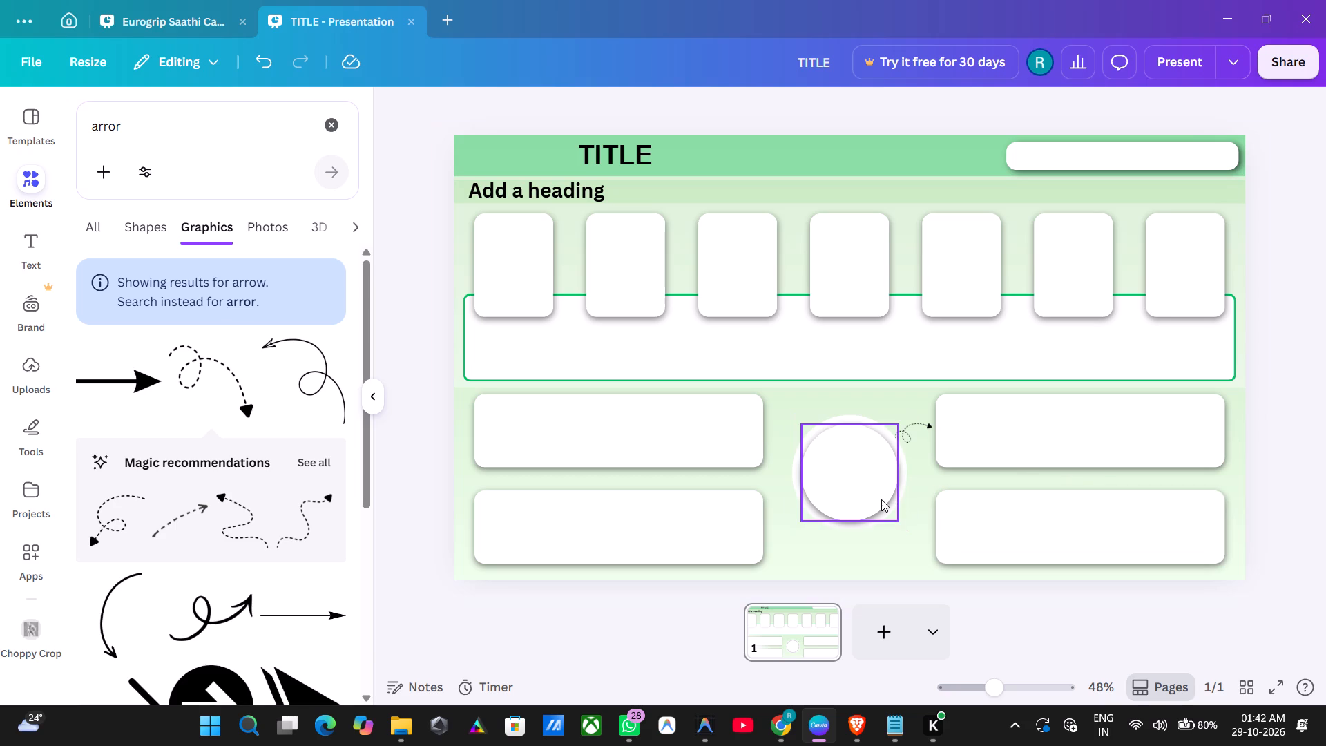
Group the inner and outer circles at the centre of the slide's lower section.
left_click_drag(805, 415, 806, 421)
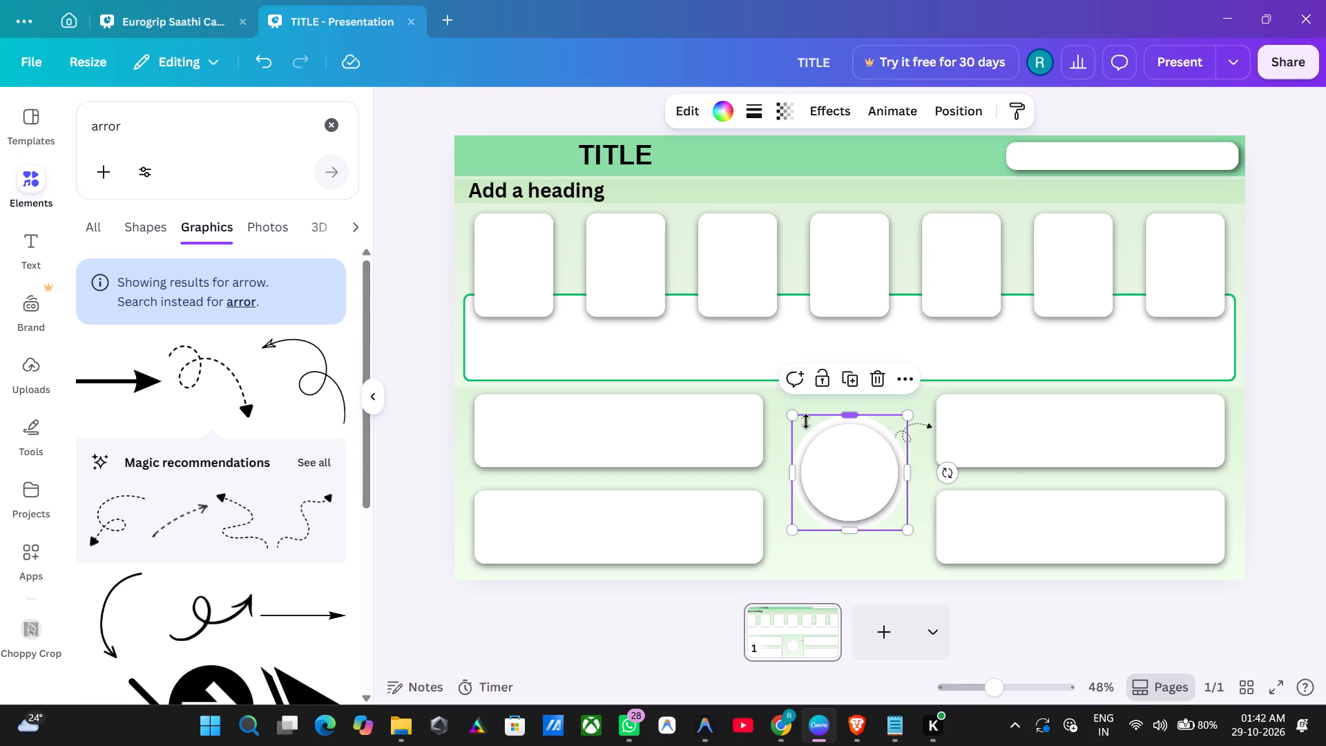
left_click_drag(806, 421, 806, 422)
left_click(1276, 439)
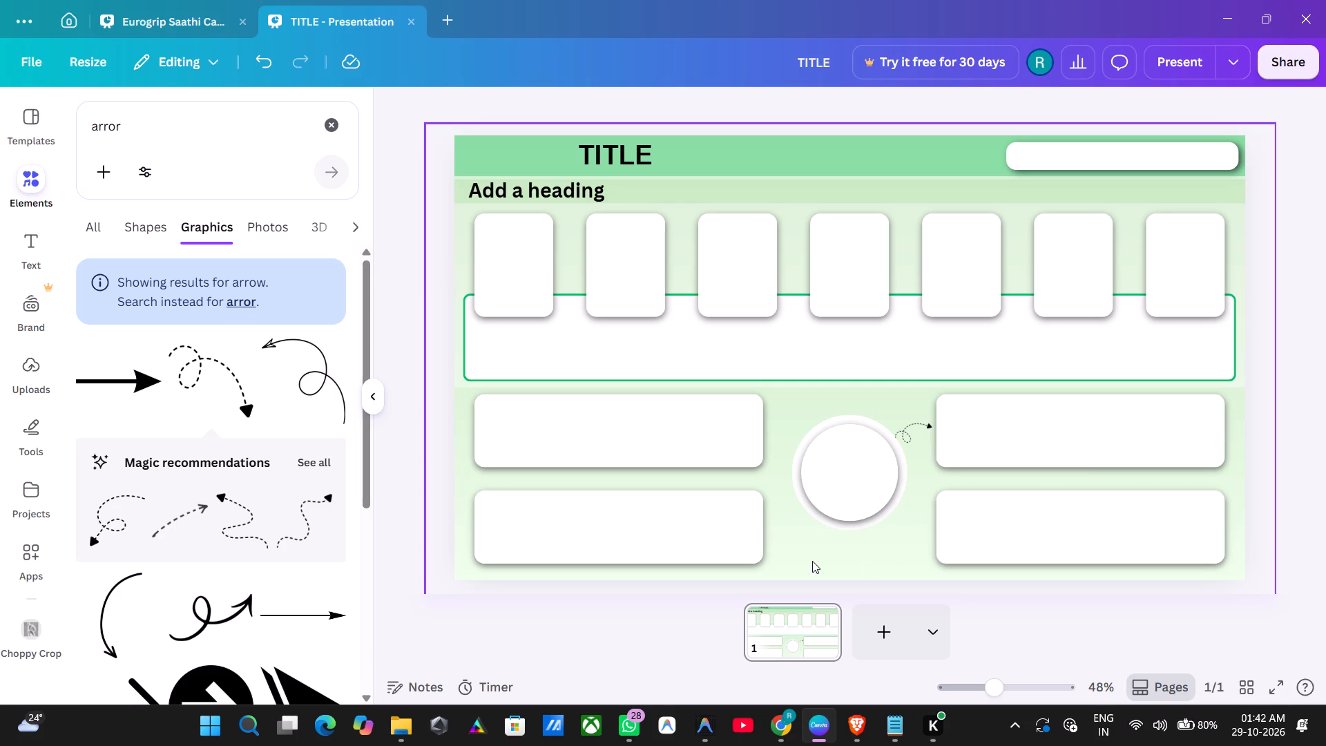
left_click_drag(816, 554, 843, 492)
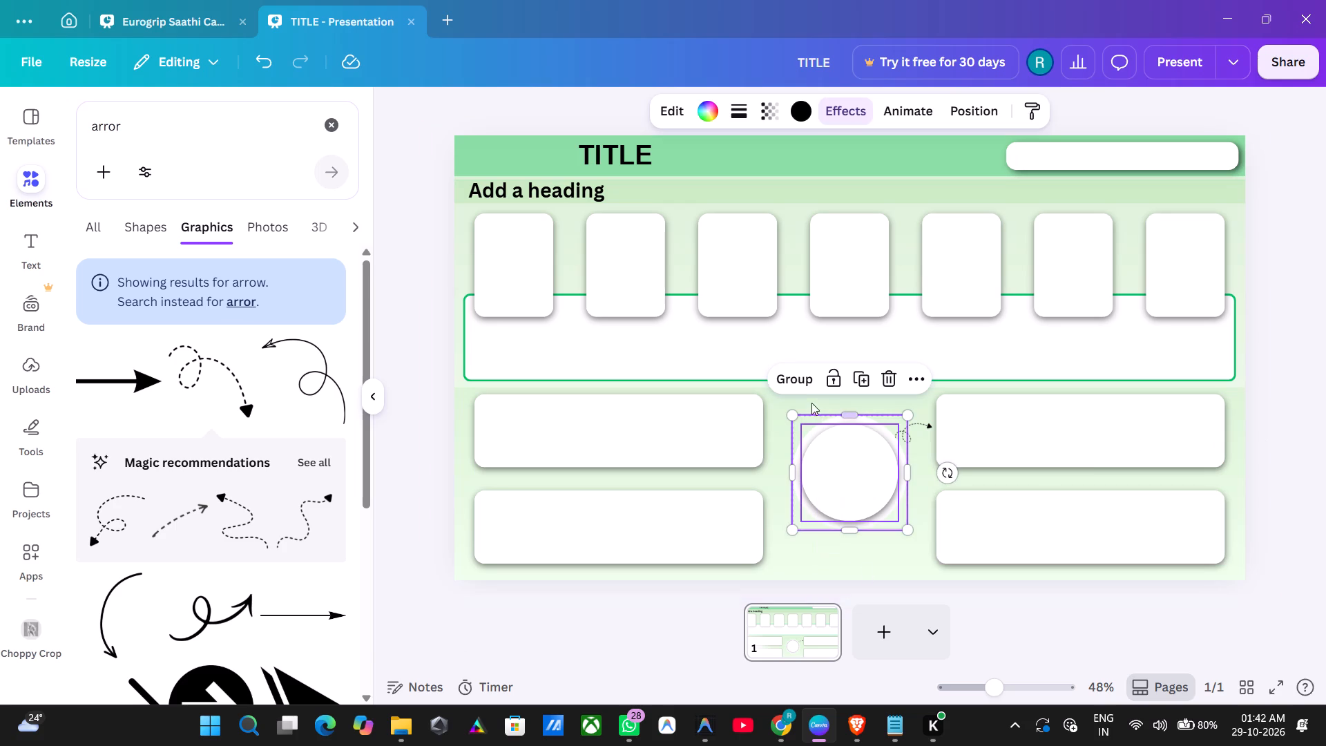
left_click(798, 384)
left_click(1268, 409)
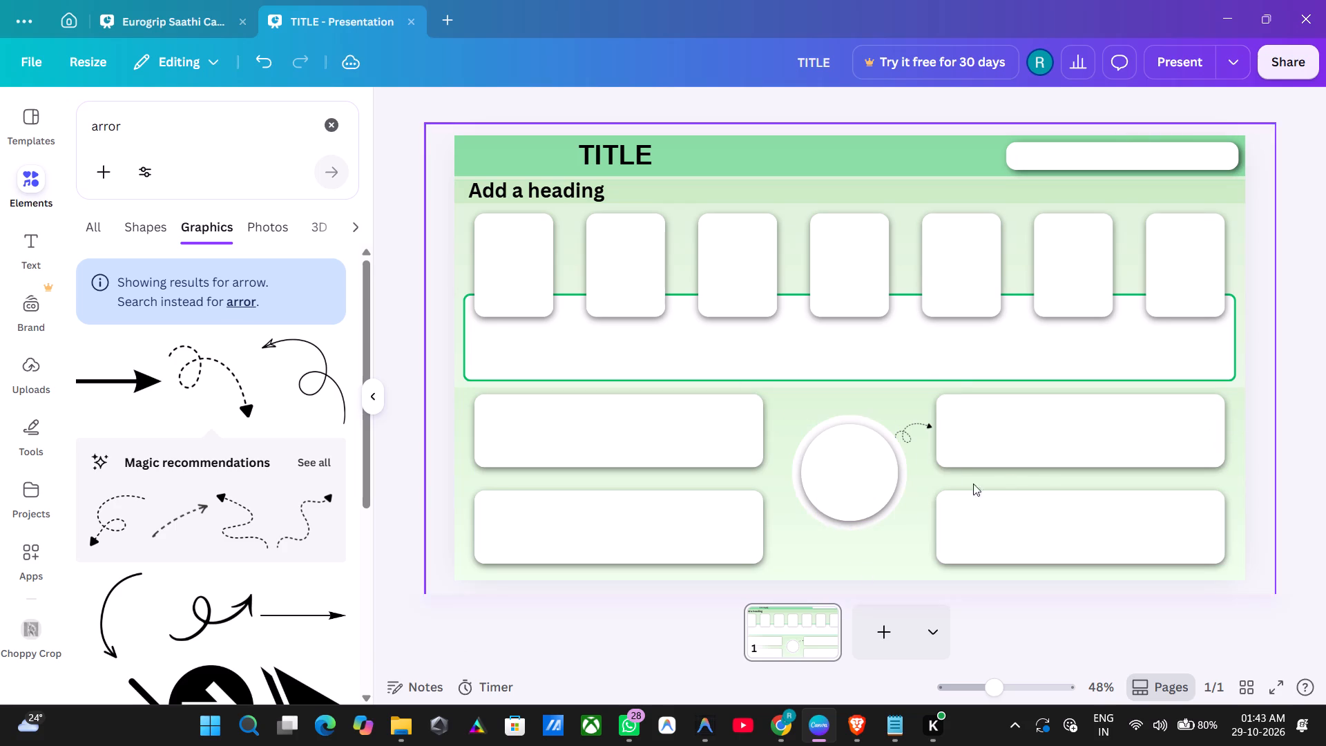
Nudge the grouped circles down so they sit vertically centred among the four lower boxes.
left_click(807, 495)
key("Up")
key("Up")
key("Up")
key("Up")
key("Up")
key("Up")
key("Up")
key("Up")
key("Up")
key("Up")
key("Up")
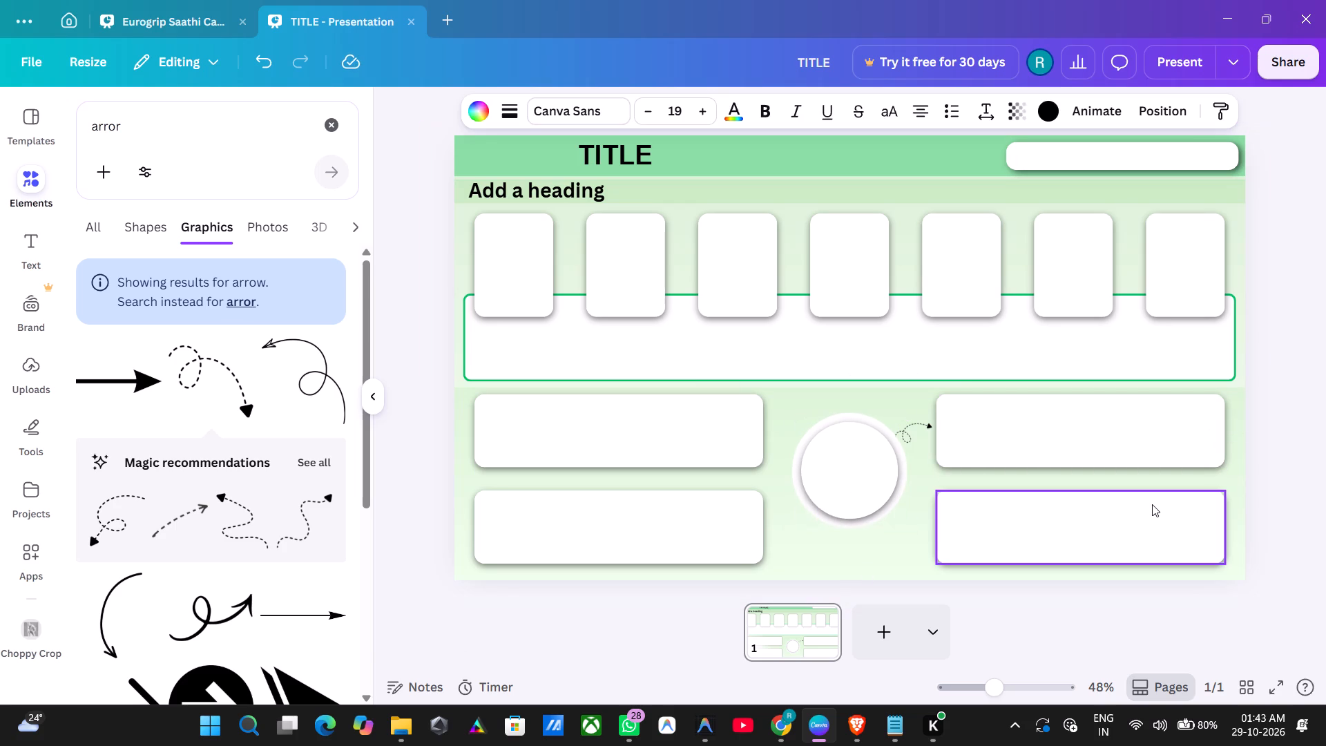
key("Down")
key("Down")
key("Down")
key("Down")
key("Down")
key("Down")
key("Down")
key("Down")
key("Down")
key("Down")
key("Down")
key("Down")
key("Down")
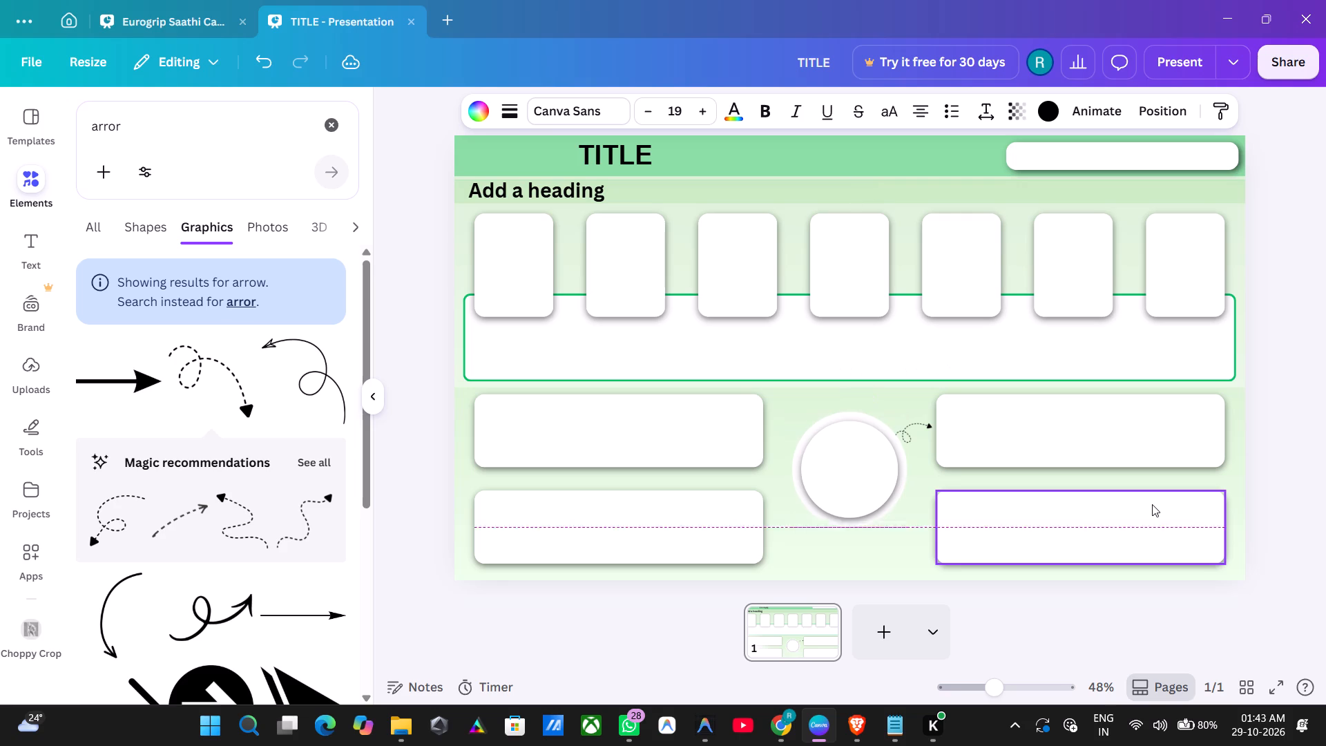
key("Down")
key("Down")
key("Down")
key("Down")
key("Down")
key("Down")
key("Down")
key("Down")
key("Down")
key("Down")
key("Down")
key("Down")
key("Down")
key("Down")
key("Down")
key("Down")
key("Down")
key("Down")
key("Down")
key("Down")
key("Down")
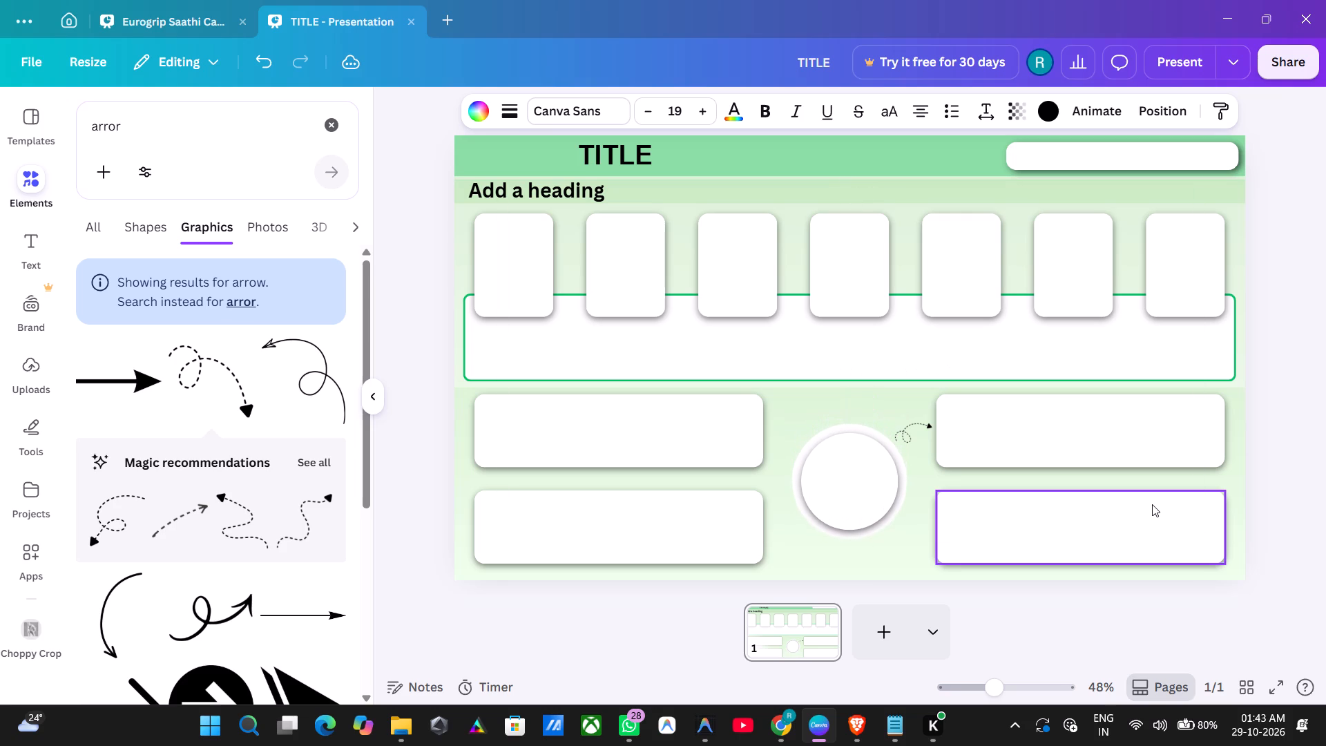
Nudge the grouped circles slightly further down among the four lower boxes.
key("Down")
key("Down")
key("Down")
key("Down")
key("Down")
key("Down")
key("Down")
key("Down")
key("Down")
key("Down")
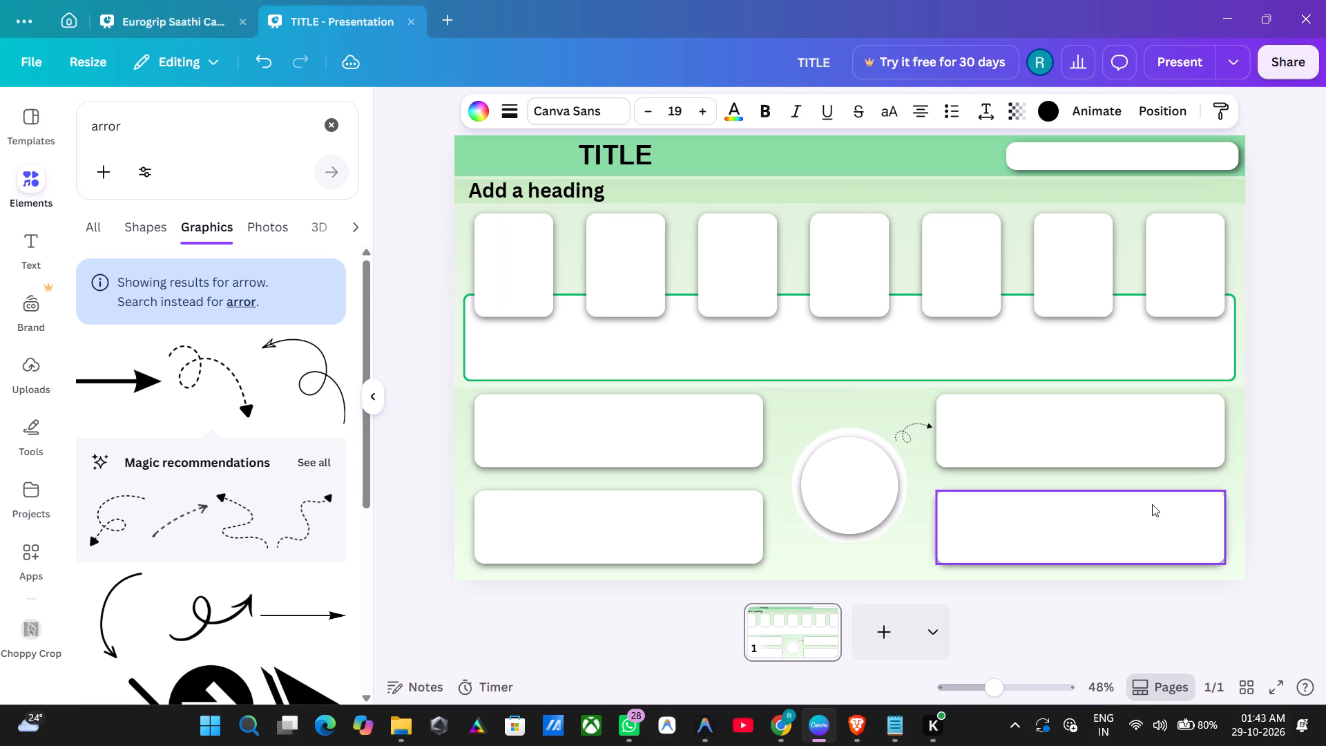
Nudge the upper-left box of the lower section down, narrowing the gap to the box beneath it.
left_click(689, 450)
key("Down")
key("Down")
key("Down")
key("Down")
key("Down")
key("Down")
key("Down")
key("Down")
key("Down")
key("Down")
key("Down")
key("Down")
key("Down")
key("Down")
key("Down")
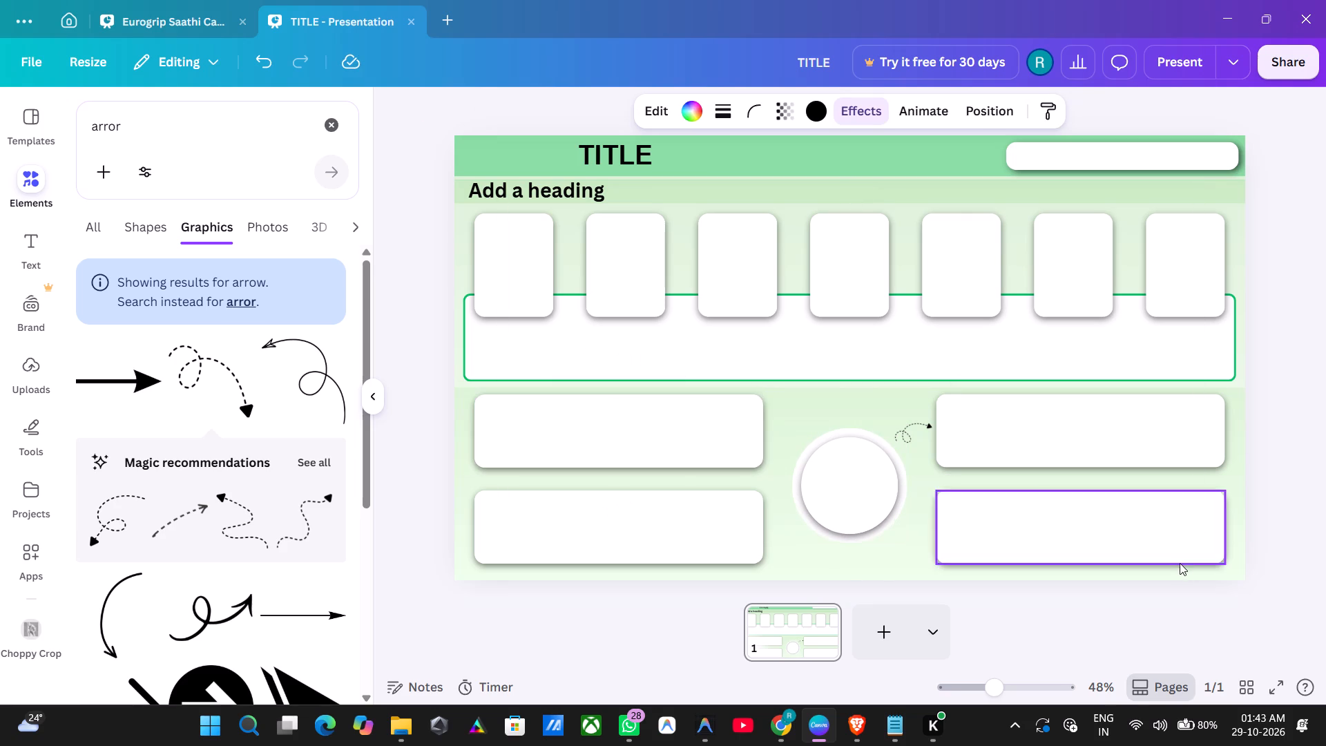
key("Down")
key("Down")
key("Down")
key("Down")
key("Down")
key("Down")
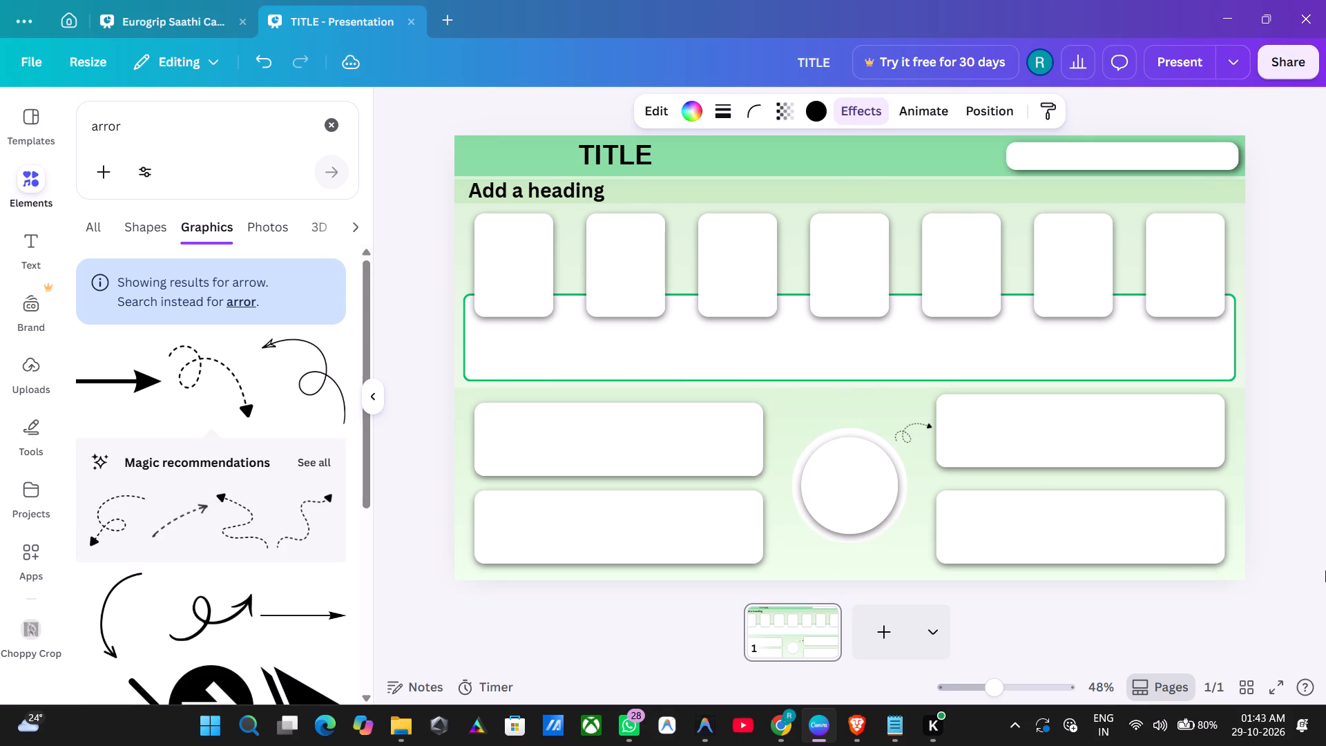
Move the upper-right box of the lower section down so it lines up with the upper-left box.
left_click_drag(1079, 429, 1082, 439)
left_click(1289, 437)
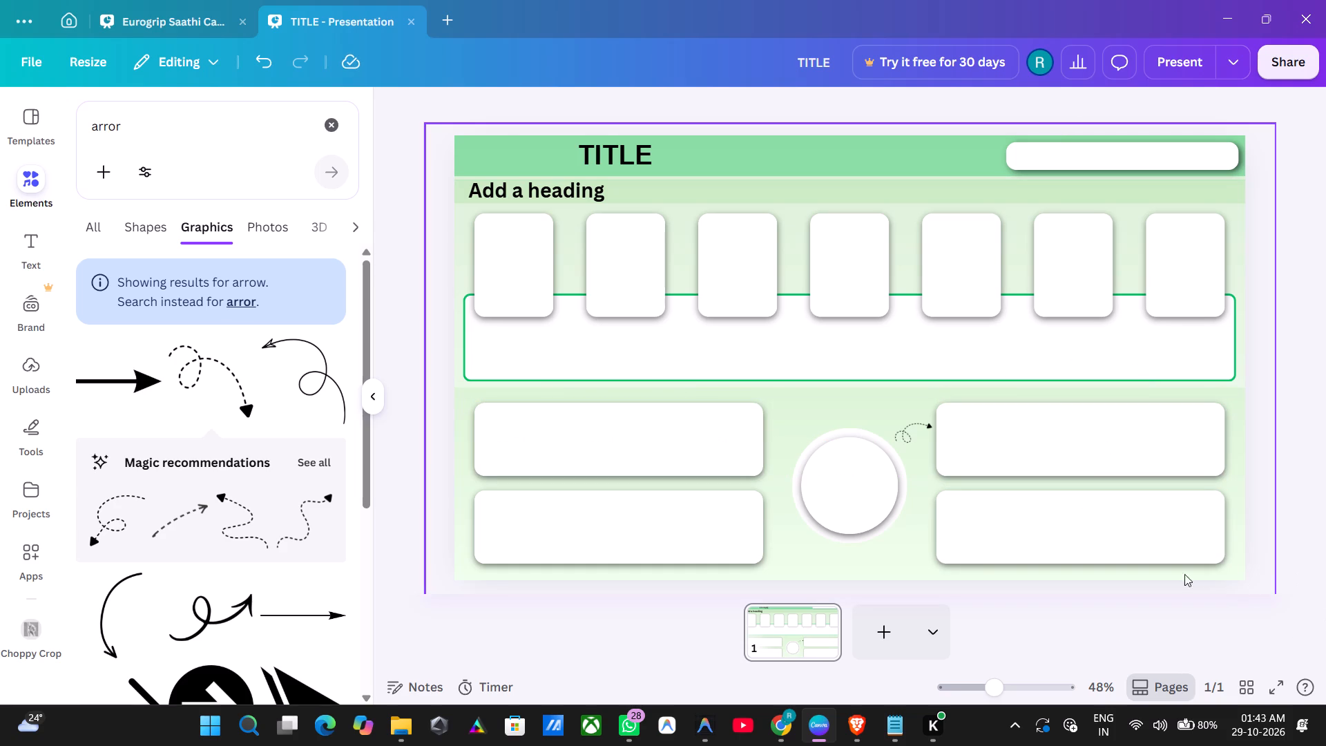
Nudge the dashed arrow down to suit the lowered upper-right box.
left_click(914, 441)
key("Down")
key("Down")
key("Down")
key("Down")
key("Down")
key("Down")
key("Down")
key("Down")
key("Down")
key("Down")
key("Down")
key("Down")
key("Down")
key("Down")
key("Down")
key("Down")
key("Down")
key("Down")
key("Down")
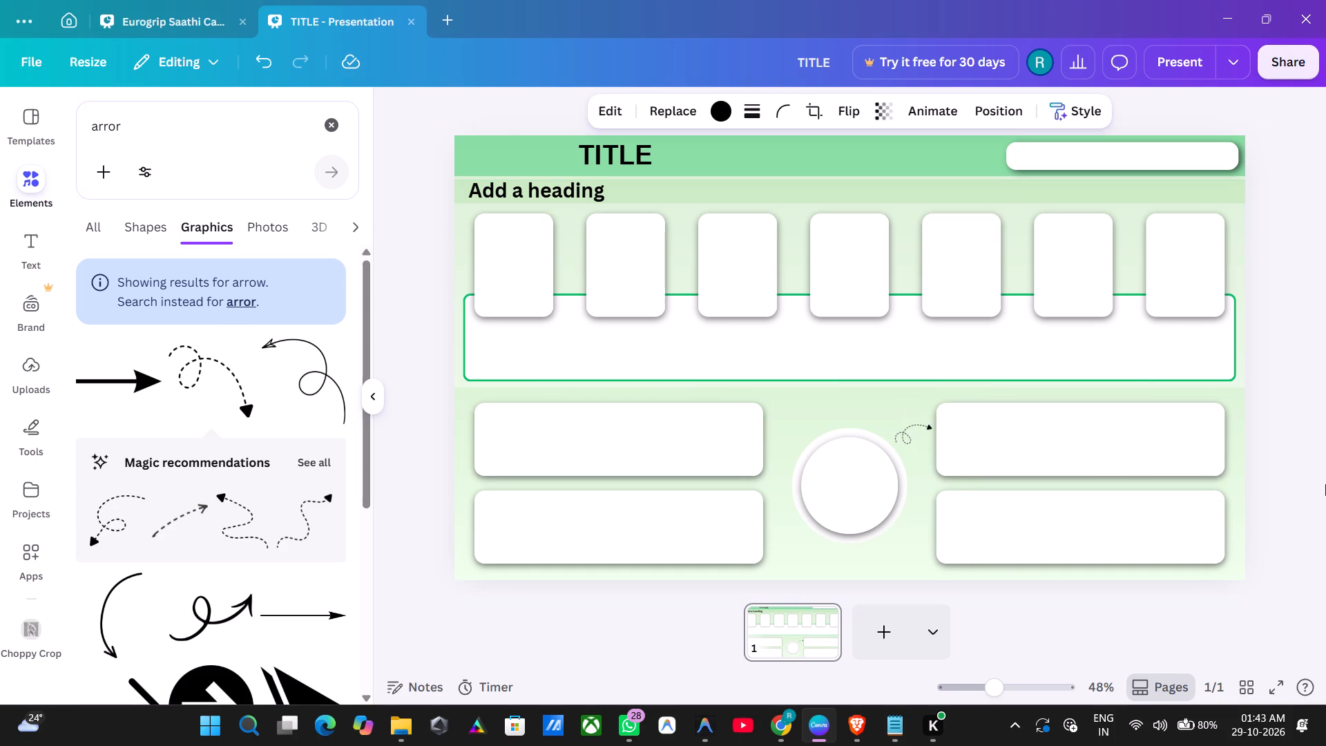
key("Down")
key("Down")
key("Down")
key("Down")
left_click(1296, 430)
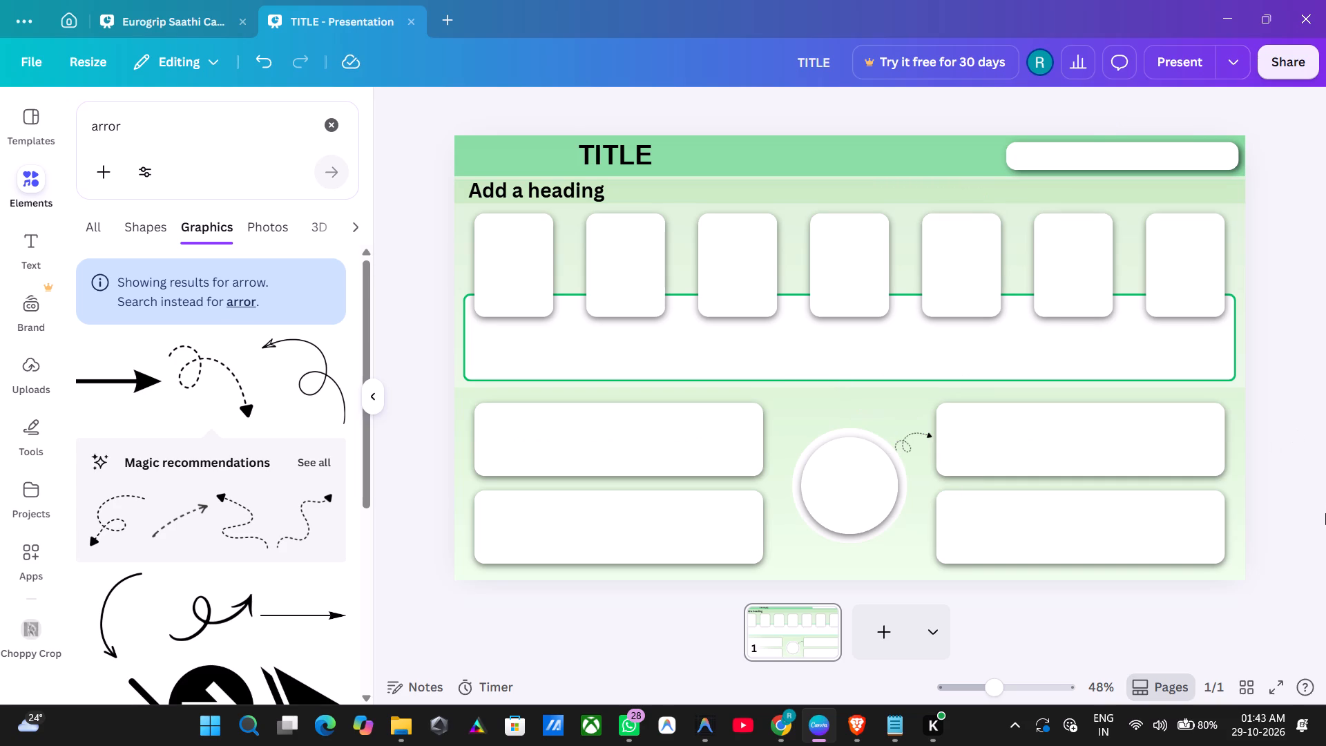
Duplicate the dashed arrow, rotating the copy to about 102° and placing it between the circles and the lower-left box.
left_click(917, 441)
left_click(912, 380)
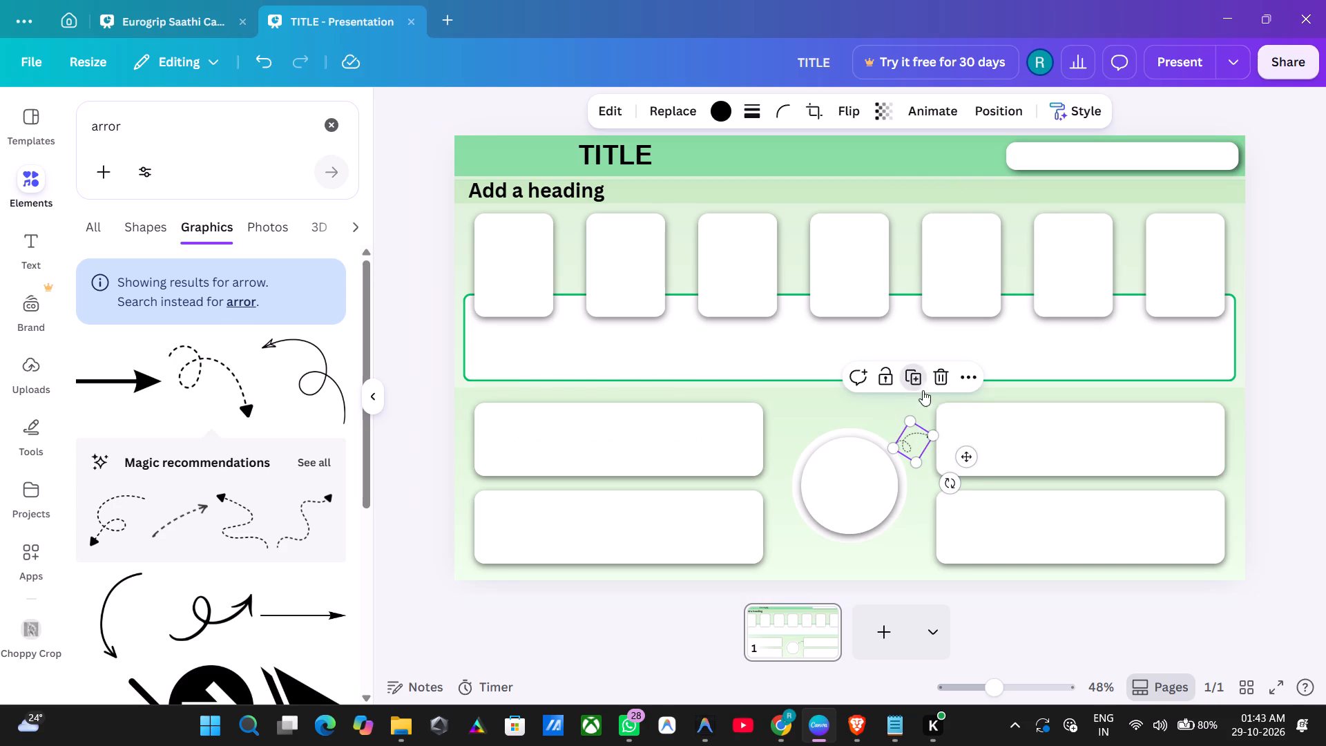
left_click_drag(955, 487, 852, 460)
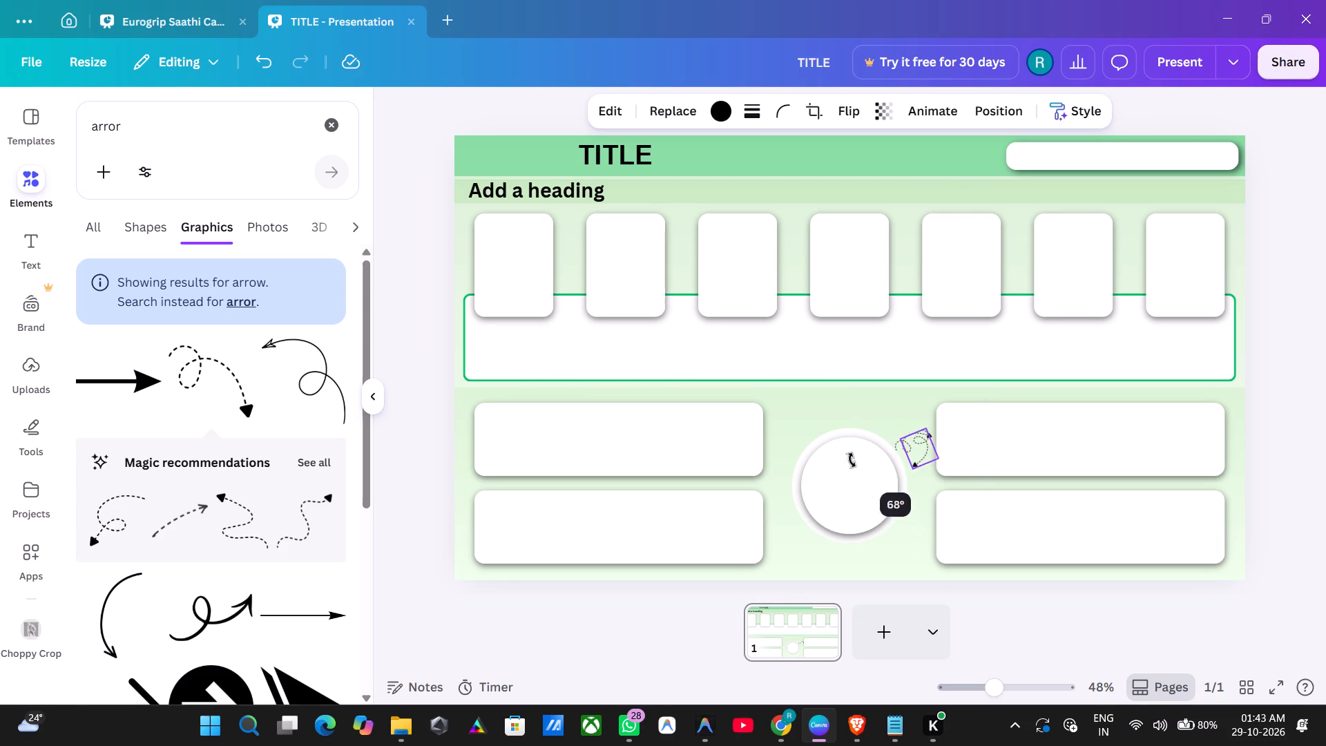
left_click_drag(852, 460, 844, 441)
left_click_drag(921, 455, 789, 517)
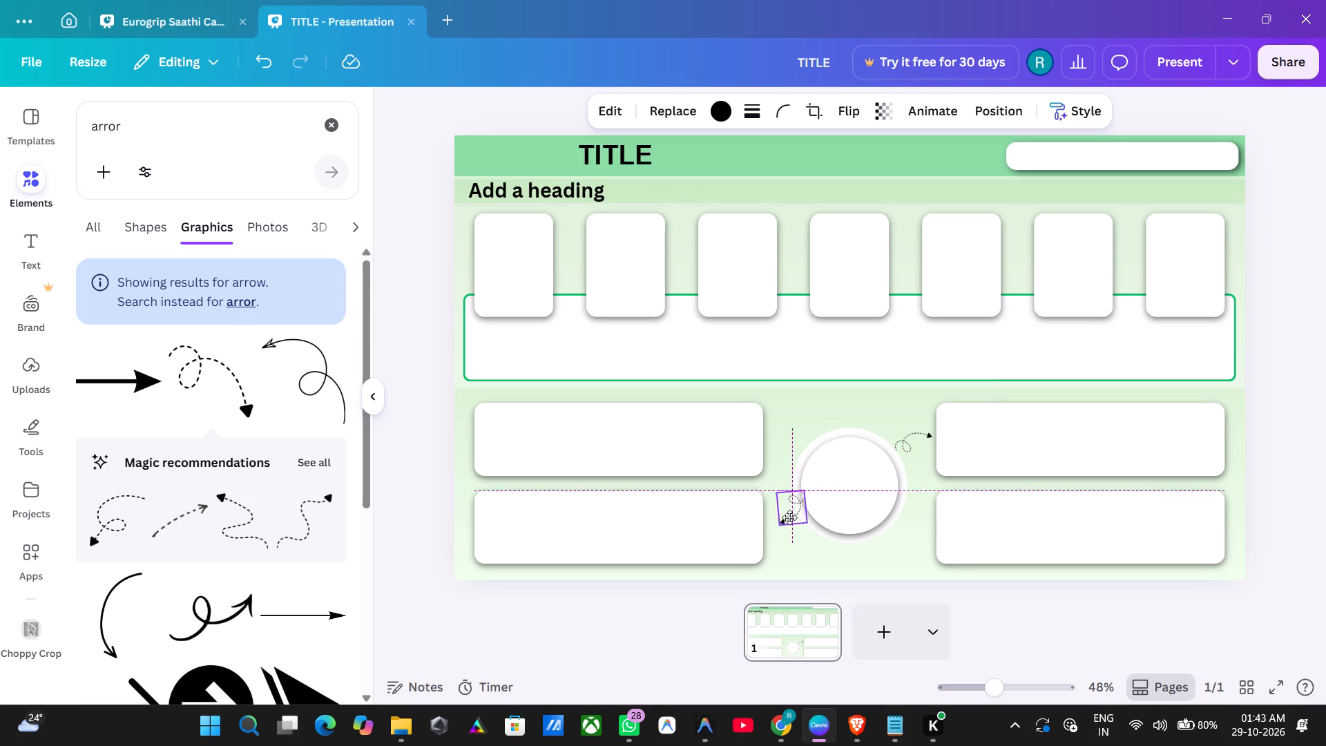
left_click_drag(789, 517, 790, 517)
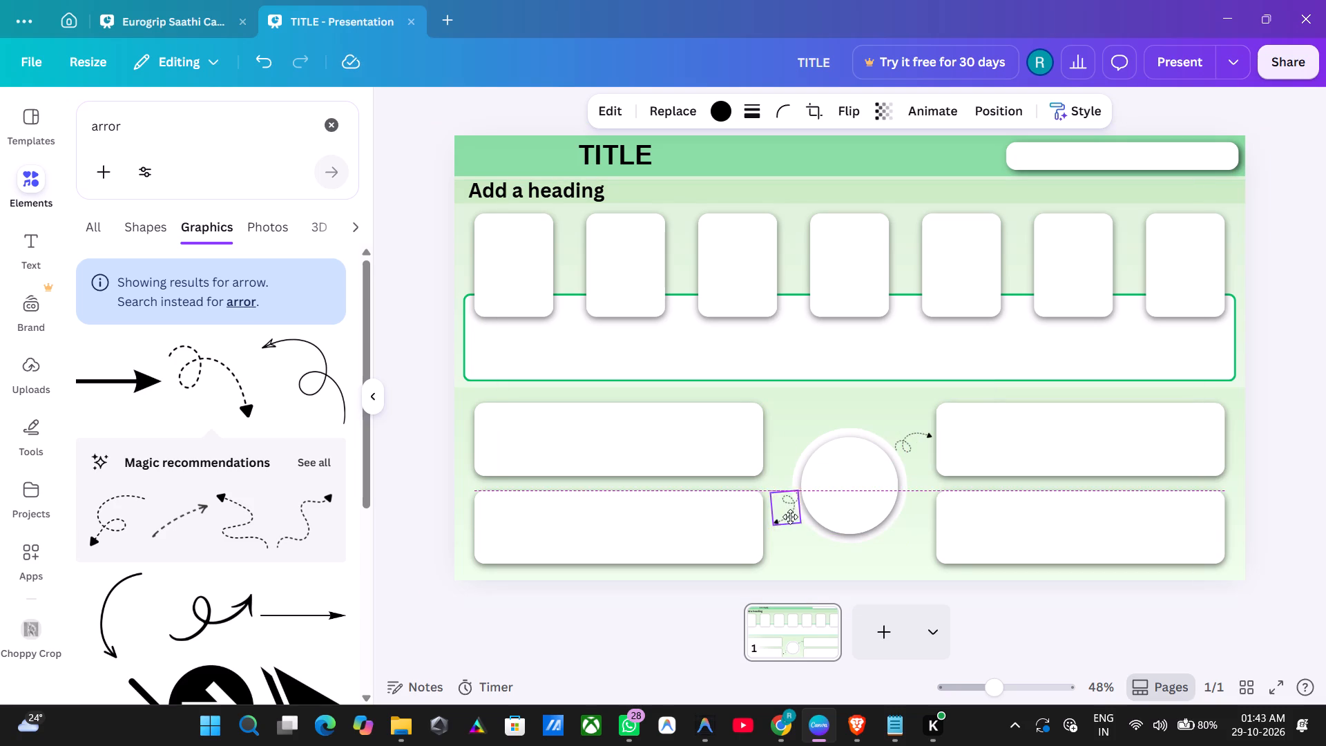
left_click_drag(790, 517, 790, 517)
left_click_drag(740, 501, 749, 488)
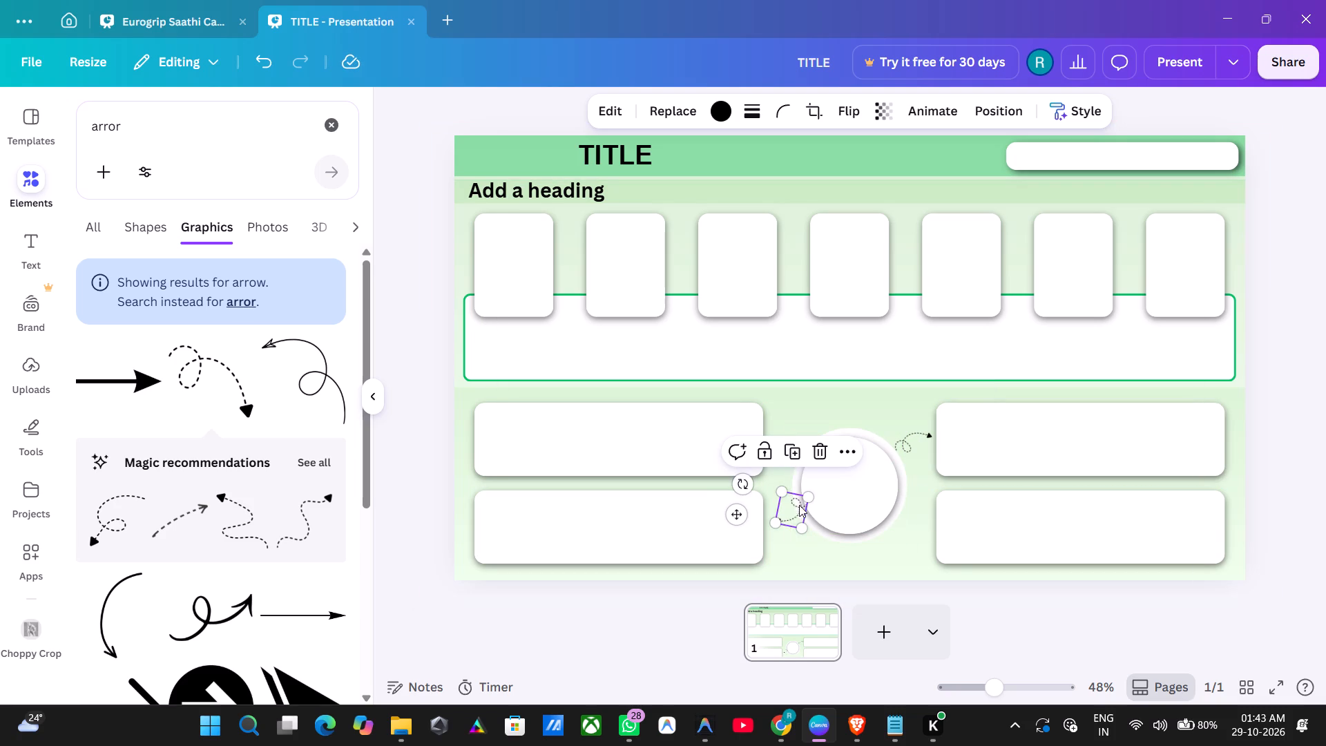
left_click_drag(799, 505, 794, 519)
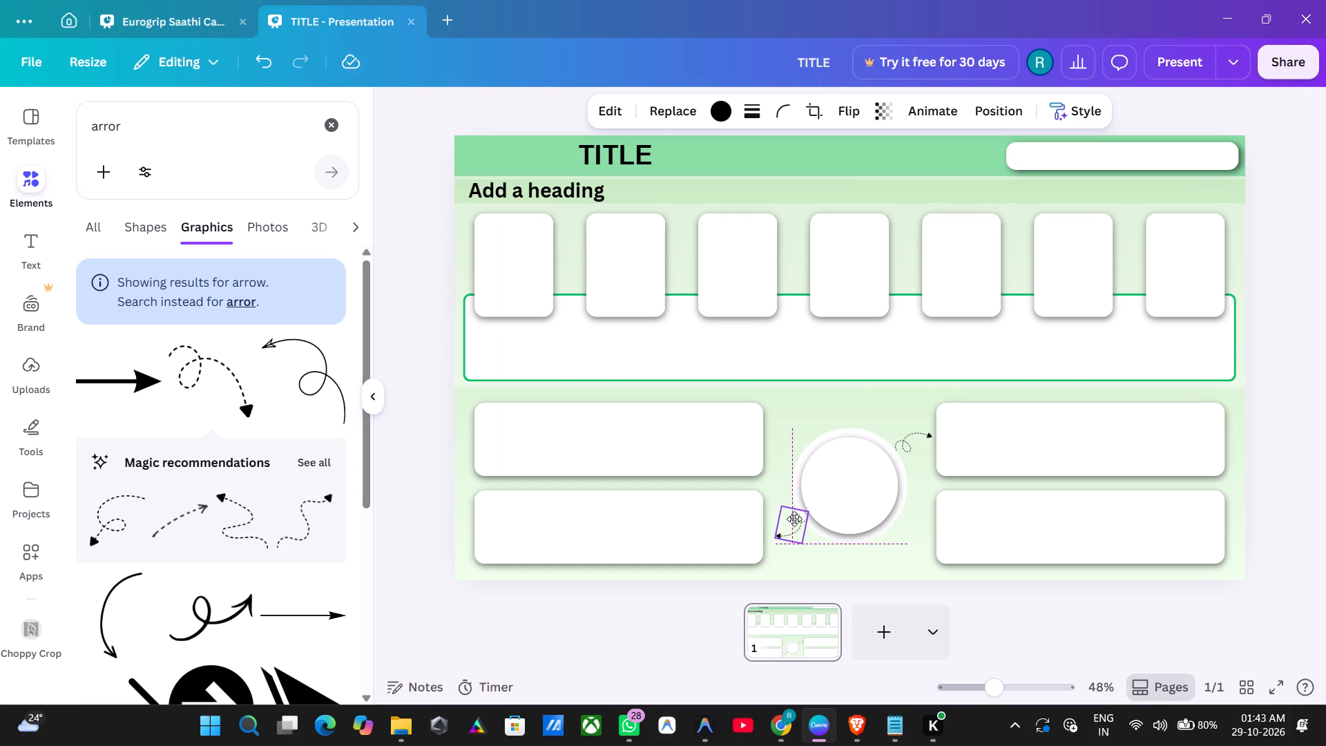
left_click_drag(794, 519, 793, 520)
left_click(910, 566)
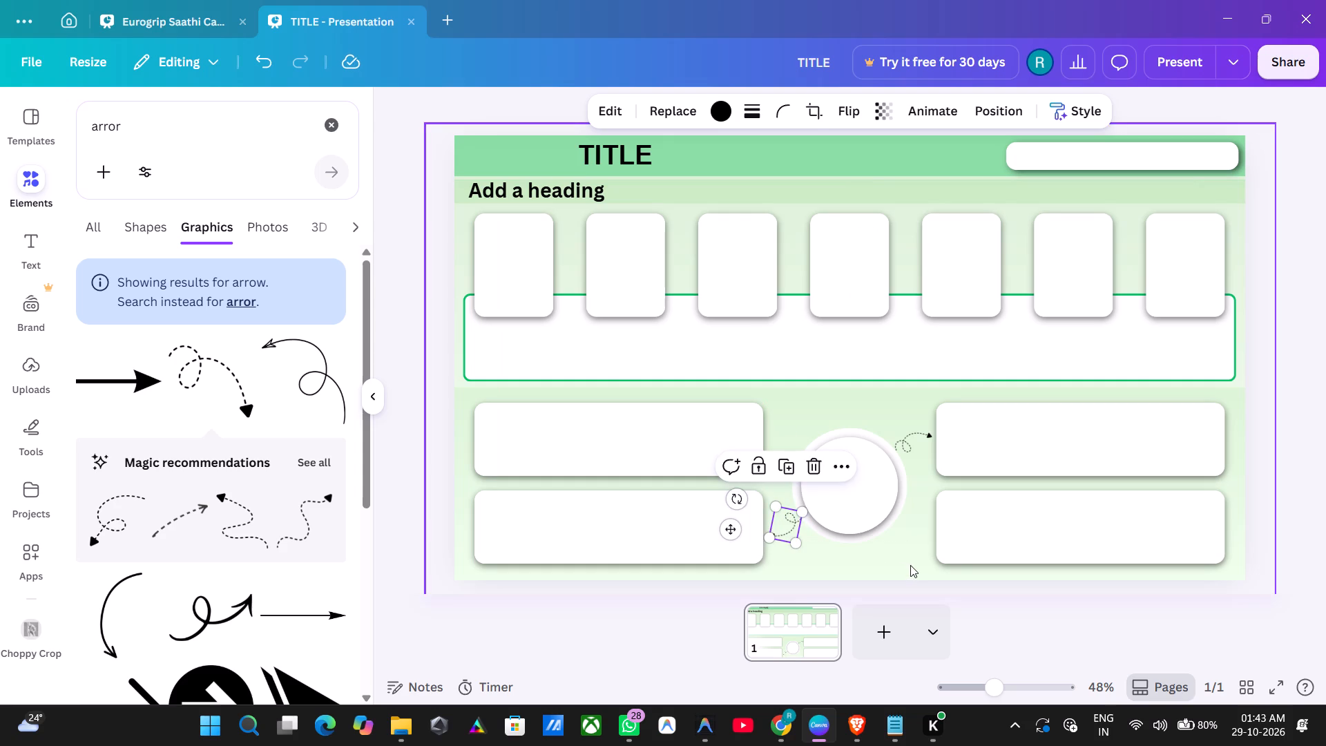
Send the duplicated dashed arrow to the back, and bring it forward one level.
left_click(791, 533)
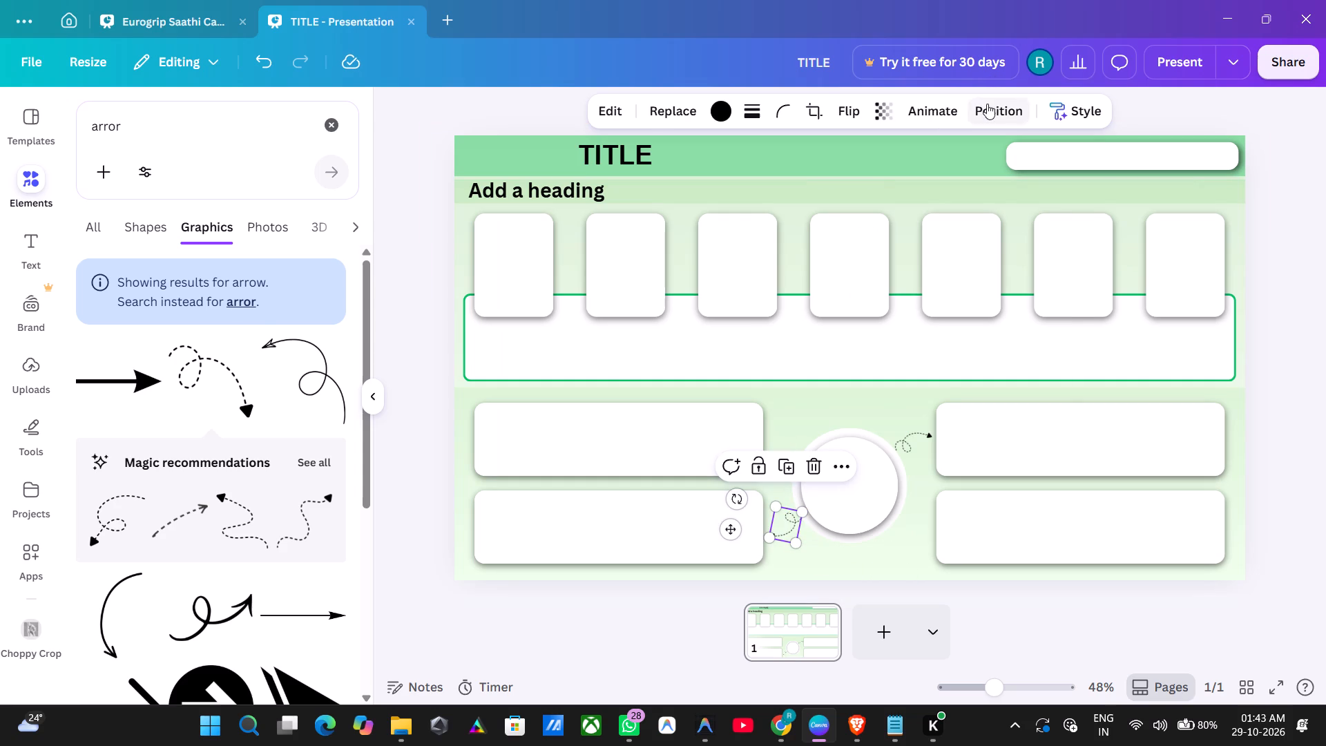
left_click(987, 104)
left_click(331, 245)
left_click(144, 204)
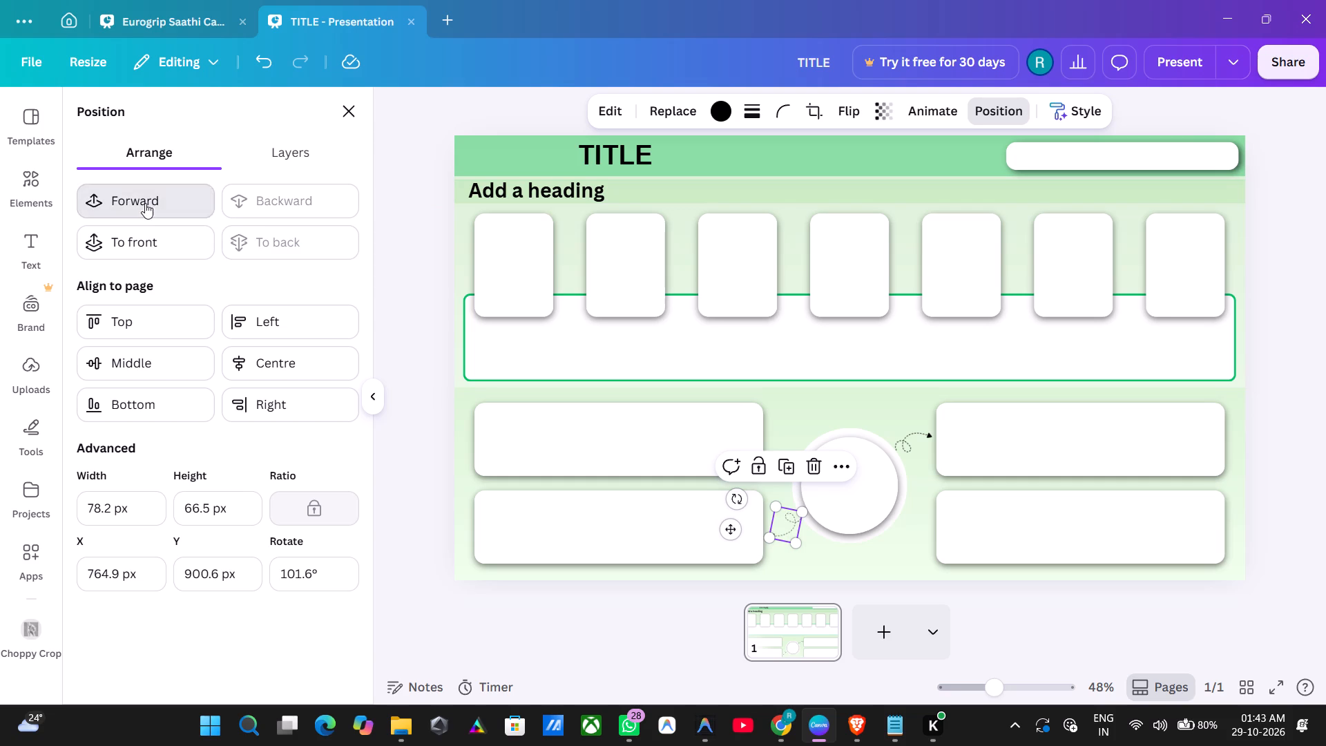
left_click(1280, 358)
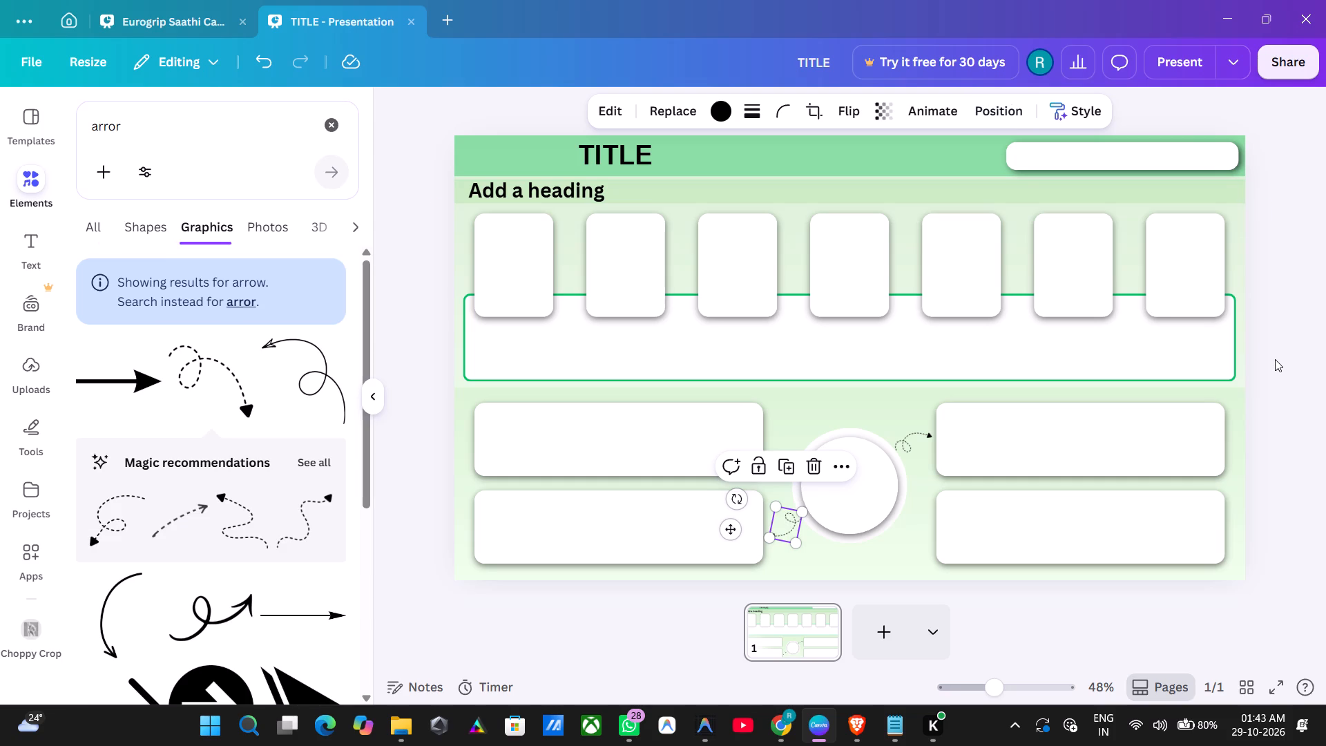
left_click(1275, 359)
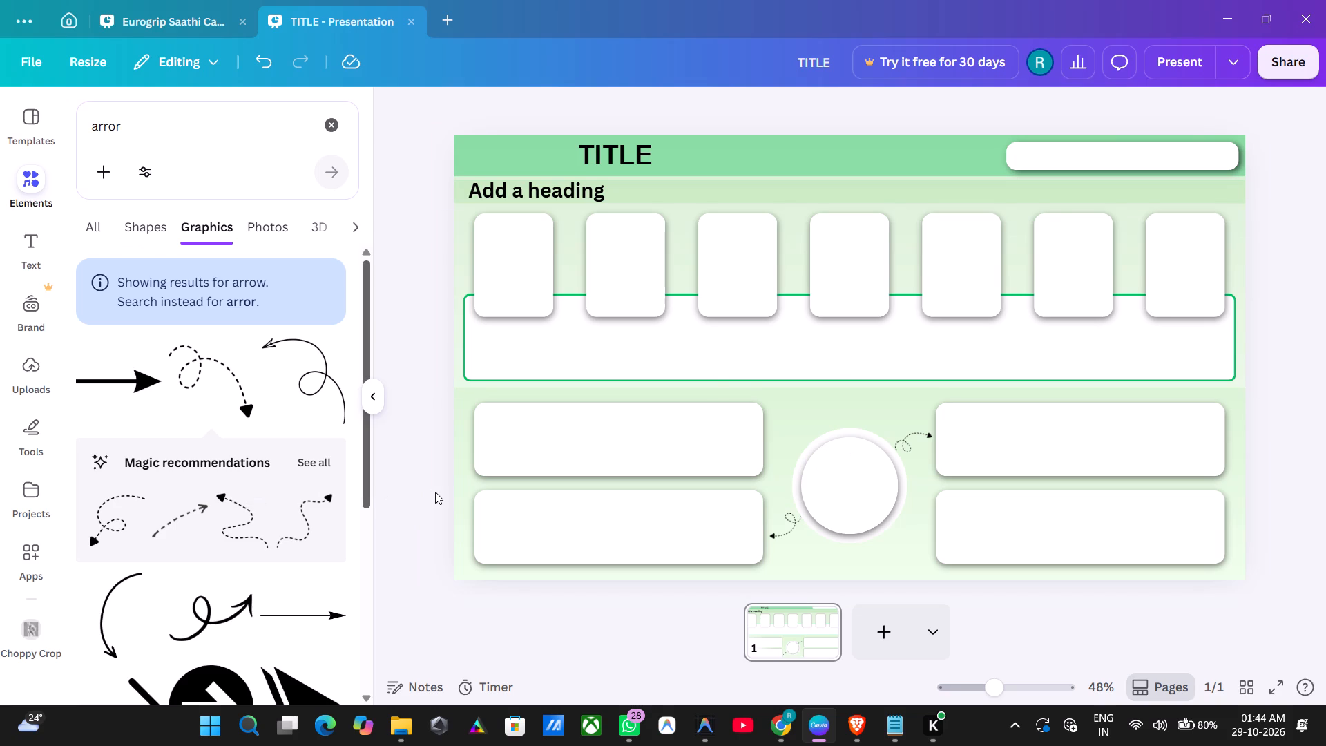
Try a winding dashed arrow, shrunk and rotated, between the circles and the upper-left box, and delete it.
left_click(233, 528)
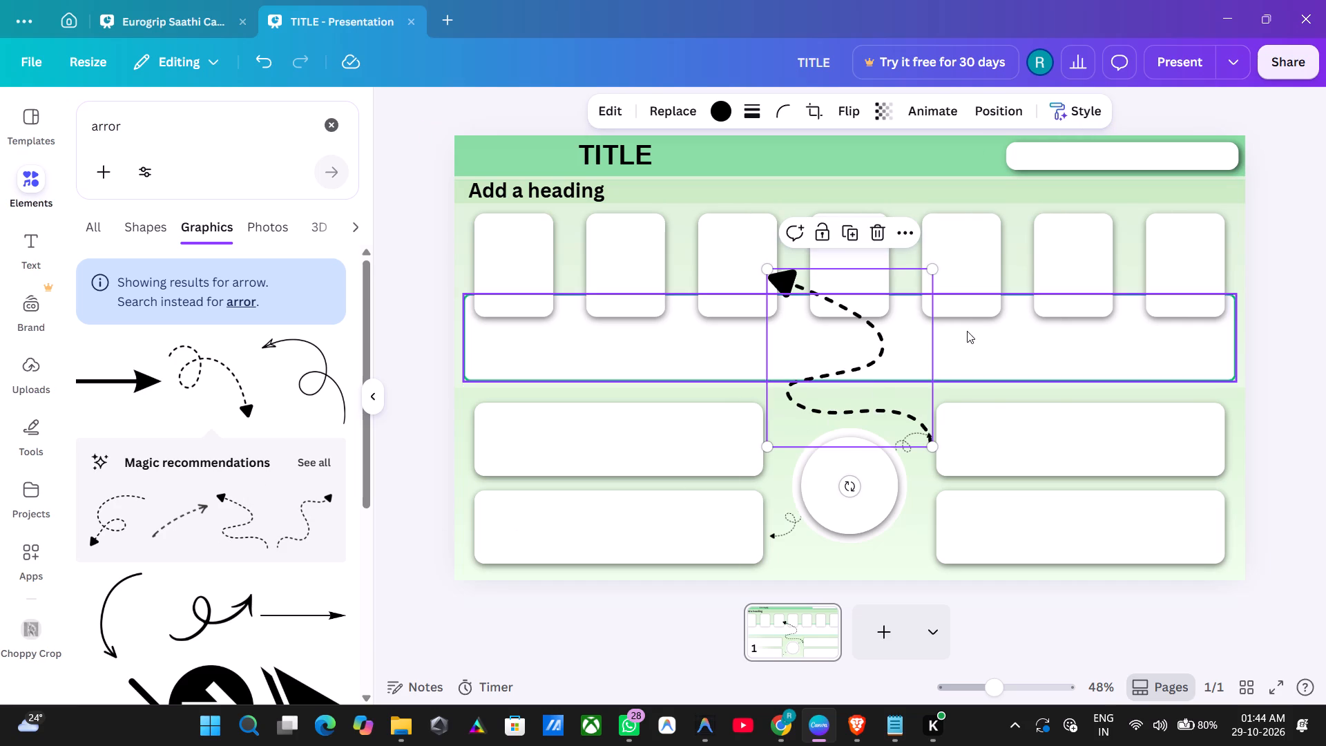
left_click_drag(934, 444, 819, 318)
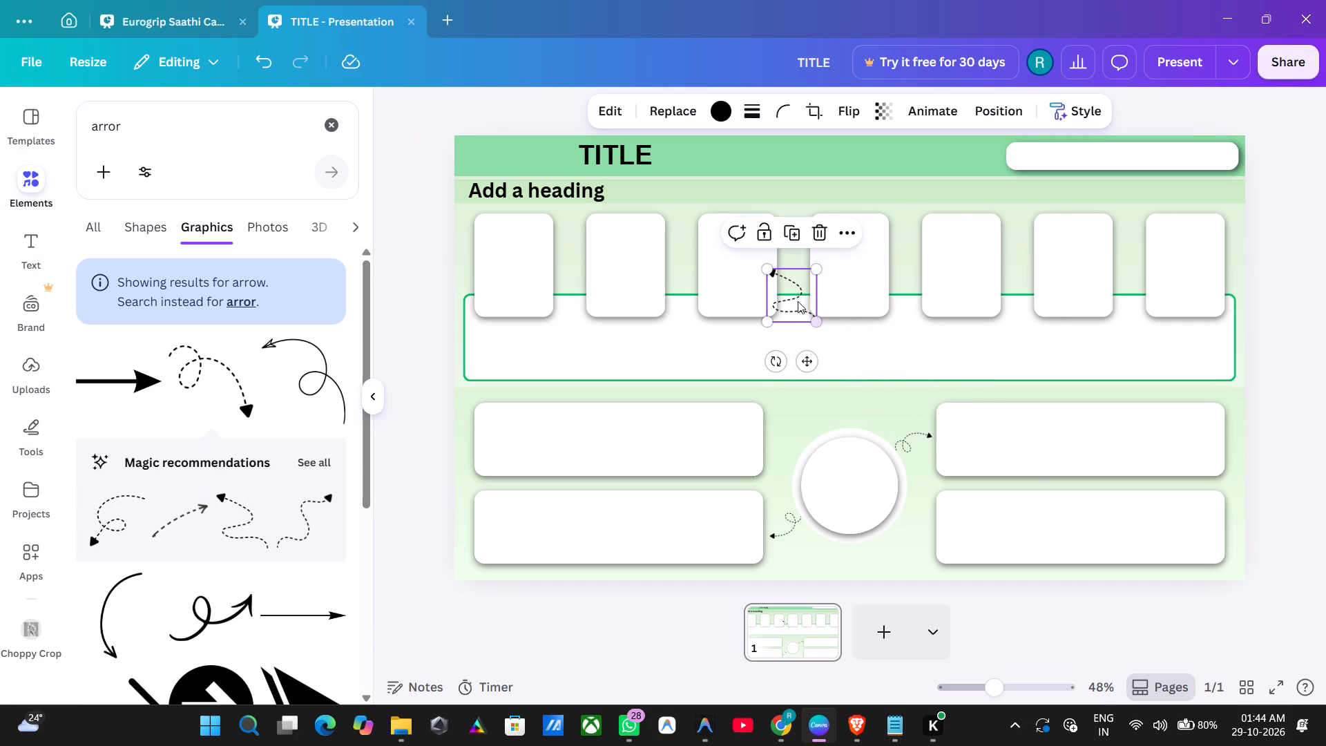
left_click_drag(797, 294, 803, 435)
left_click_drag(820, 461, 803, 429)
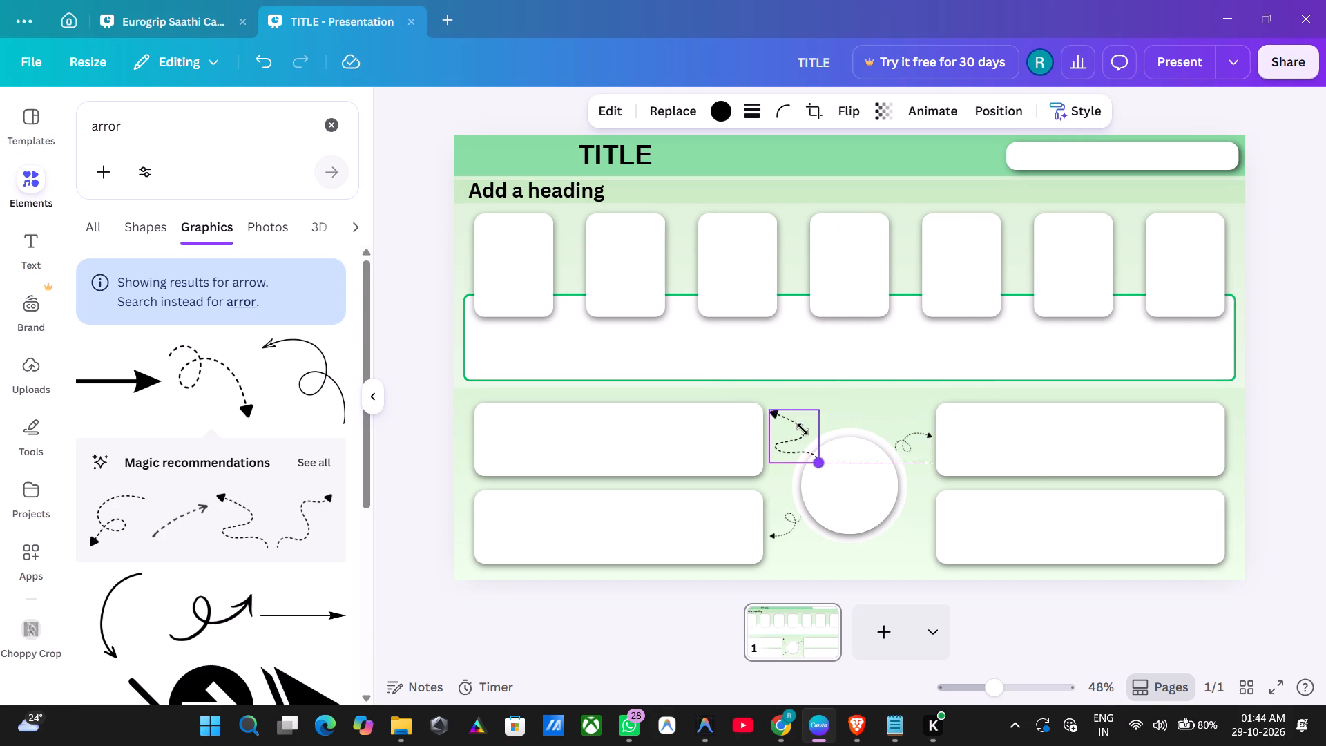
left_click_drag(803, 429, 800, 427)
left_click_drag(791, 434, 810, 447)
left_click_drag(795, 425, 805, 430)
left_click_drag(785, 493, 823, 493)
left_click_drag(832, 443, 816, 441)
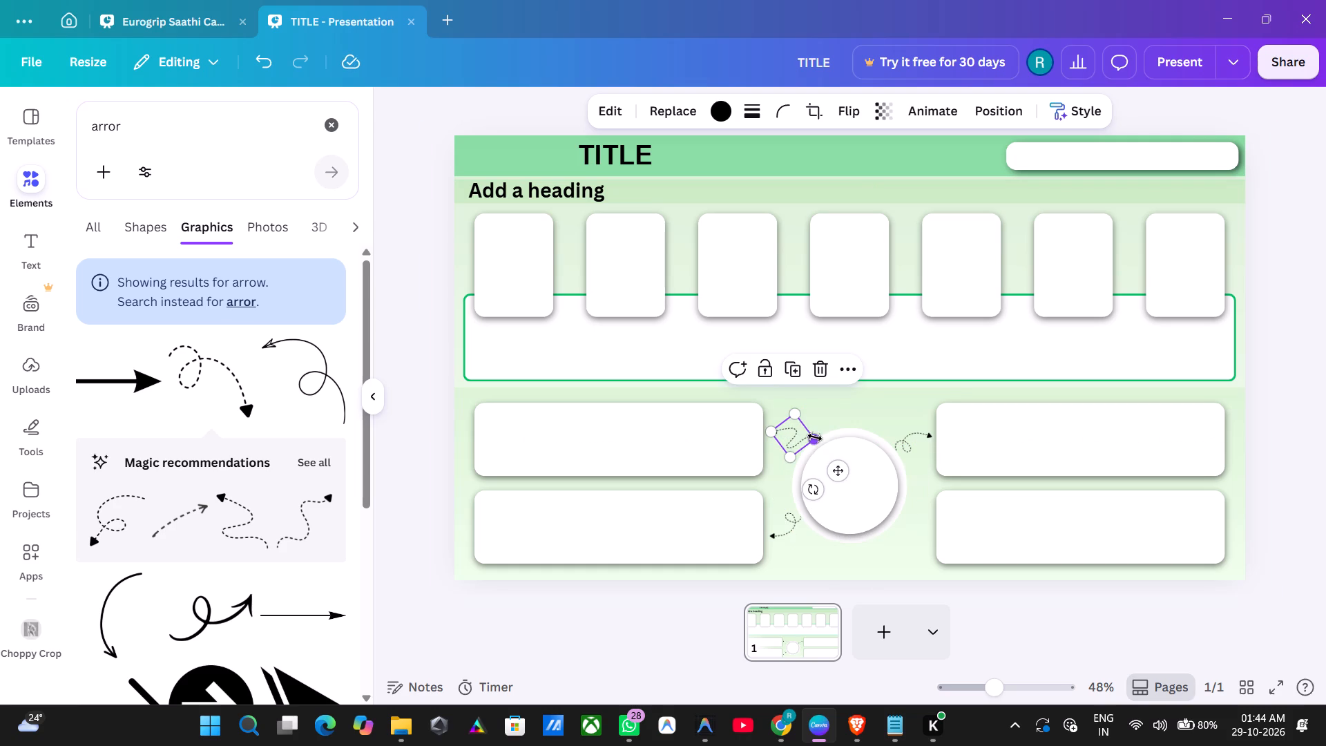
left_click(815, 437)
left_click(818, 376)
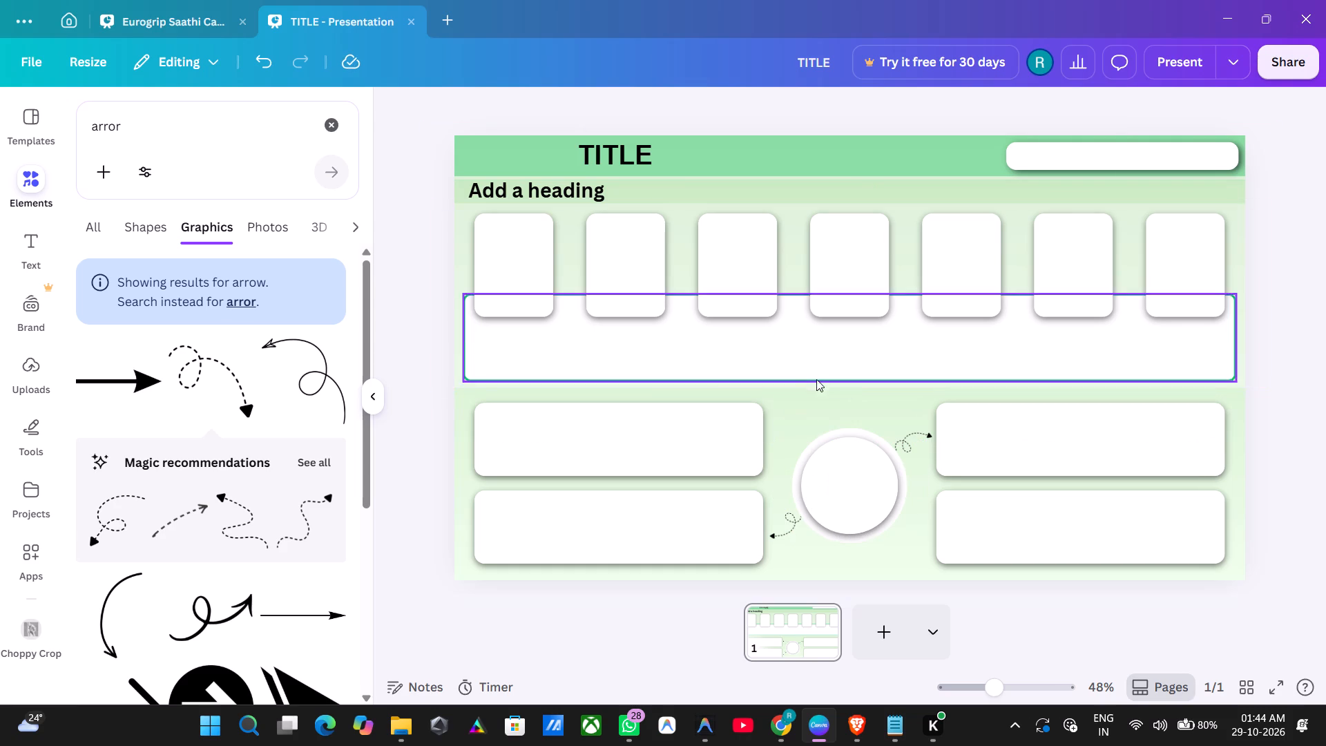
Browse the full set of recommended arrow graphics for another dashed connector.
left_click(322, 458)
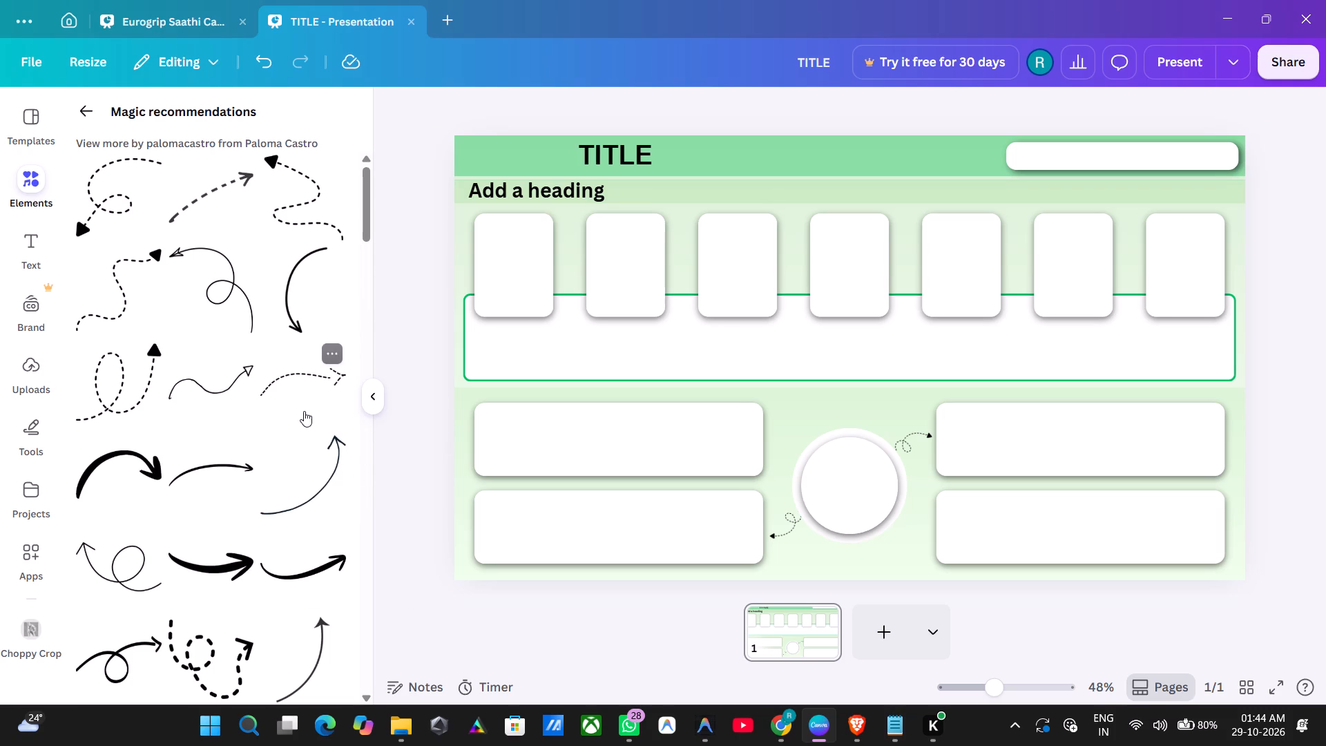
scroll(311, 412, "down", 3)
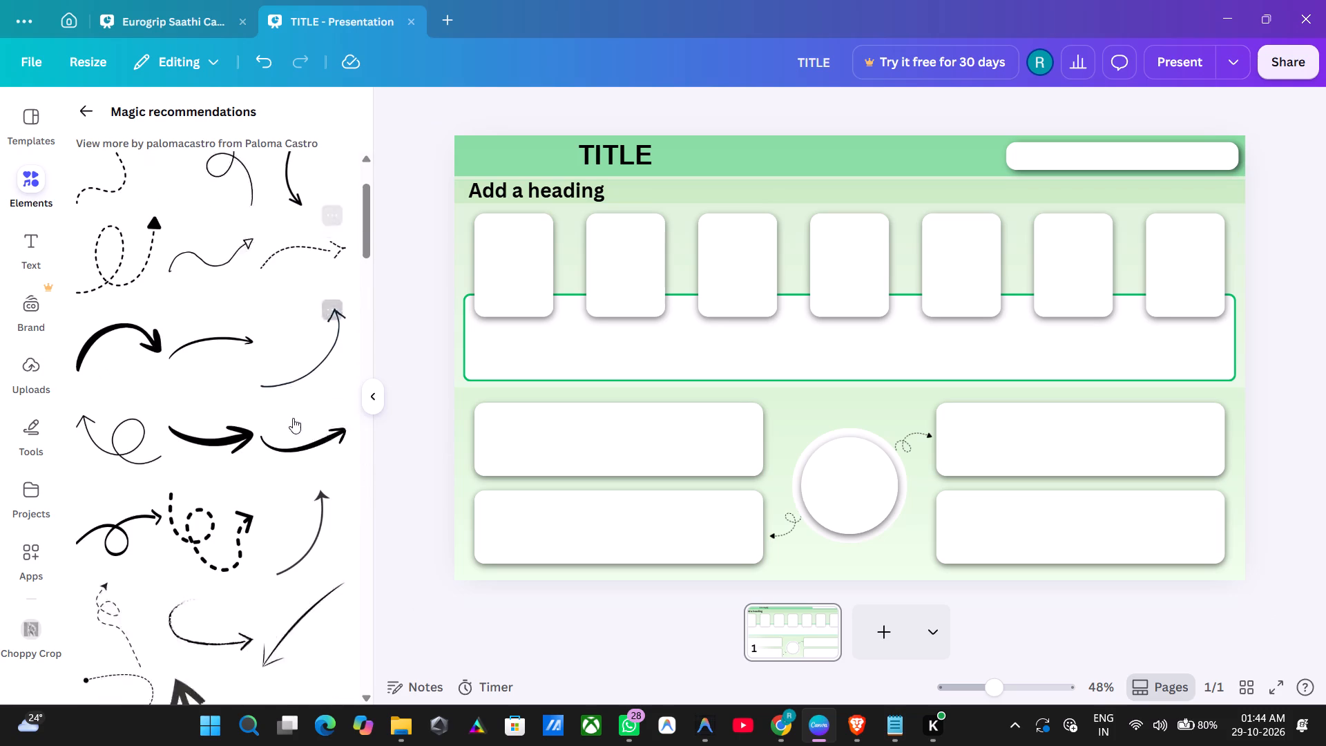
scroll(248, 430, "down", 7)
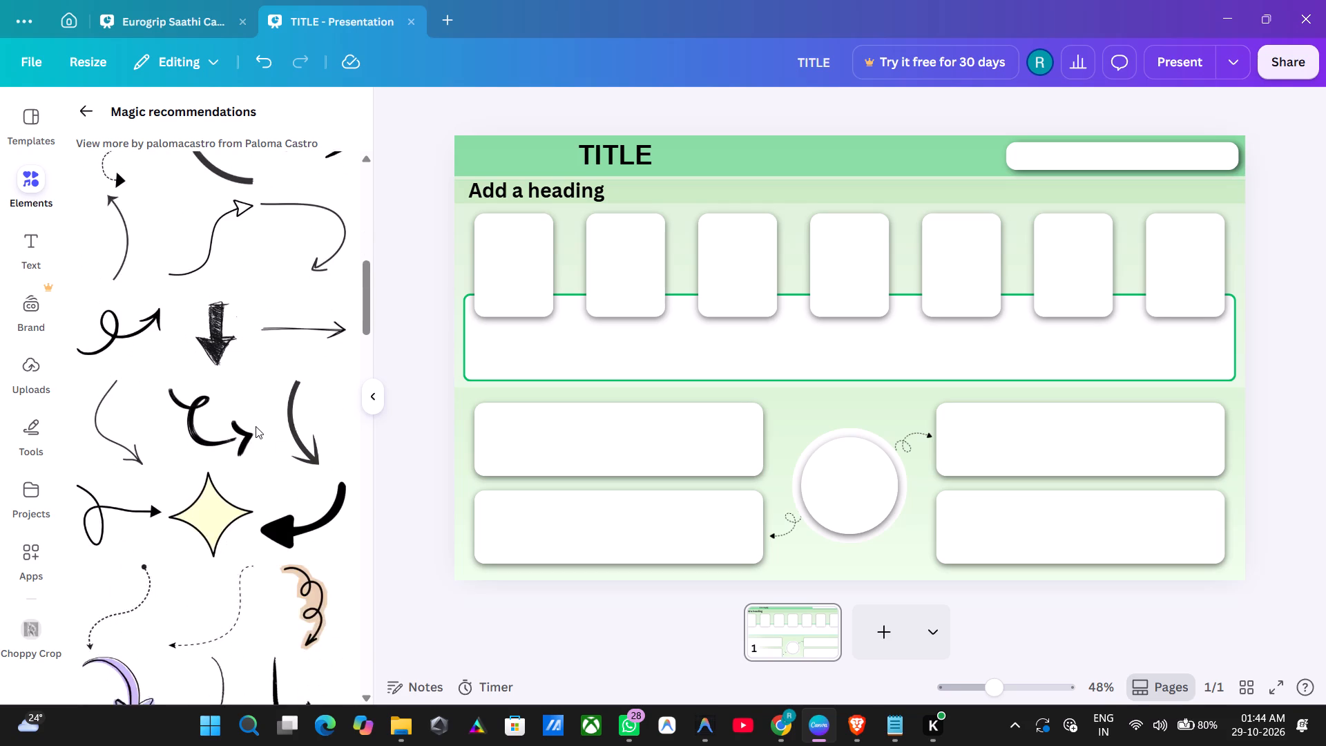
scroll(256, 426, "down", 8)
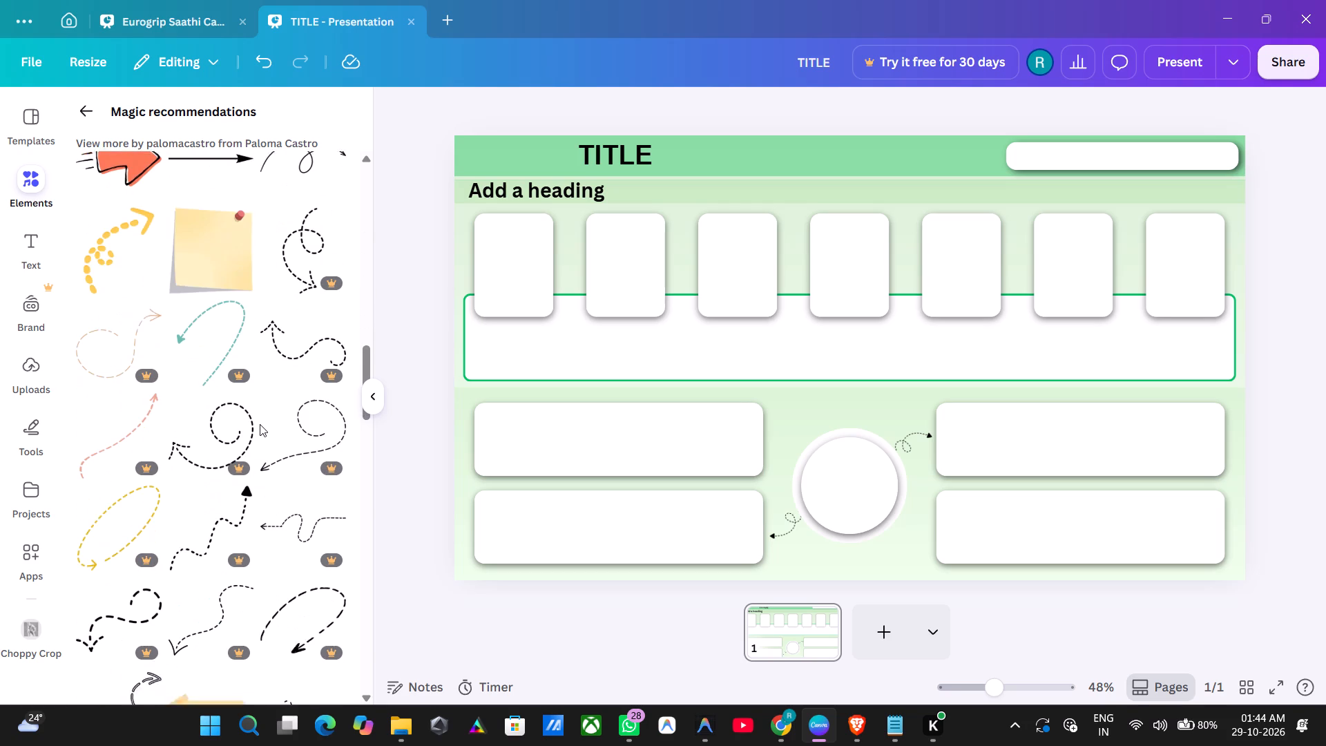
scroll(260, 424, "down", 4)
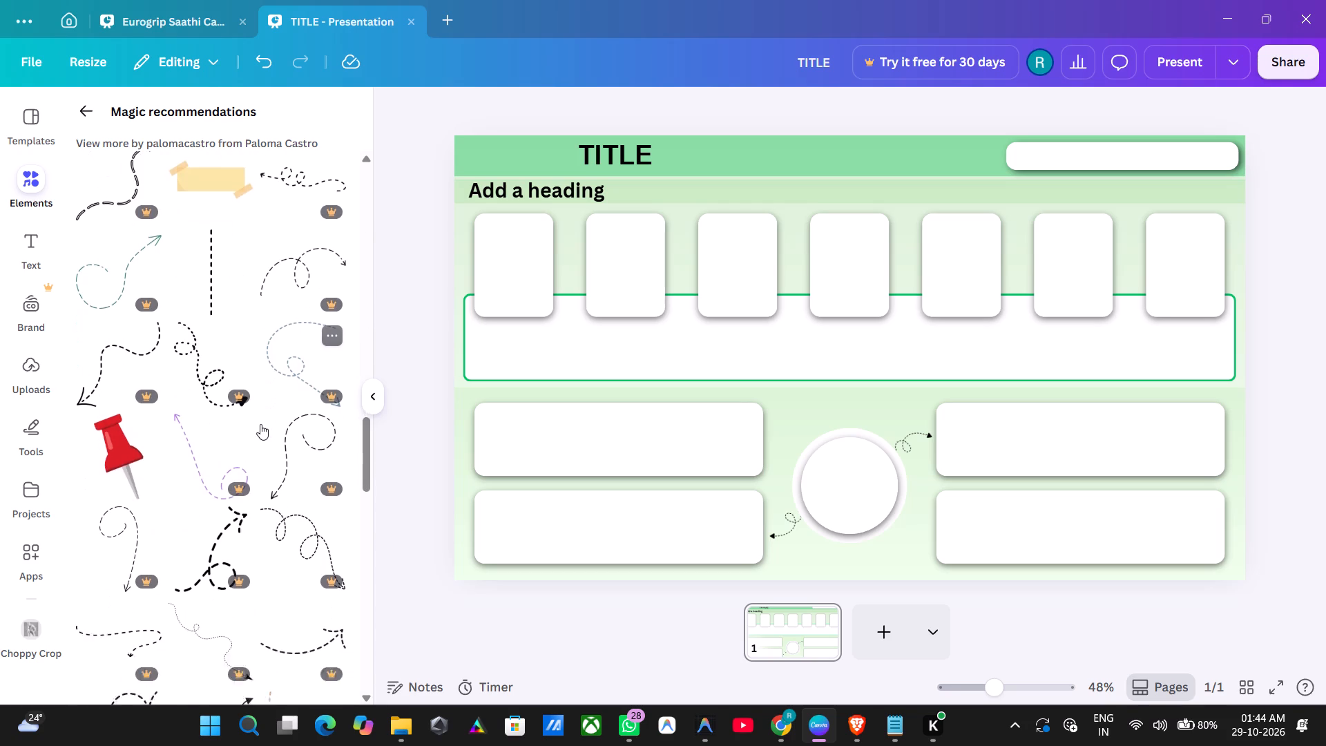
scroll(260, 424, "down", 1)
scroll(261, 423, "up", 19)
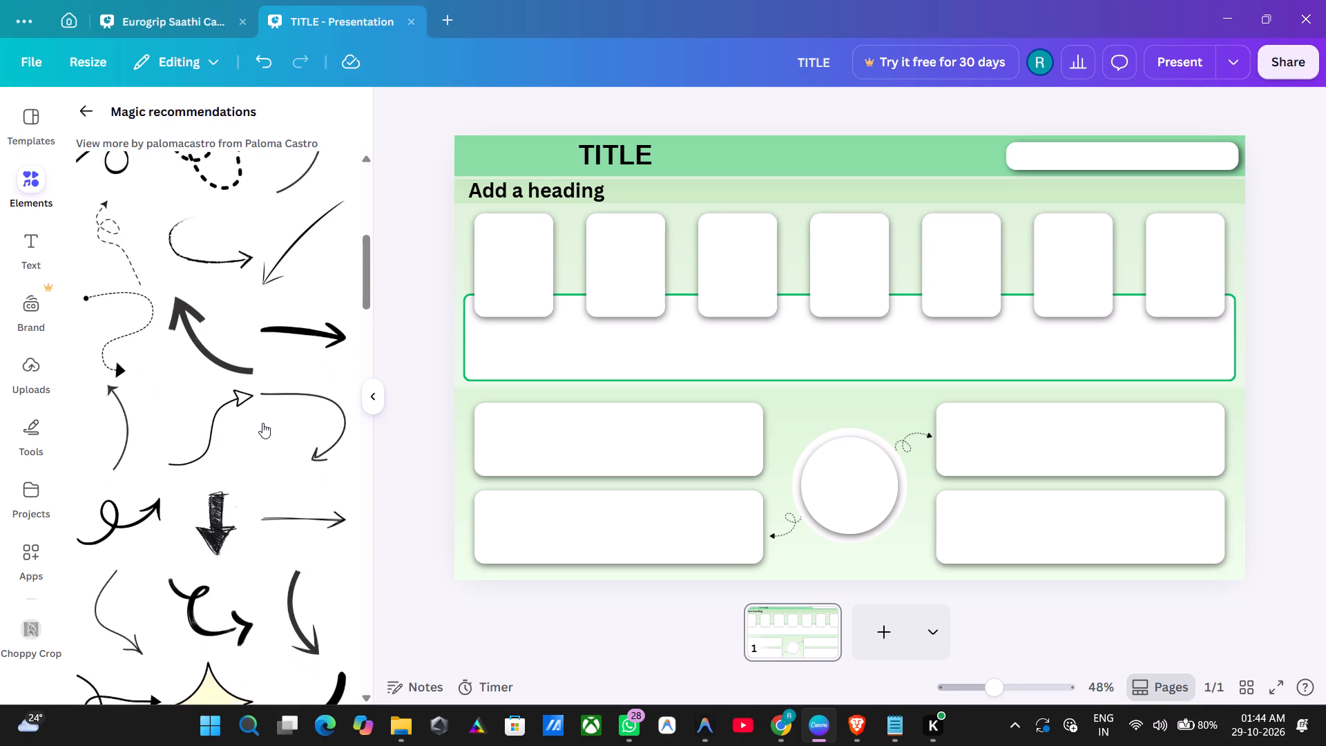
scroll(262, 423, "up", 1)
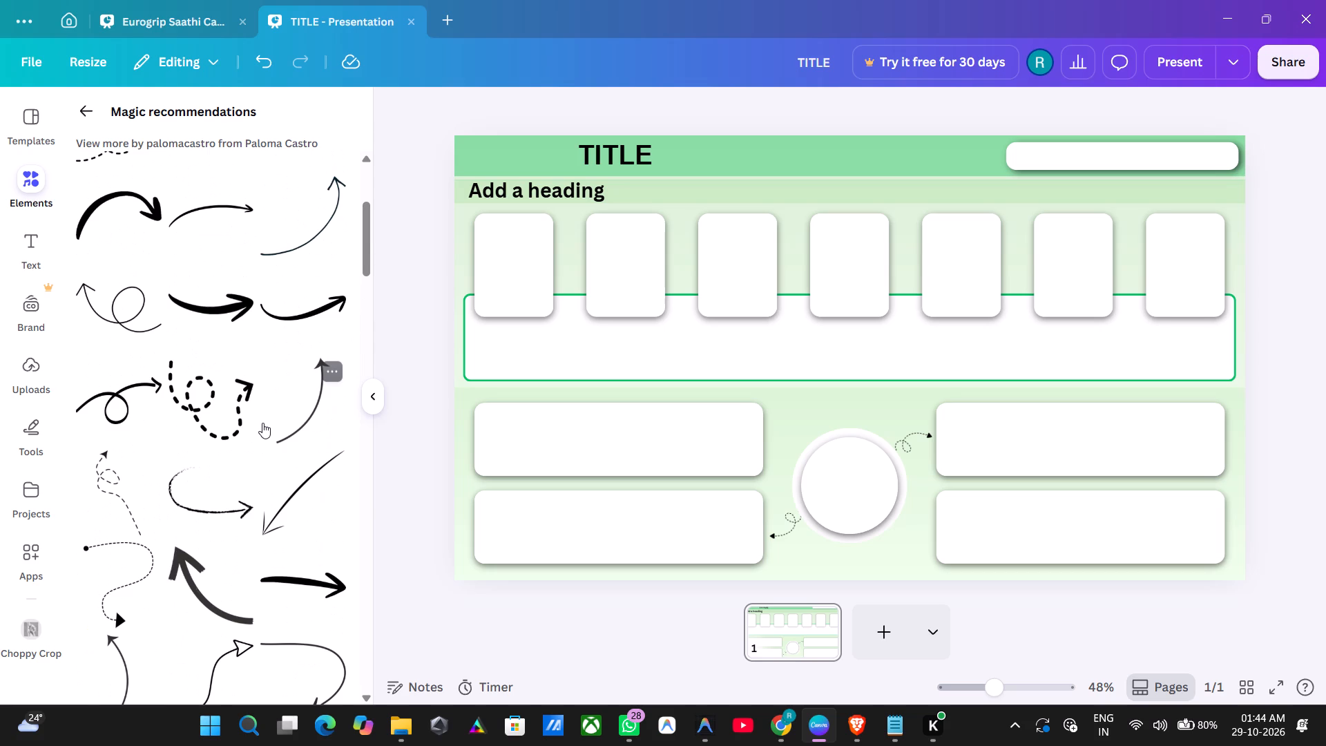
scroll(260, 417, "up", 4)
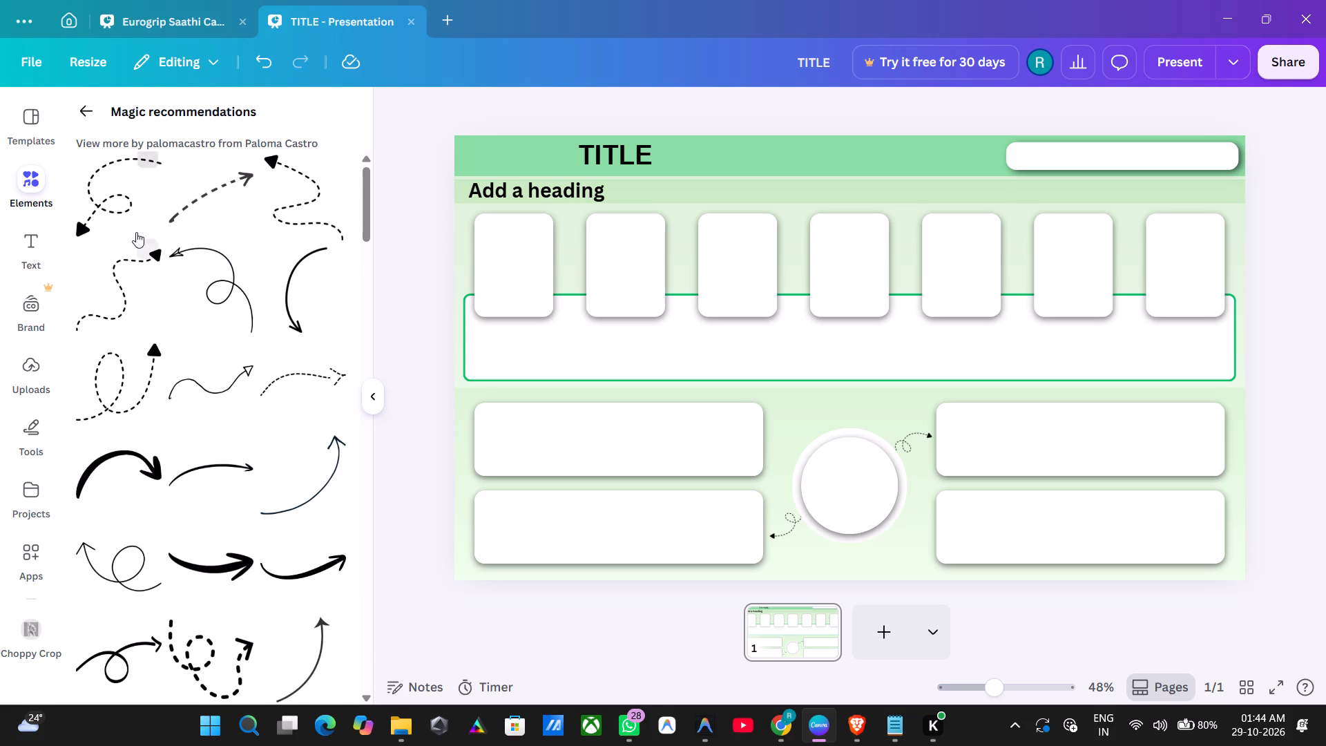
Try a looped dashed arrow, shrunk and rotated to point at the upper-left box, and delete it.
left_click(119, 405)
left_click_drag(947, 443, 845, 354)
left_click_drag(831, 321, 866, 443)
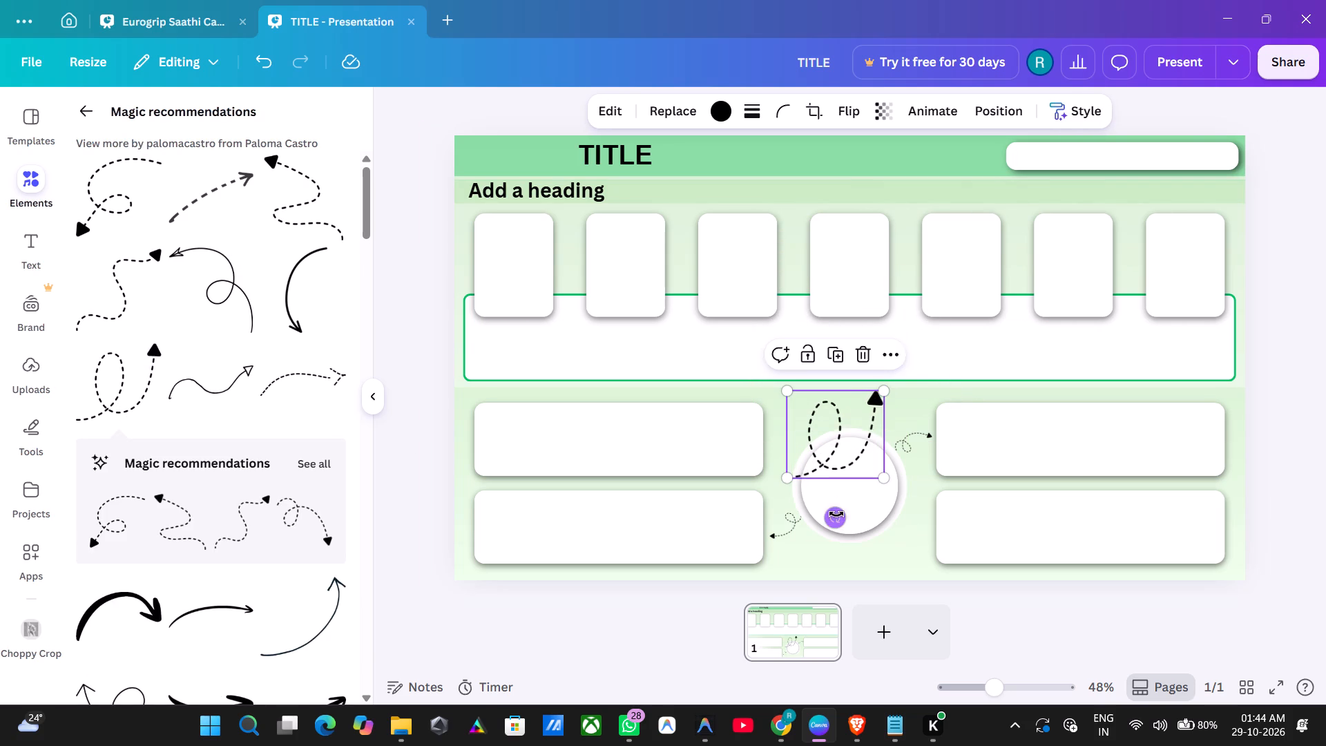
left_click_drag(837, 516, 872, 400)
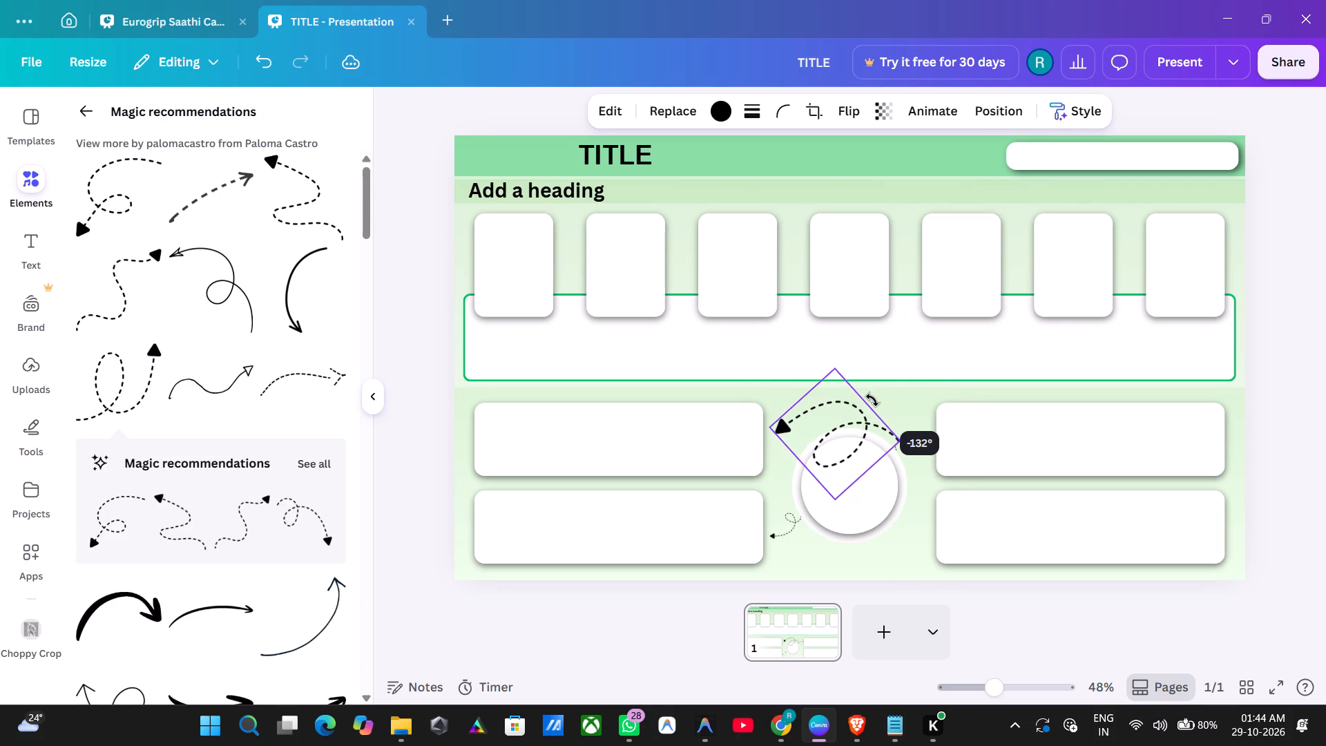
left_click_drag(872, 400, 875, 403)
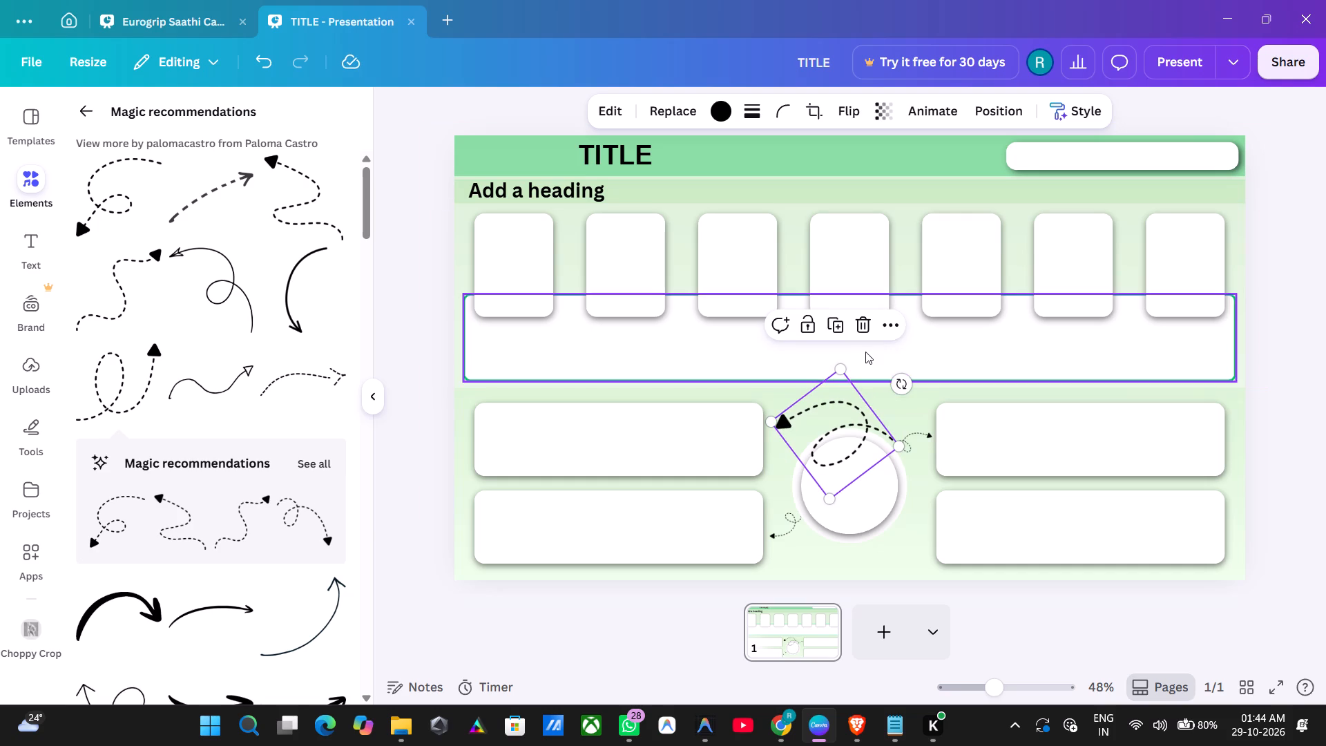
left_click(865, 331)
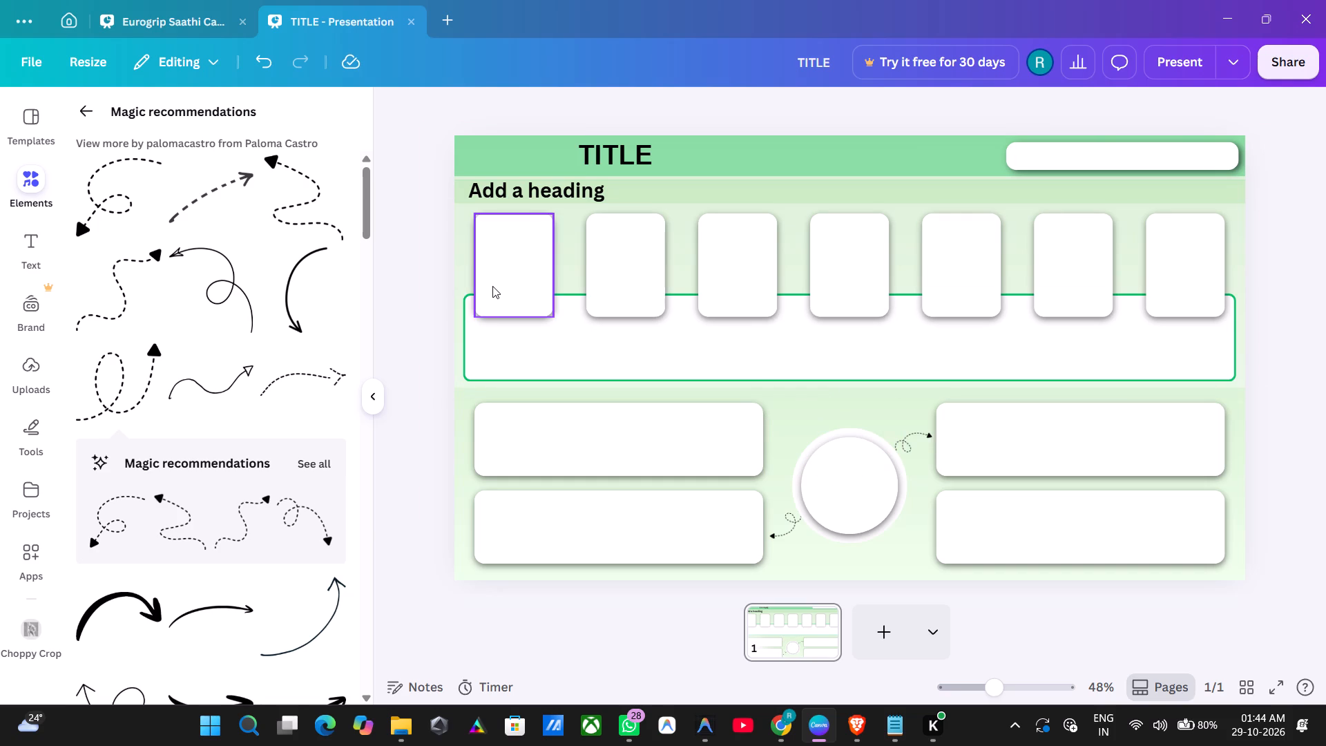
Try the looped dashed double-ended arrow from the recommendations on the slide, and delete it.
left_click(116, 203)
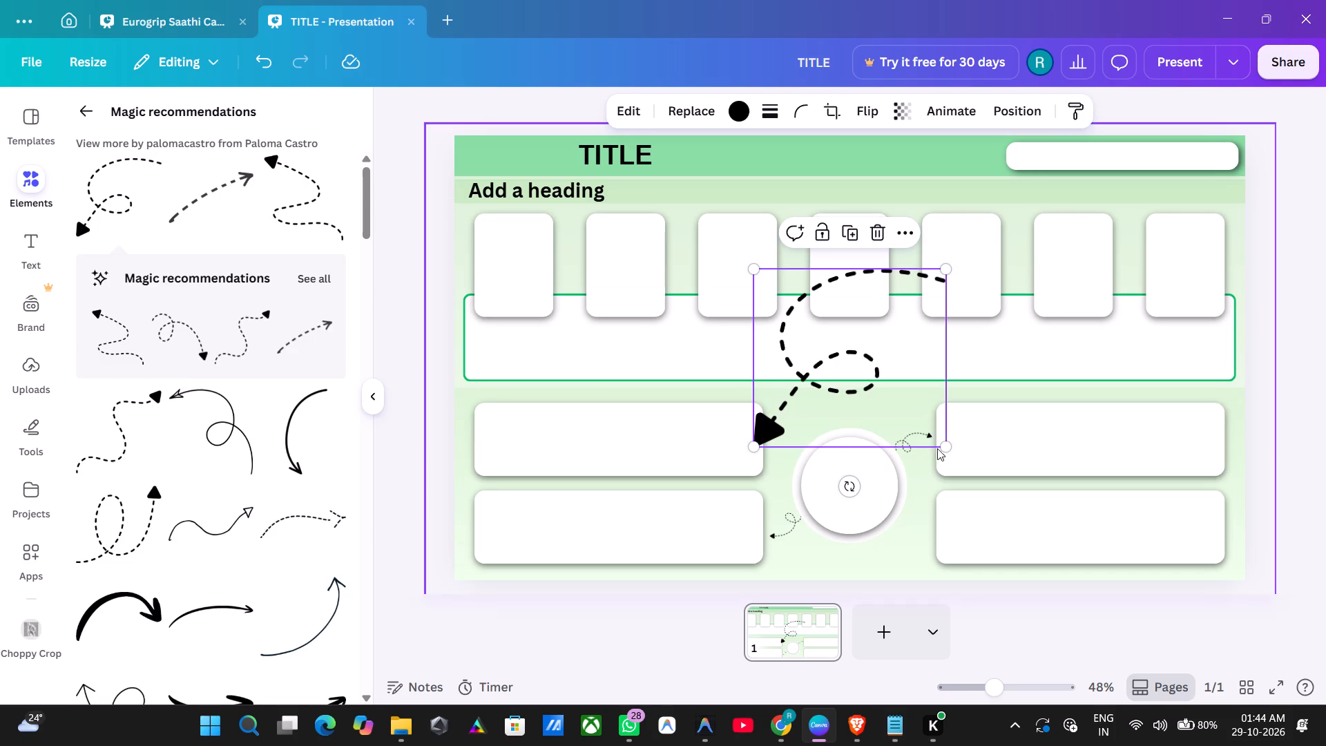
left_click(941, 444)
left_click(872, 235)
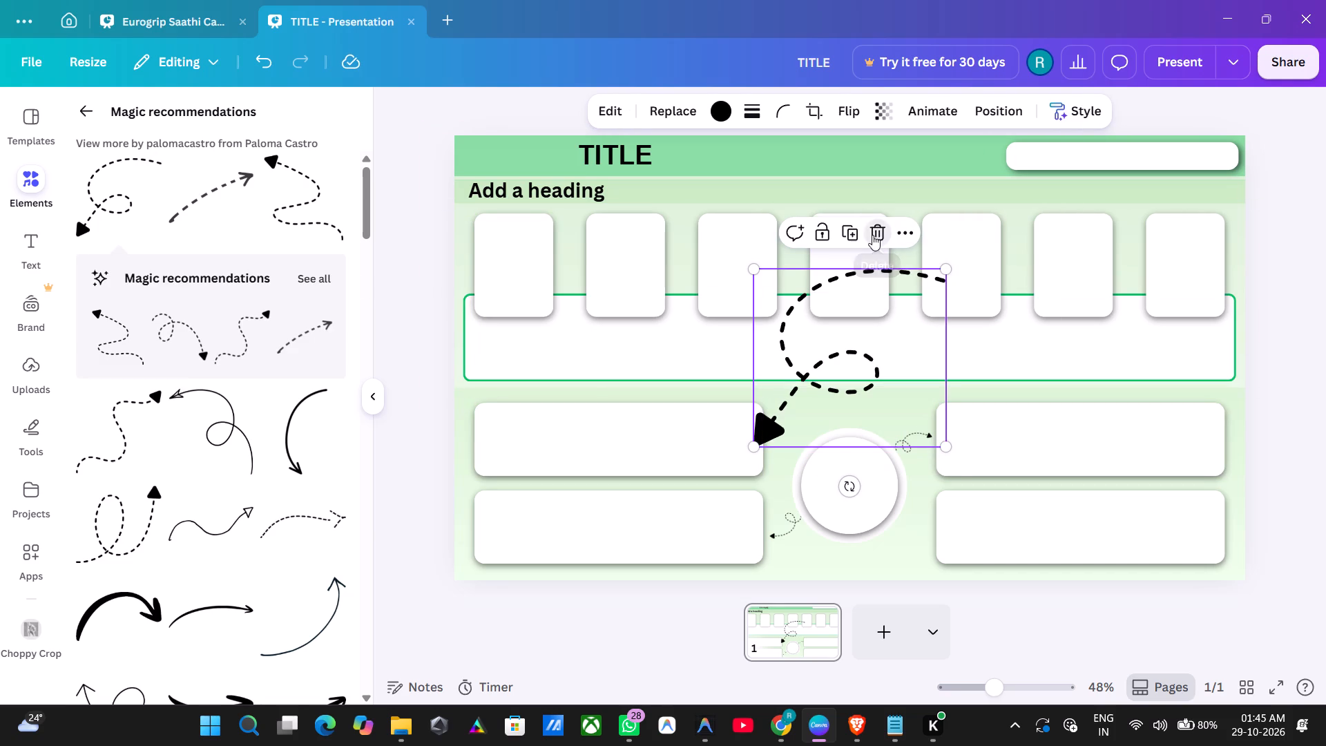
Duplicate the upper-right dashed arrow, rotate the copy to about -13°, and place it between the circles and the lower-right box.
left_click(919, 443)
left_click(916, 383)
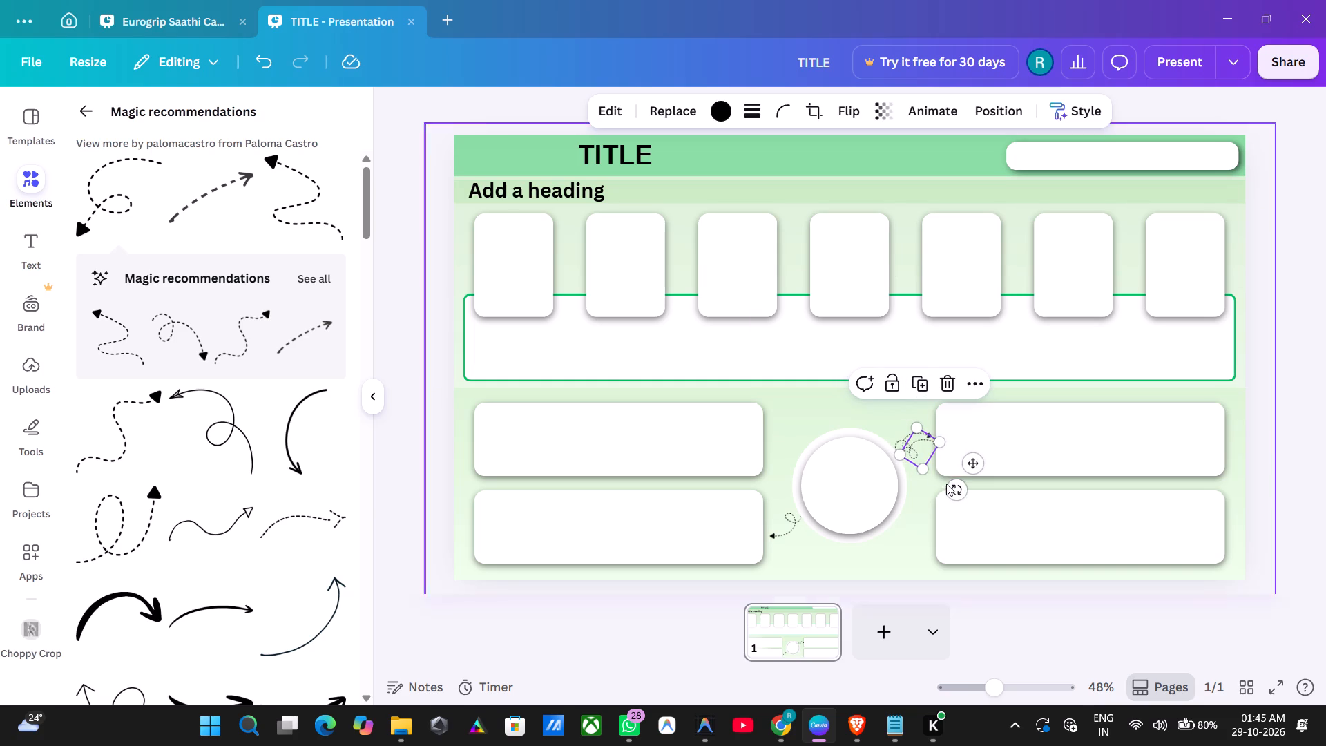
left_click_drag(955, 485, 919, 498)
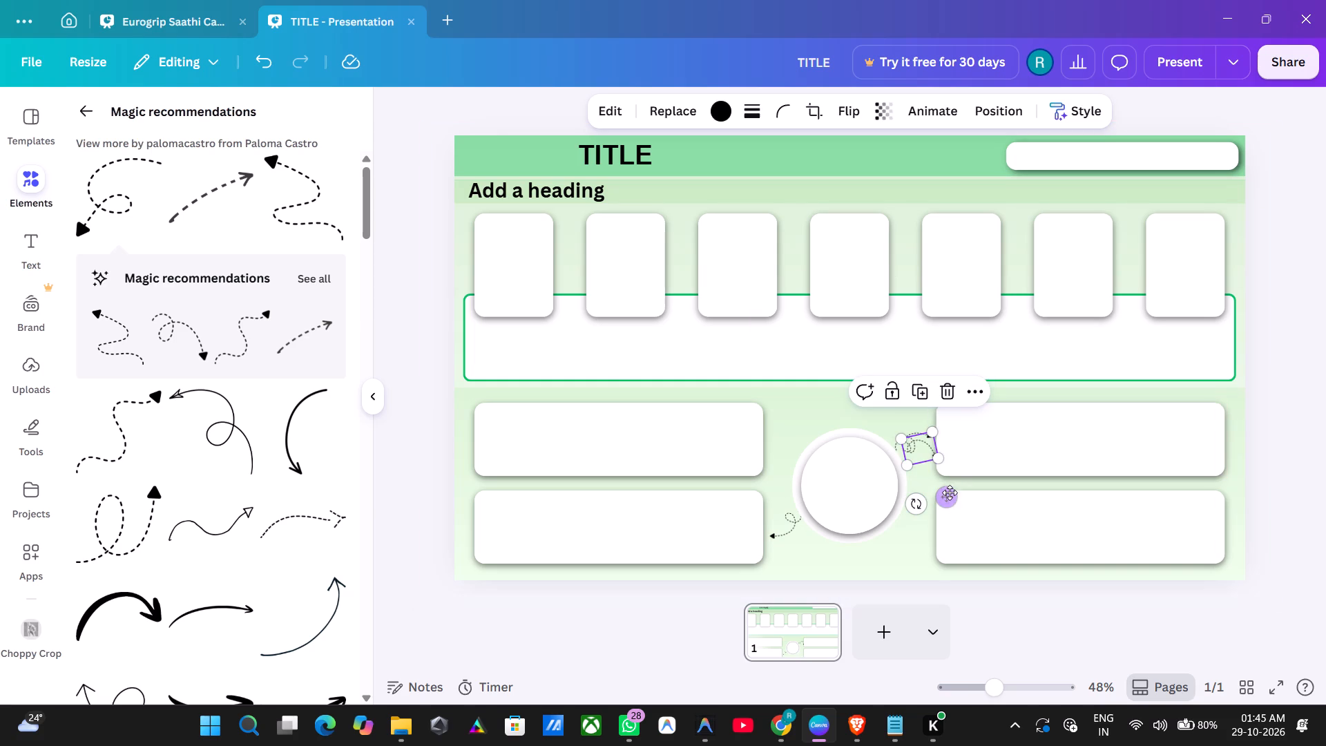
left_click_drag(949, 495, 887, 463)
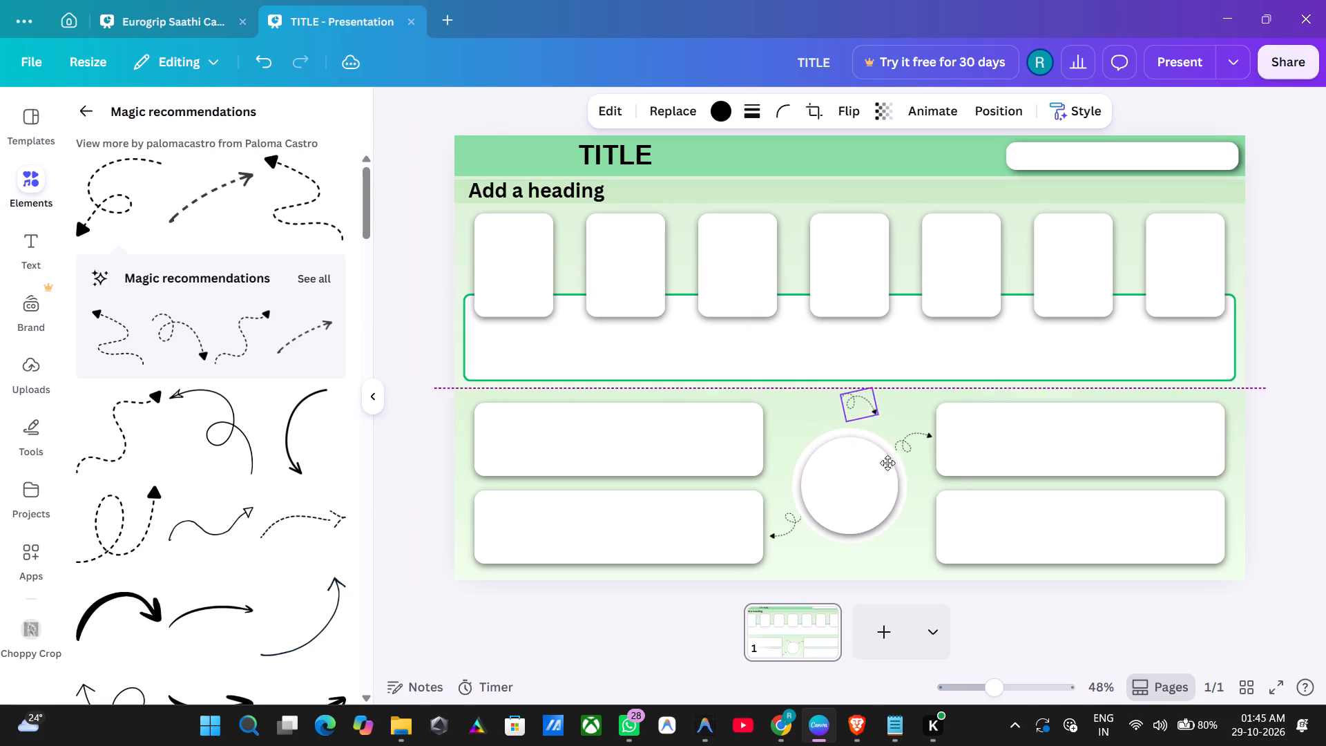
left_click_drag(887, 463, 945, 567)
left_click(1281, 513)
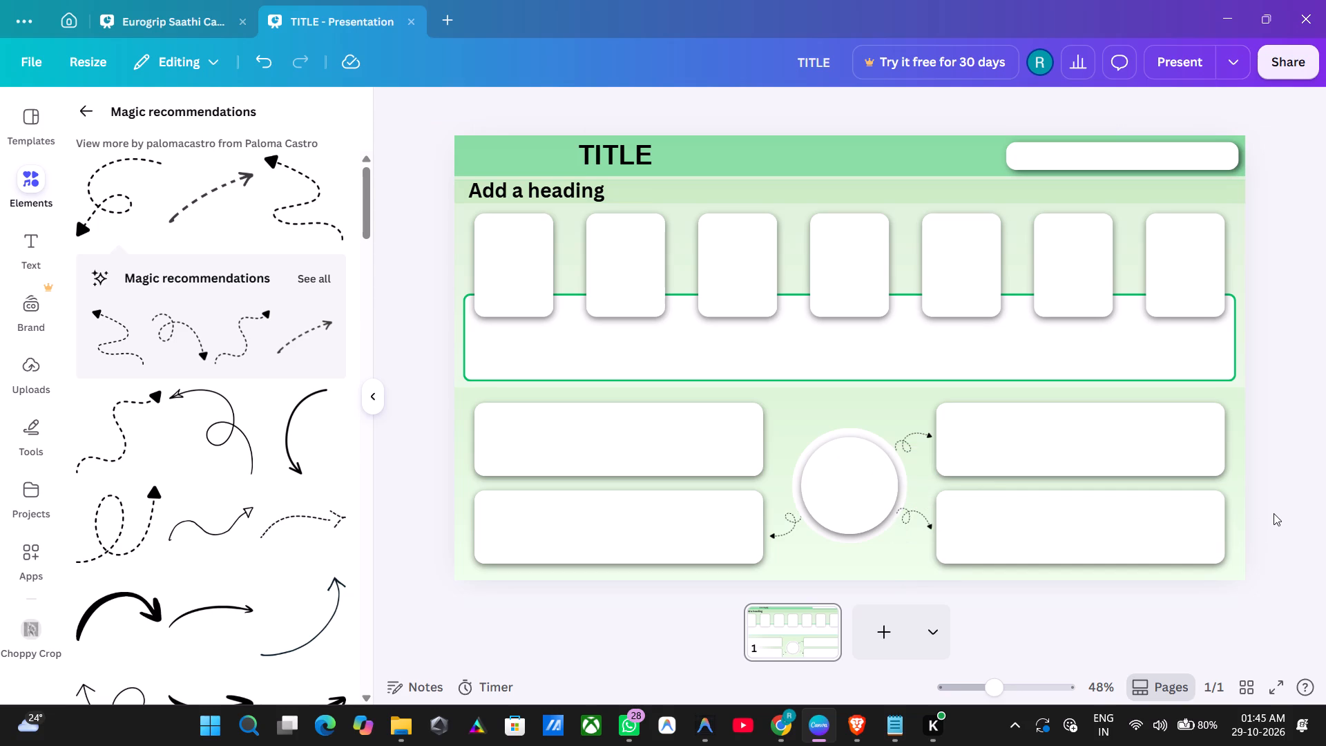
Send the lower-right dashed arrow to the back, and bring it forward one level.
left_click(912, 523)
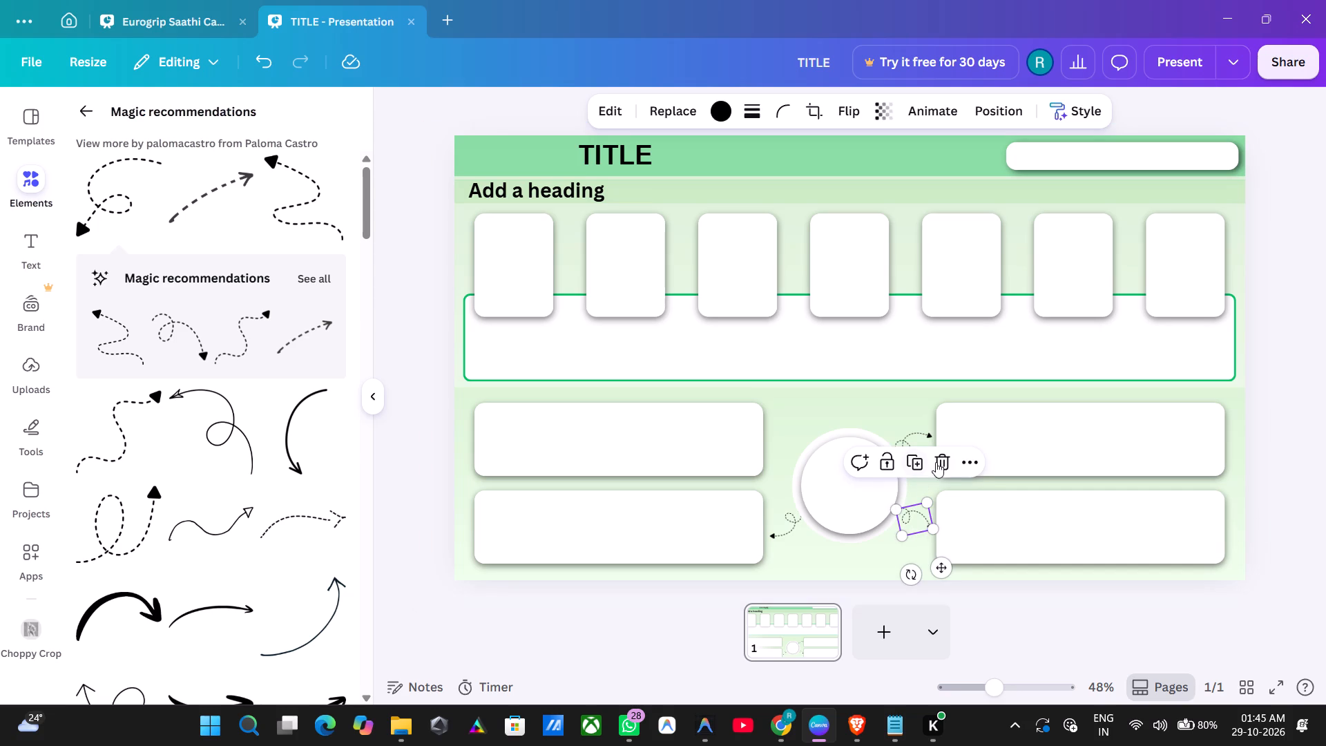
left_click(985, 113)
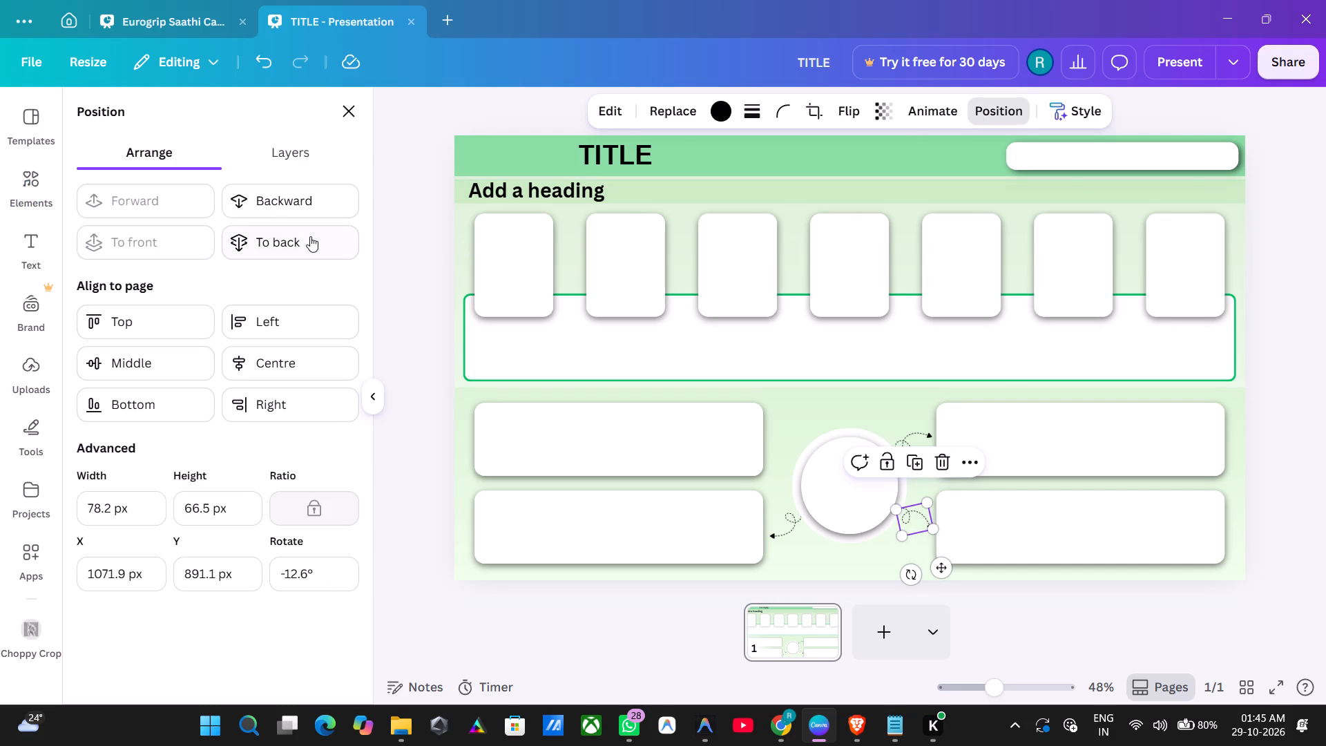
left_click(310, 236)
left_click(111, 209)
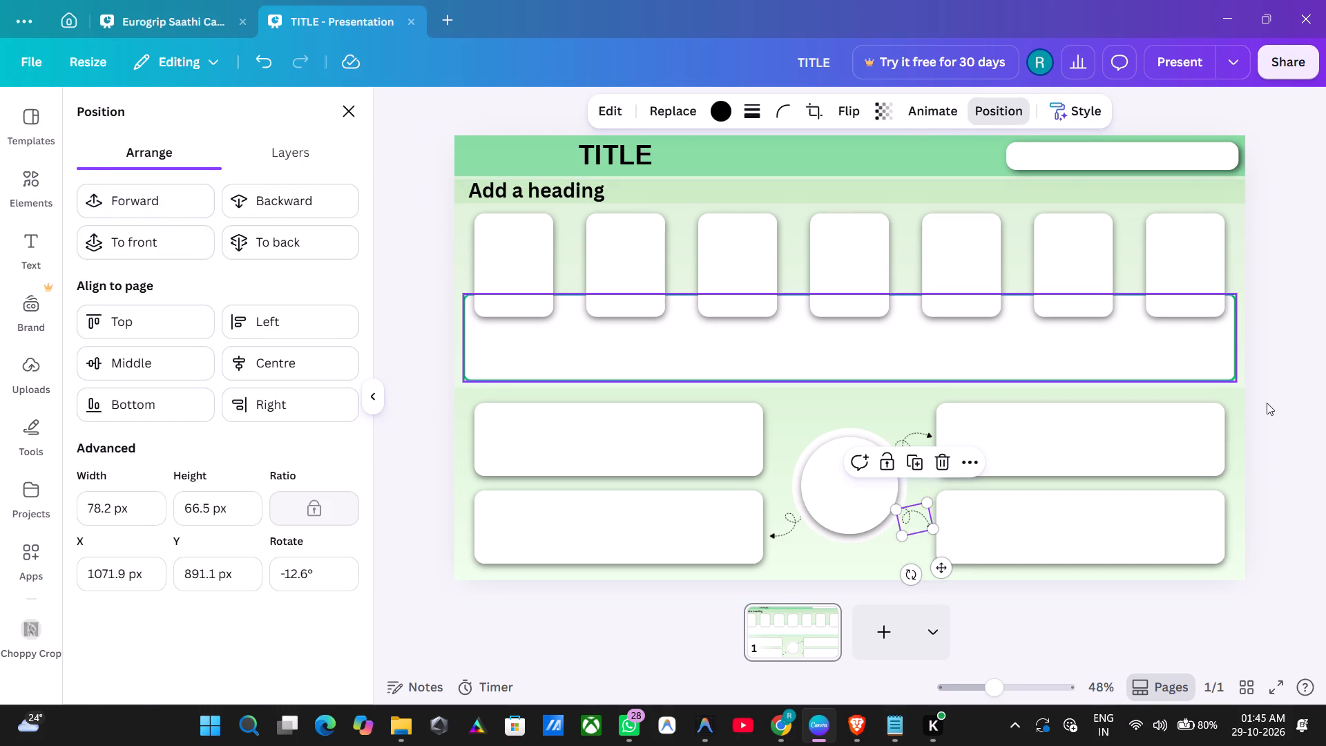
left_click(1267, 403)
left_click(1279, 412)
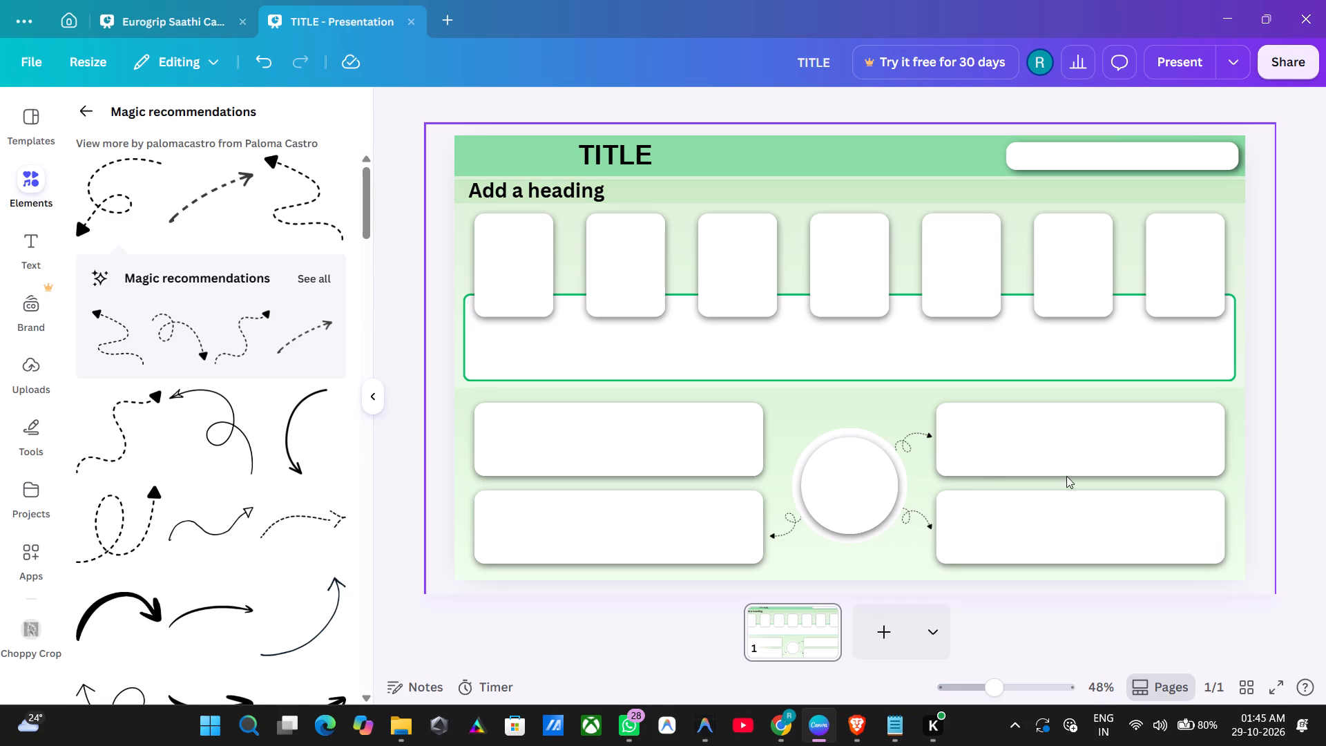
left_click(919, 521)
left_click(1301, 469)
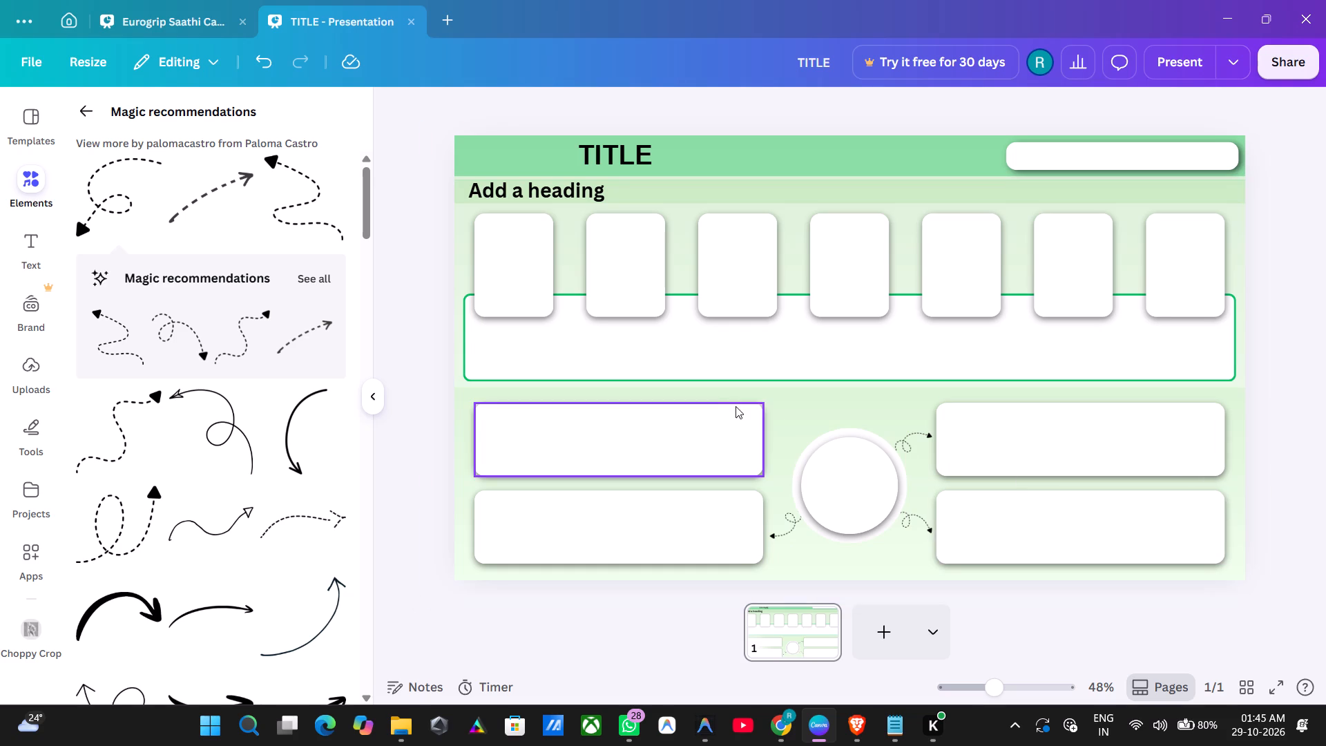